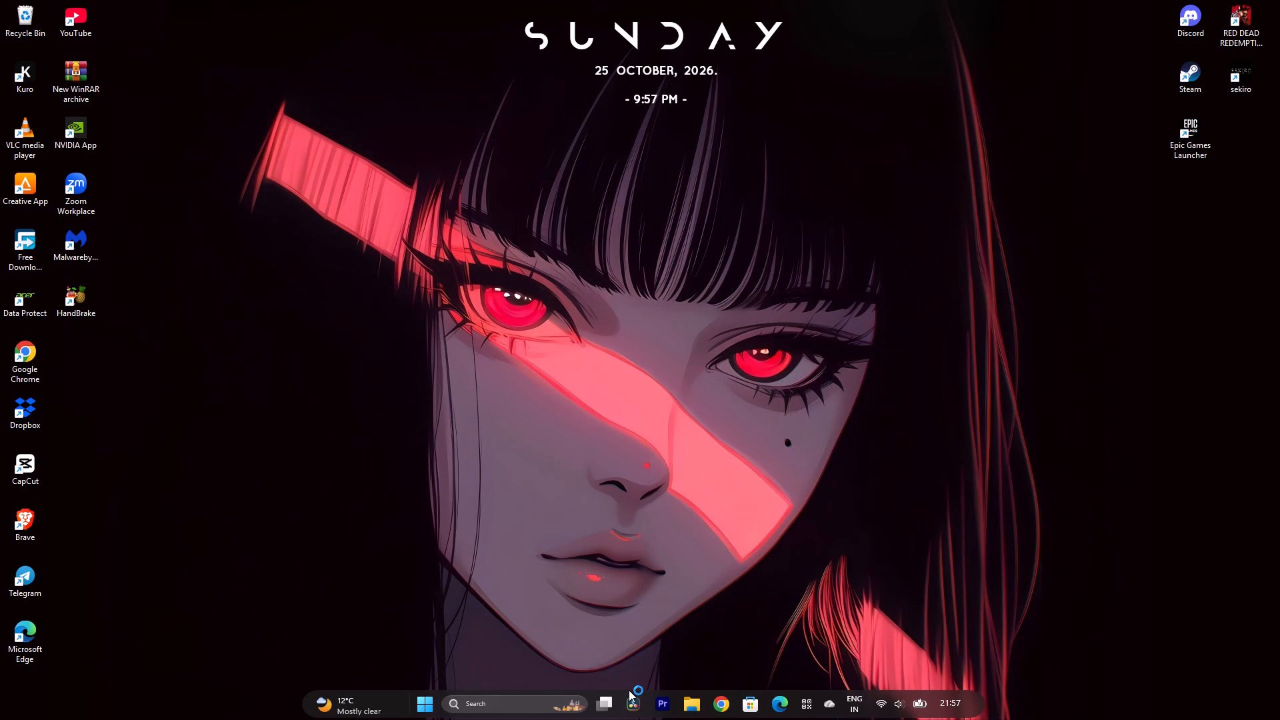
Show the hidden background apps in the system tray.
{"action": "left_click", "coordinate": [802, 705]}
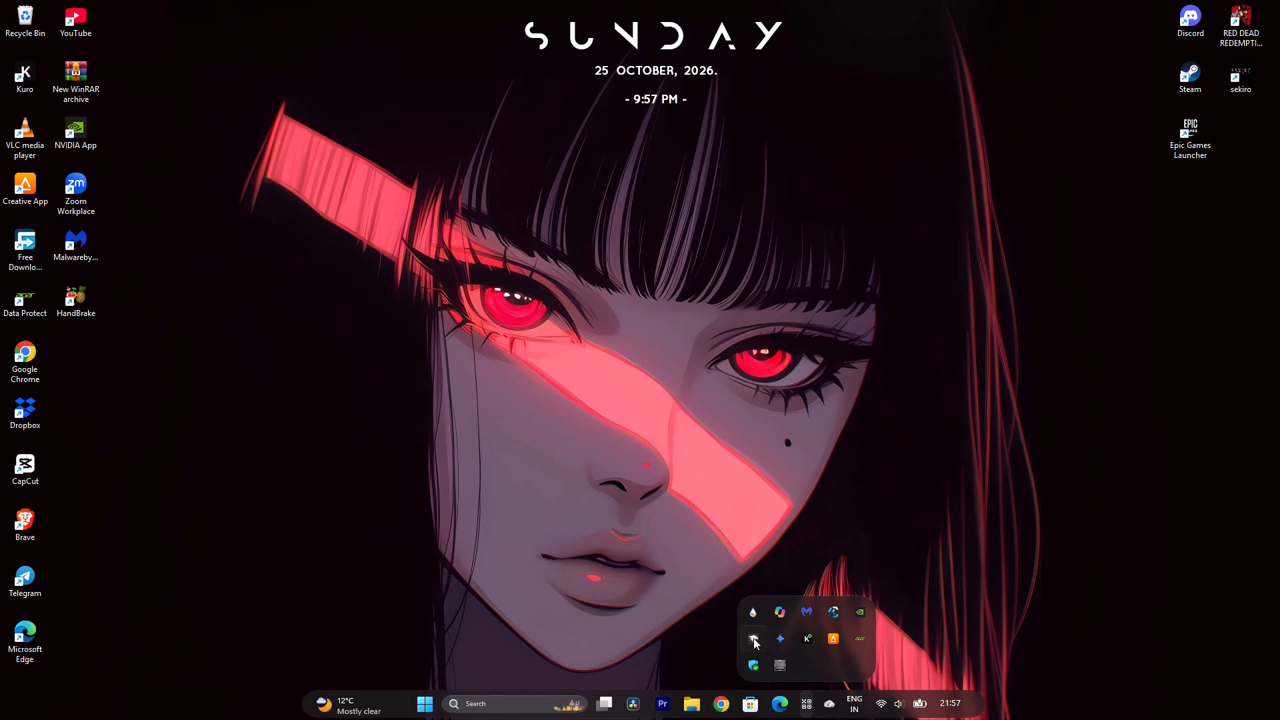
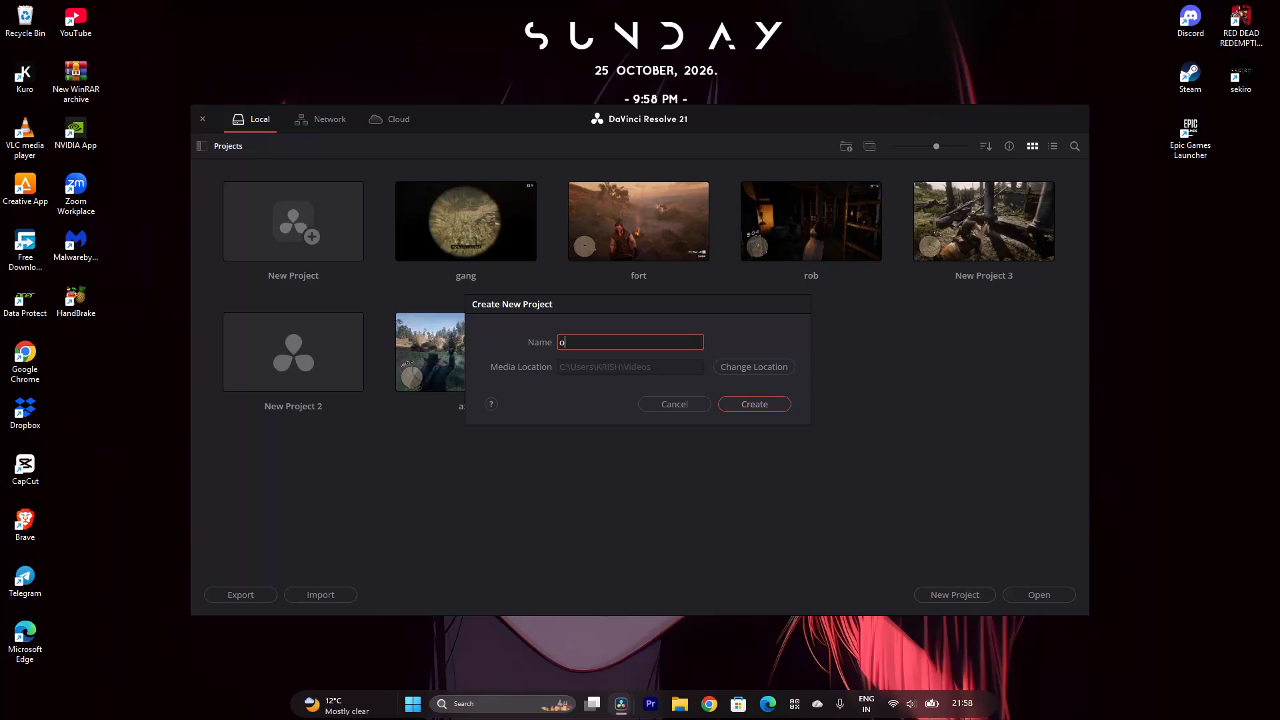
Choose the Videos folder as the media location and create the project "out".
{"action": "left_click", "coordinate": [770, 365]}
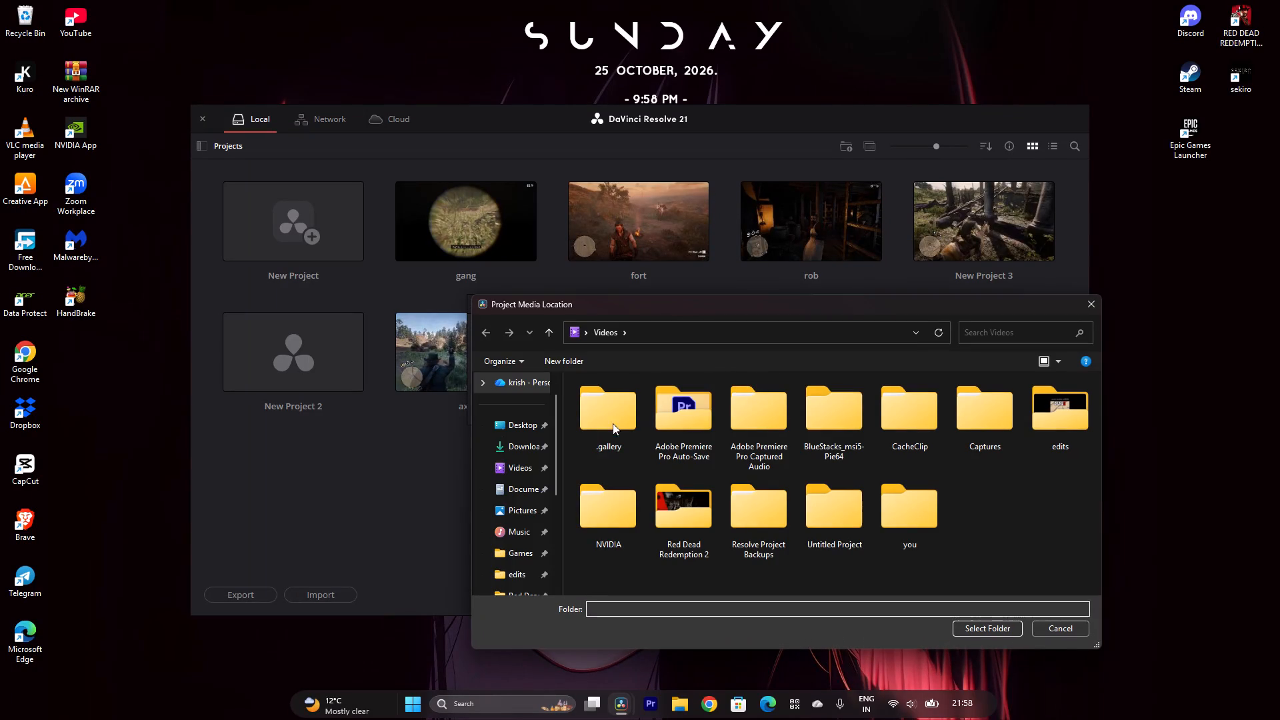
{"action": "left_click", "coordinate": [533, 466]}
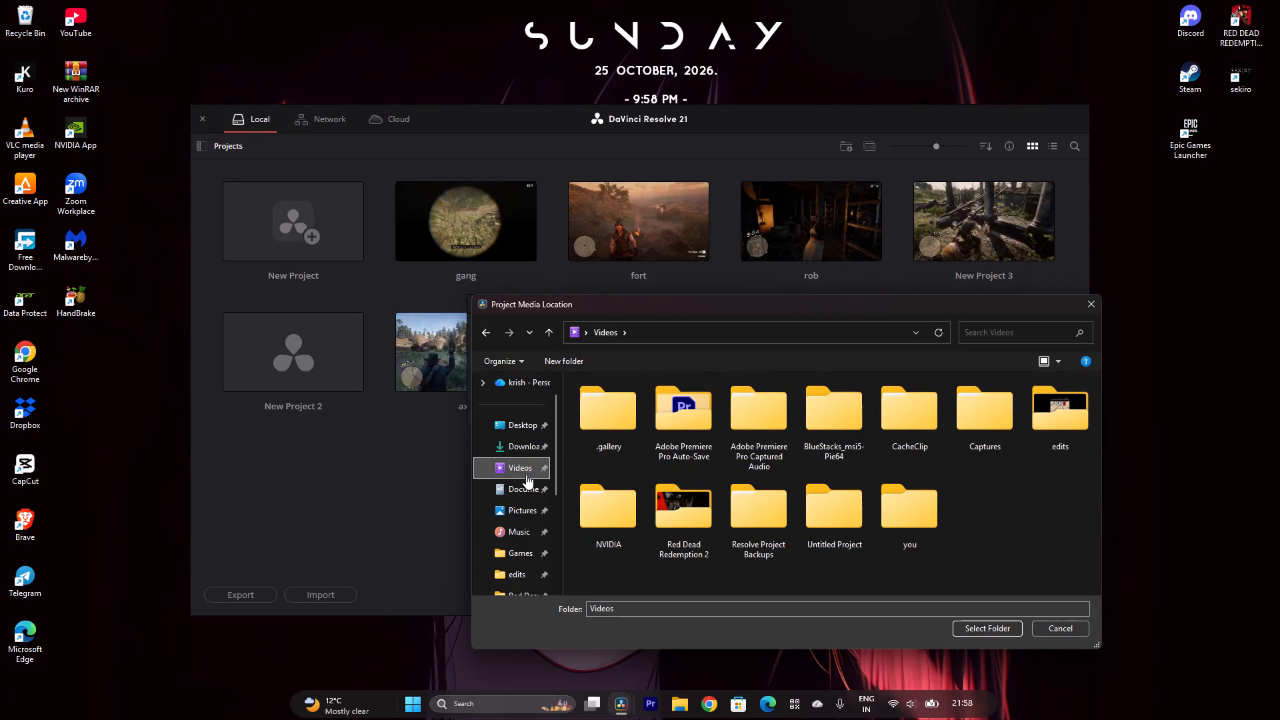
{"action": "left_click", "coordinate": [981, 628]}
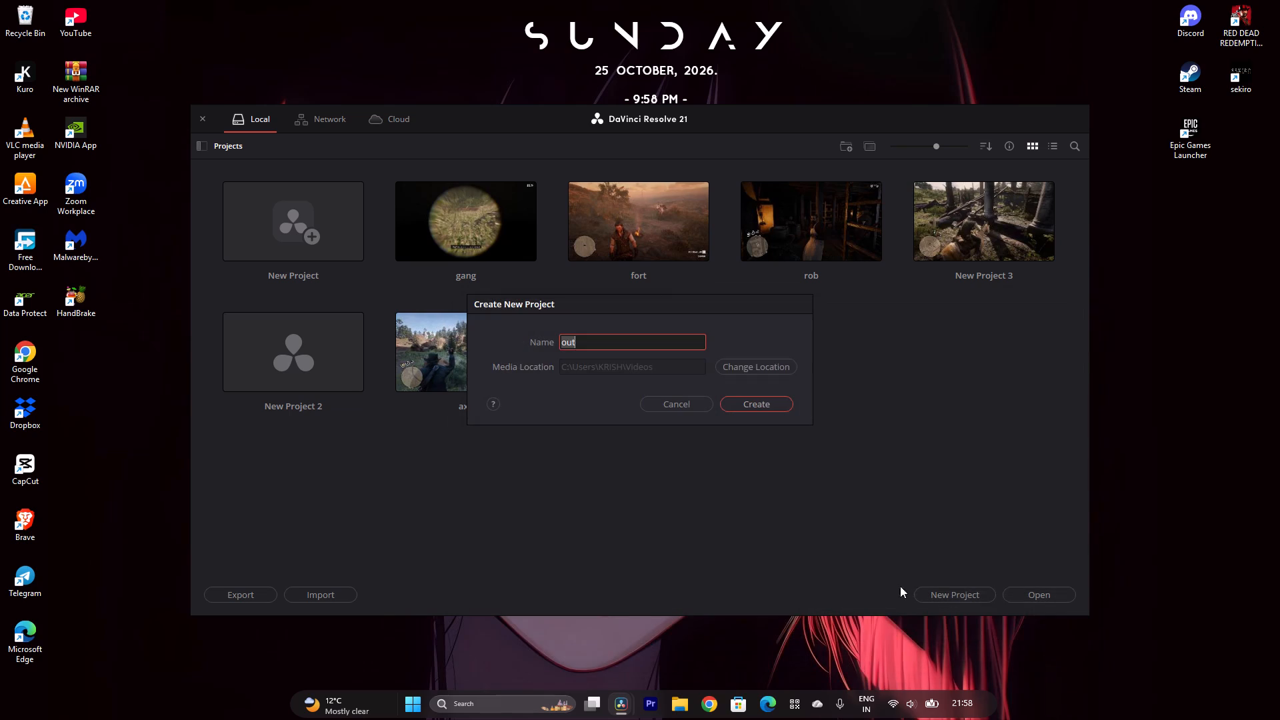
{"action": "left_click", "coordinate": [763, 411]}
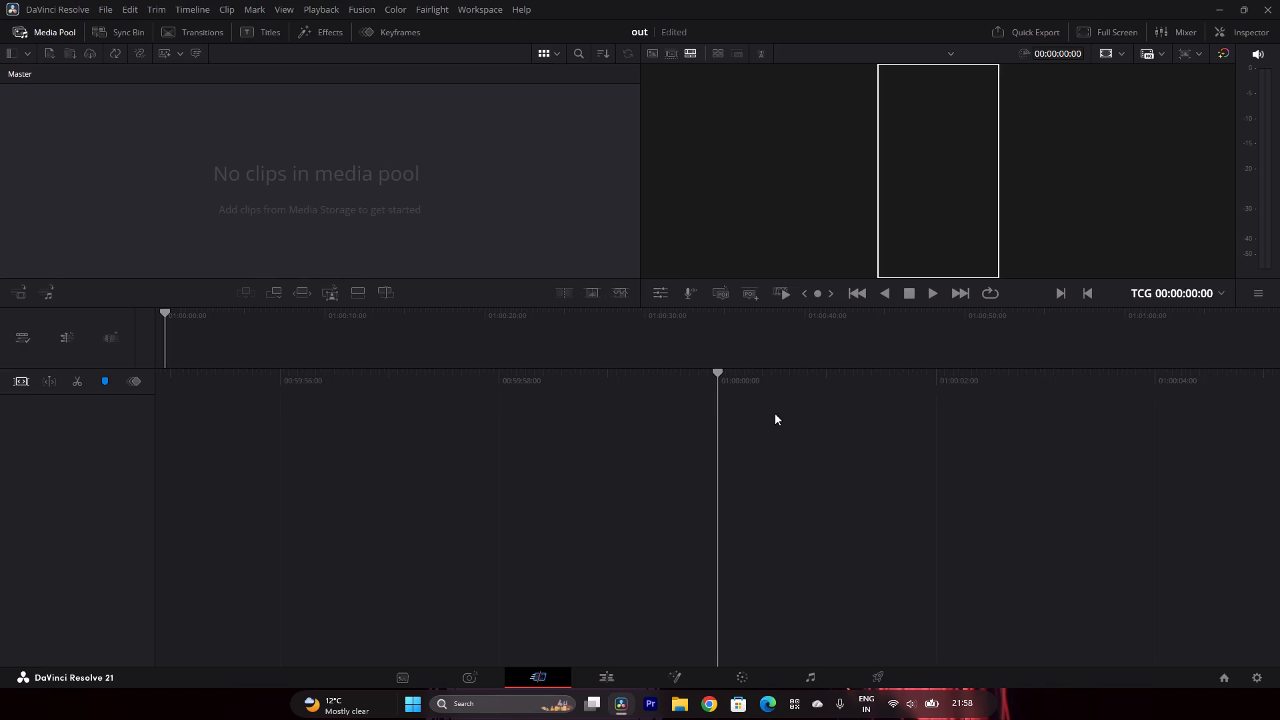
Enable vertical resolution in the project settings for a 1080 x 1920 HD timeline and save.
{"action": "left_click", "coordinate": [1253, 671]}
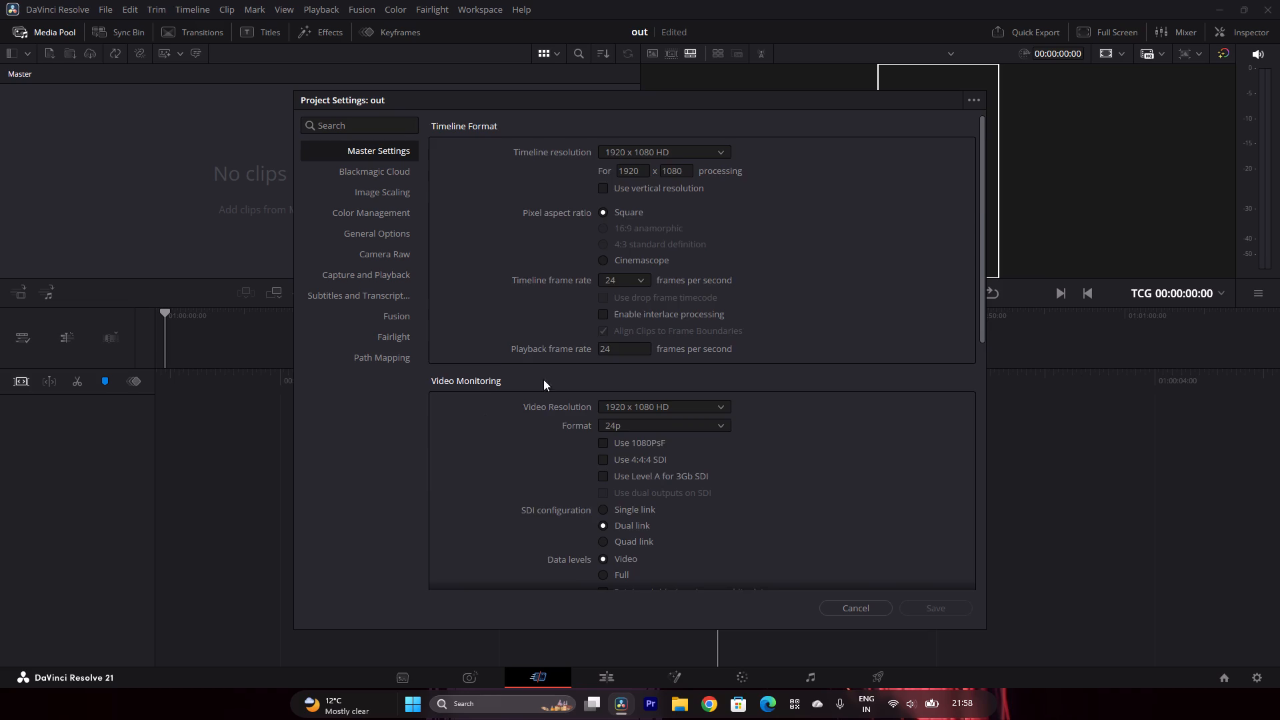
{"action": "scroll", "coordinate": [593, 329], "scroll_direction": "down", "scroll_amount": 5}
{"action": "scroll", "coordinate": [677, 415], "scroll_direction": "down", "scroll_amount": 7}
{"action": "scroll", "coordinate": [691, 433], "scroll_direction": "up", "scroll_amount": 7}
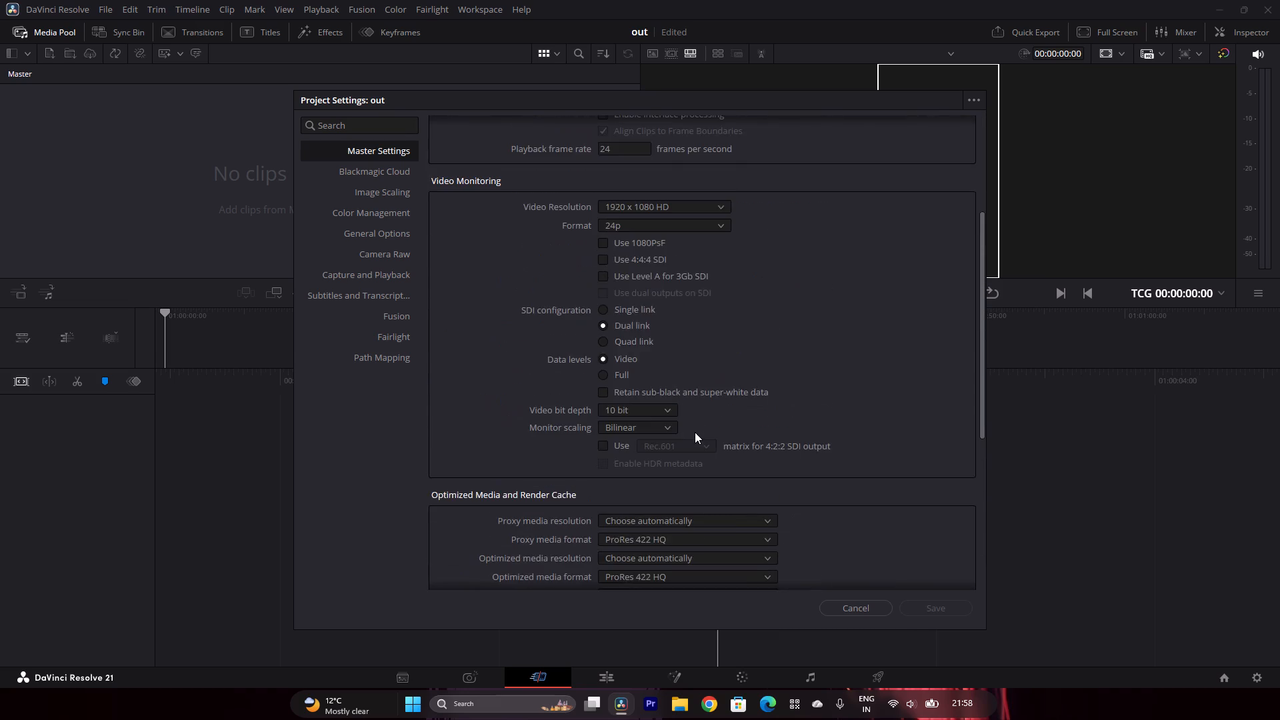
{"action": "scroll", "coordinate": [695, 432], "scroll_direction": "up", "scroll_amount": 7}
{"action": "left_click", "coordinate": [609, 191]}
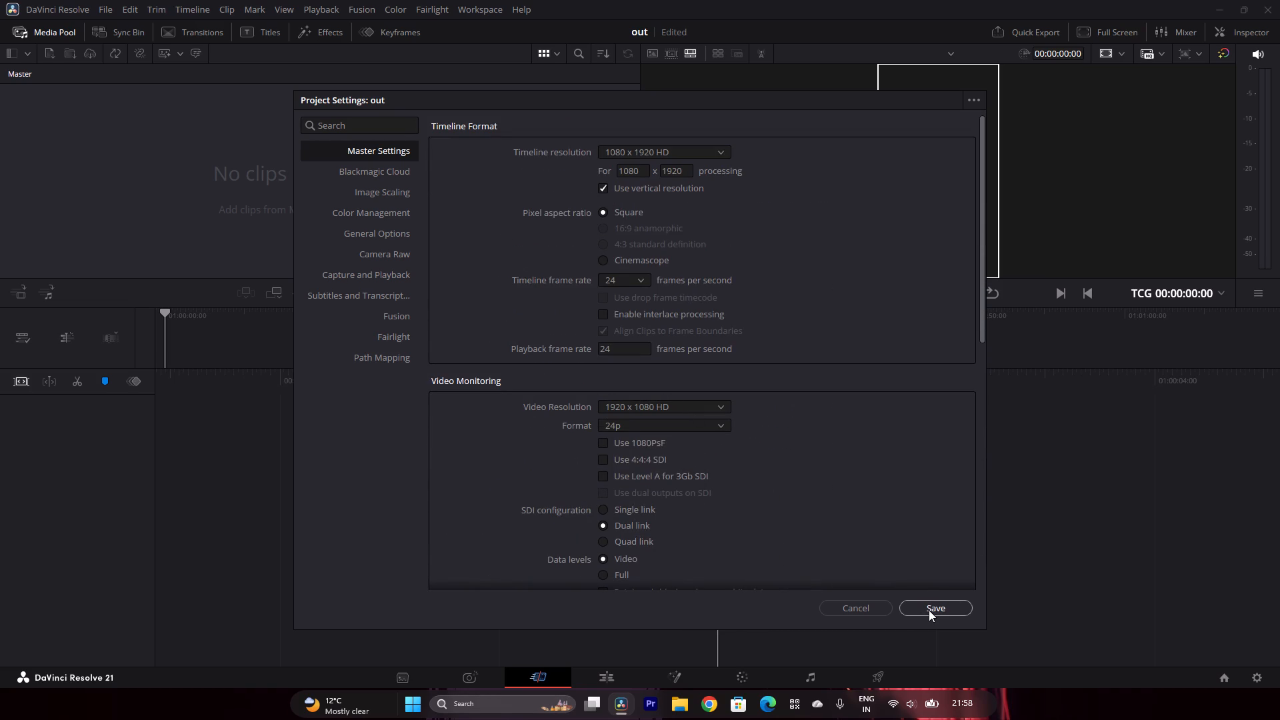
{"action": "left_click", "coordinate": [929, 610]}
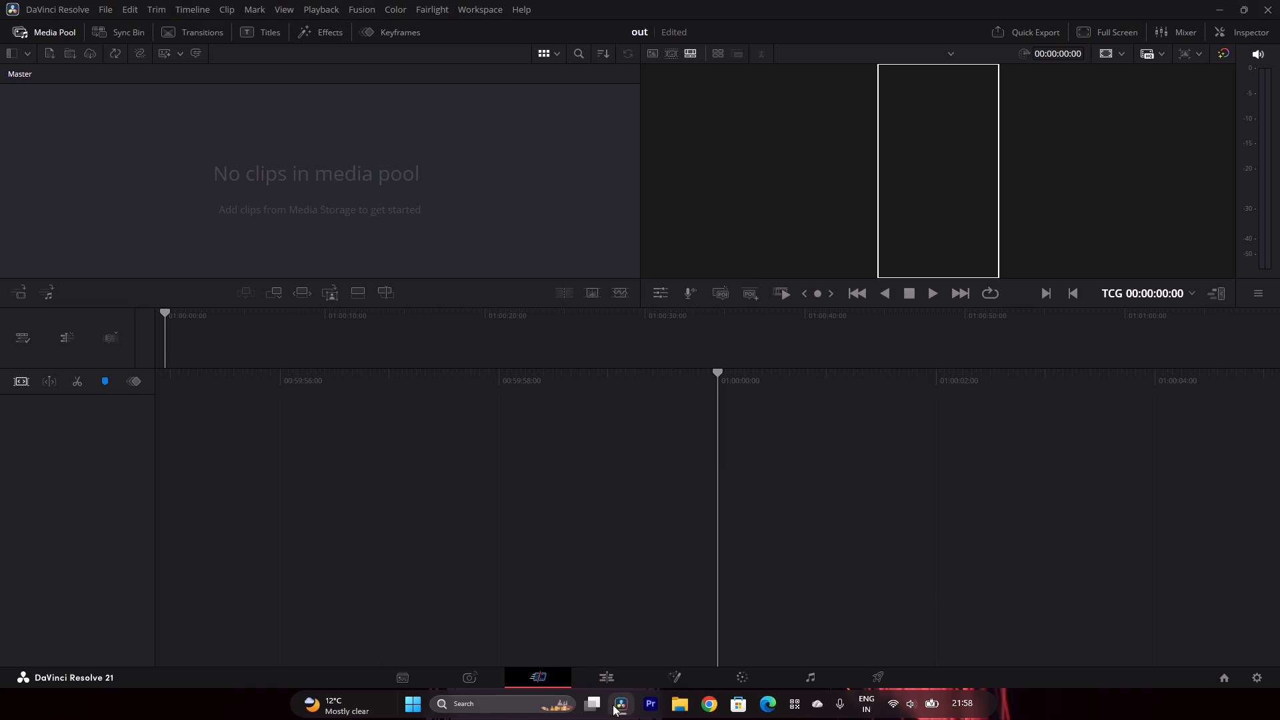
Import the Red Dead Redemption 2 recording 2026.10.25 - 15.49.25.03 into the media pool, declining the project frame rate change.
{"action": "left_click", "coordinate": [677, 703]}
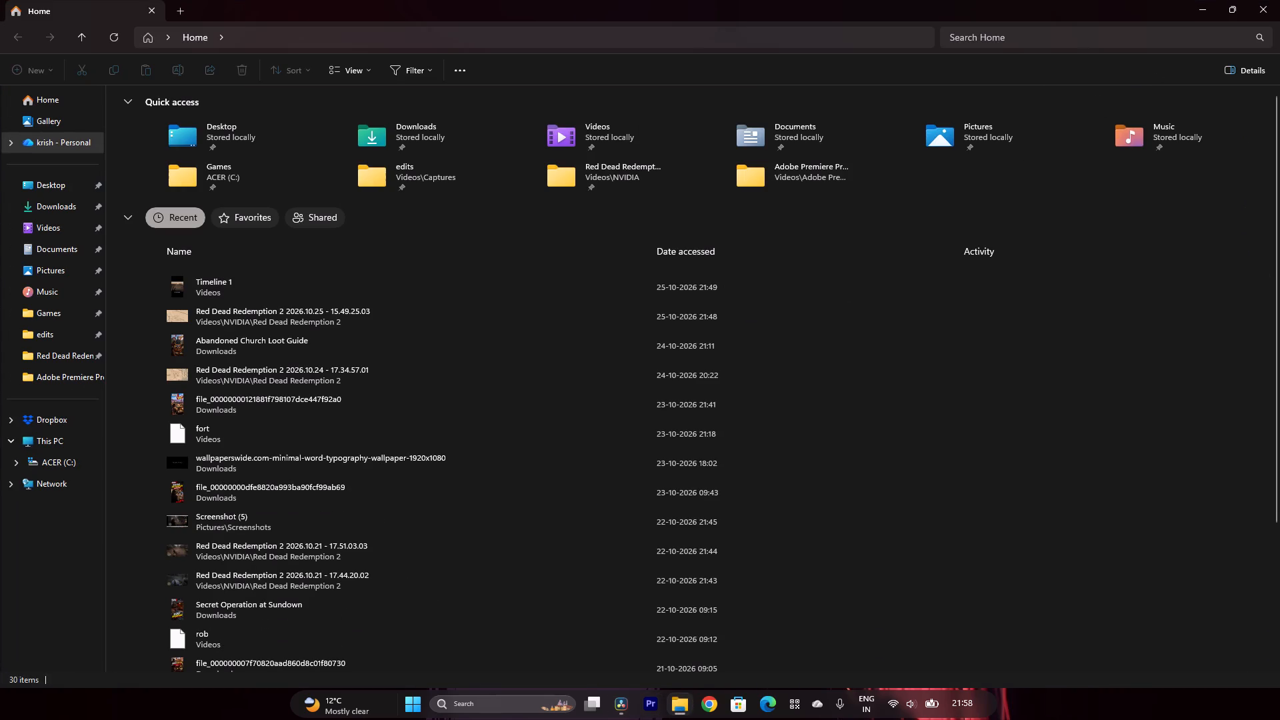
{"action": "left_click", "coordinate": [1235, 17]}
{"action": "scroll", "coordinate": [102, 605], "scroll_direction": "down", "scroll_amount": 1}
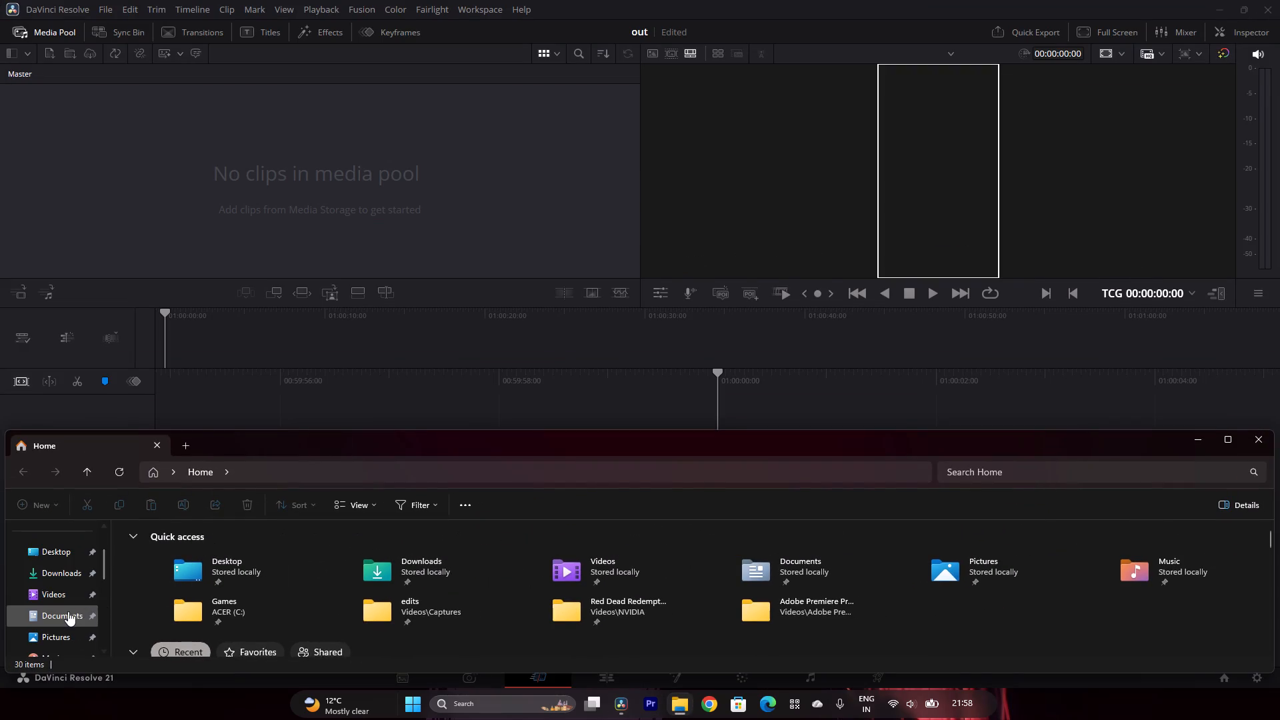
{"action": "left_click", "coordinate": [62, 595]}
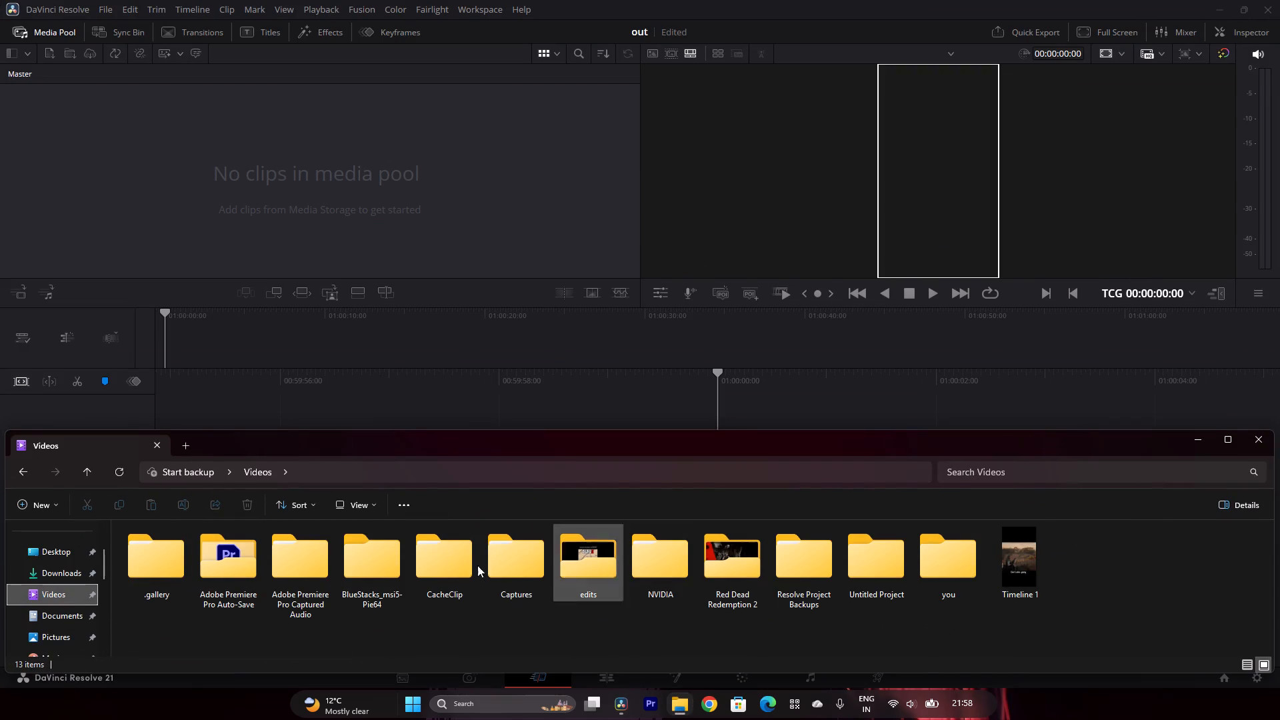
{"action": "scroll", "coordinate": [58, 587], "scroll_direction": "down", "scroll_amount": 2}
{"action": "left_click", "coordinate": [50, 591]}
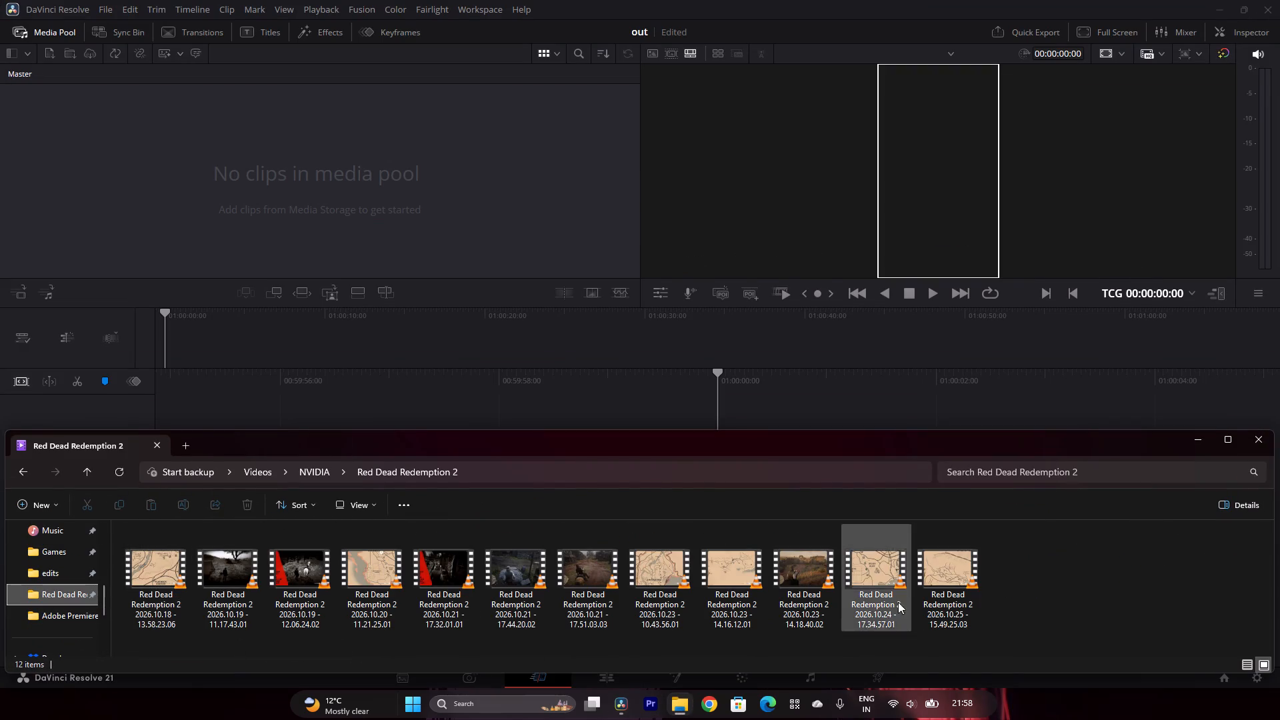
{"action": "left_click_drag", "start_coordinate": [942, 570], "coordinate": [349, 207]}
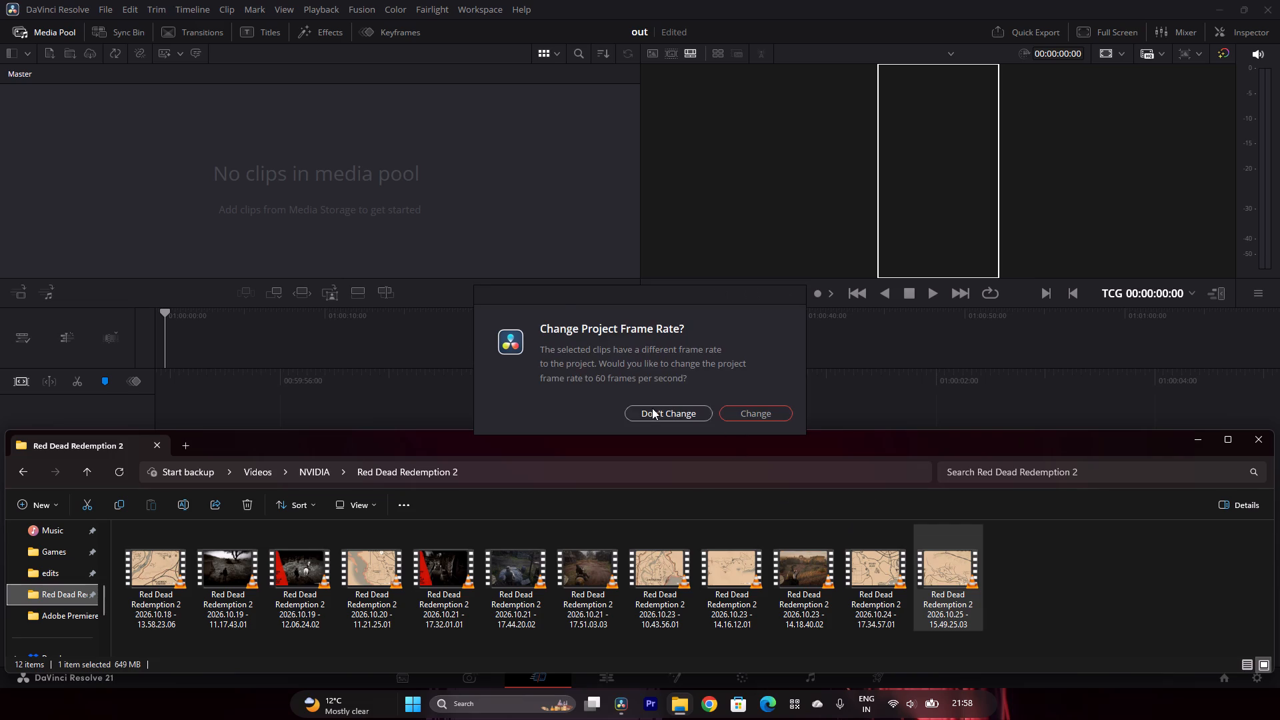
{"action": "left_click", "coordinate": [653, 408]}
{"action": "left_click", "coordinate": [1256, 439]}
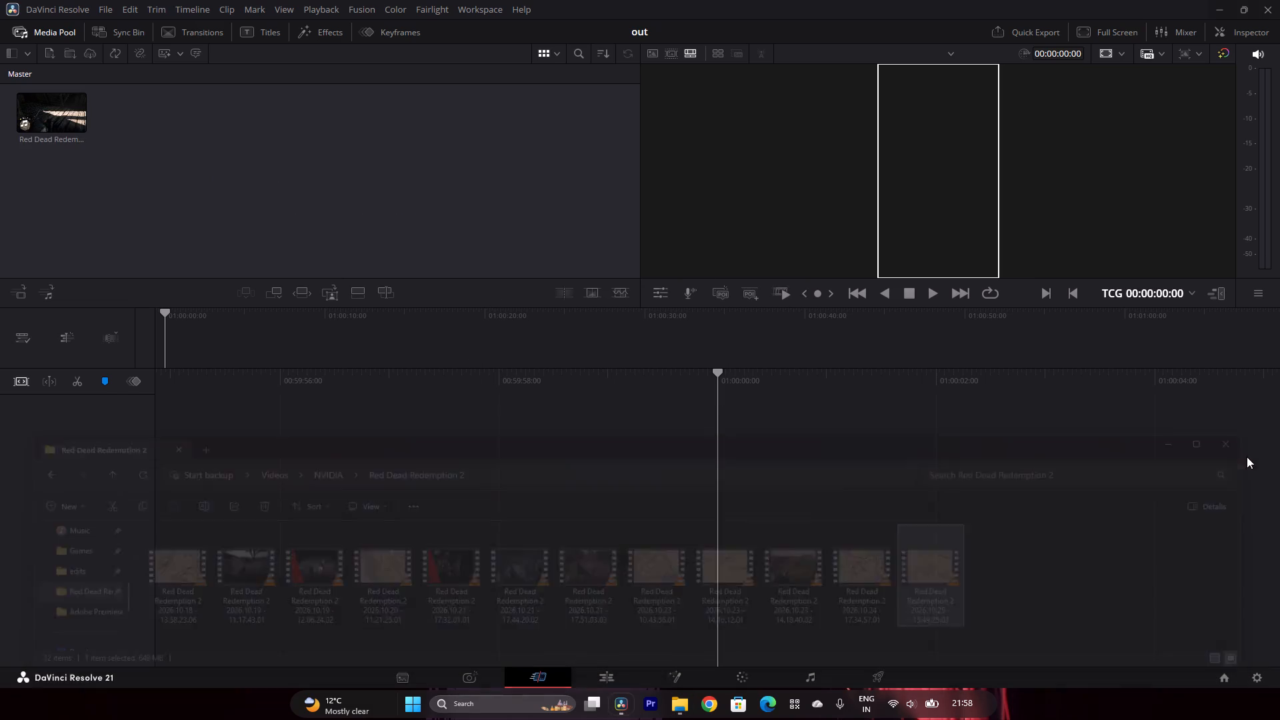
Place the imported gameplay recording at the start of a new timeline.
{"action": "left_click_drag", "start_coordinate": [40, 100], "coordinate": [191, 307]}
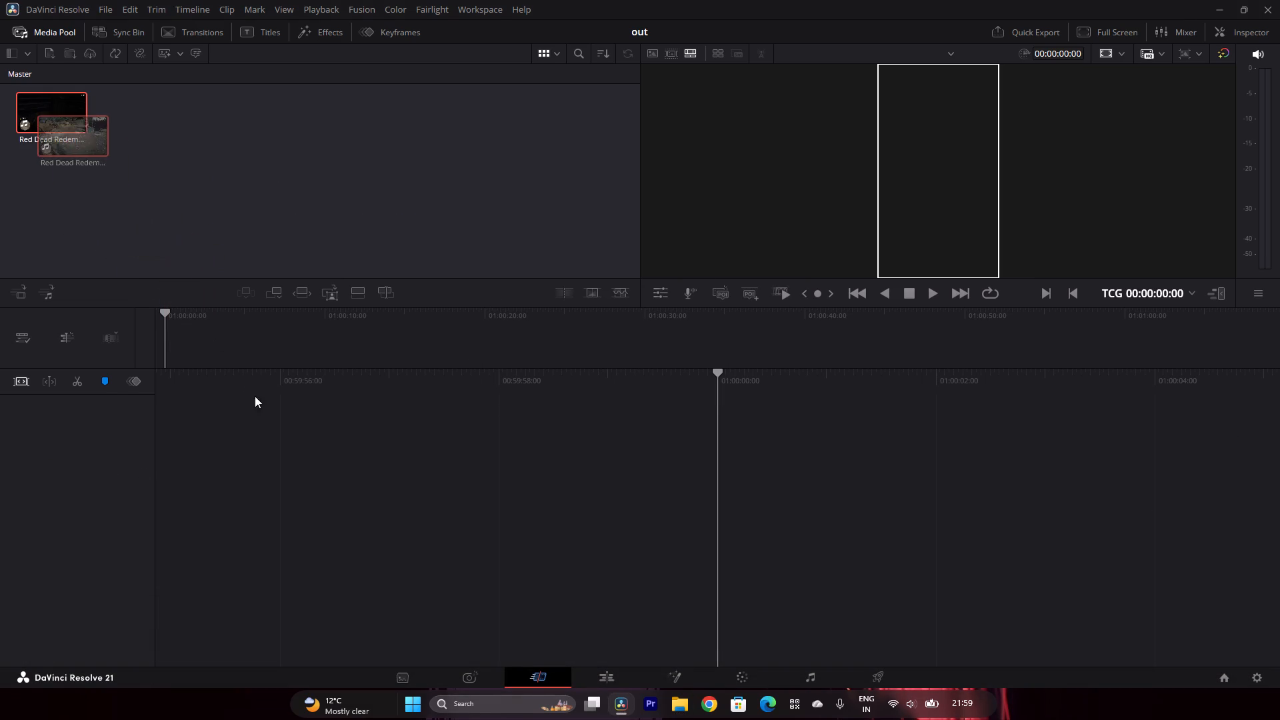
{"action": "left_click_drag", "start_coordinate": [45, 117], "coordinate": [201, 344]}
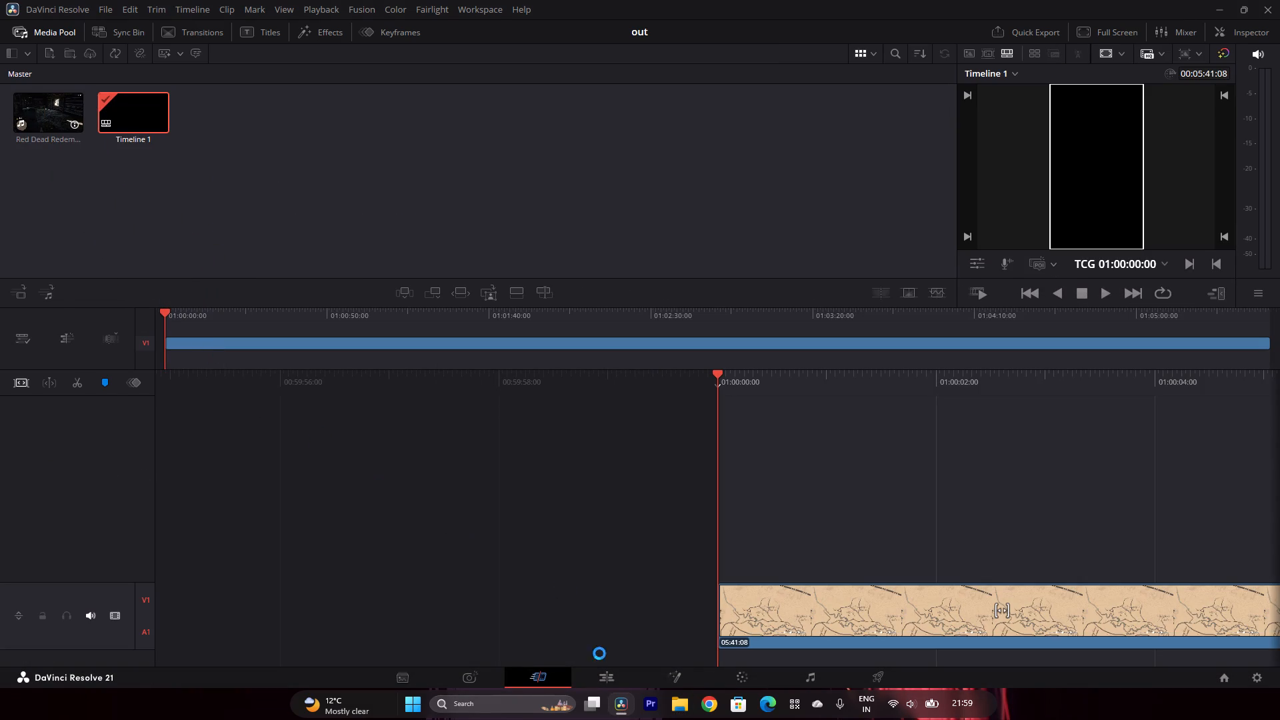
Import the 9_57_50 PM Speechma voice-over from the Downloads folder into the media pool.
{"action": "left_click", "coordinate": [689, 705]}
{"action": "left_click", "coordinate": [53, 602]}
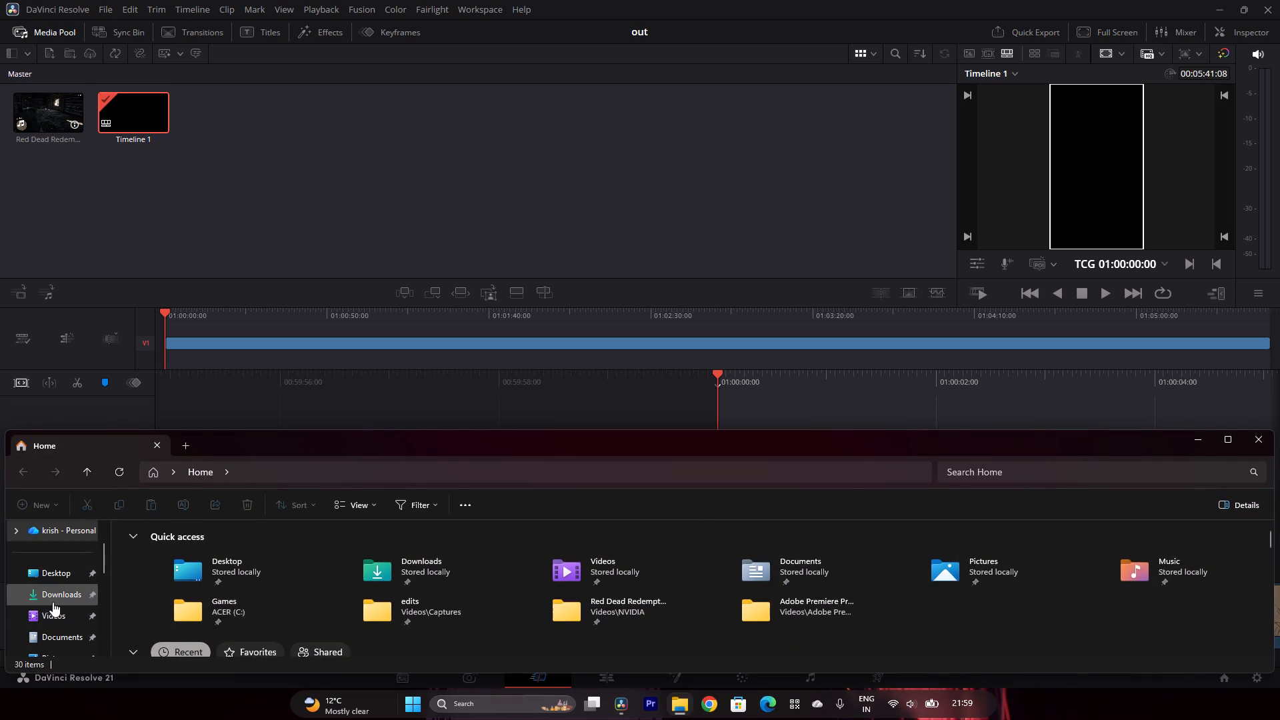
{"action": "left_click_drag", "start_coordinate": [145, 580], "coordinate": [189, 247]}
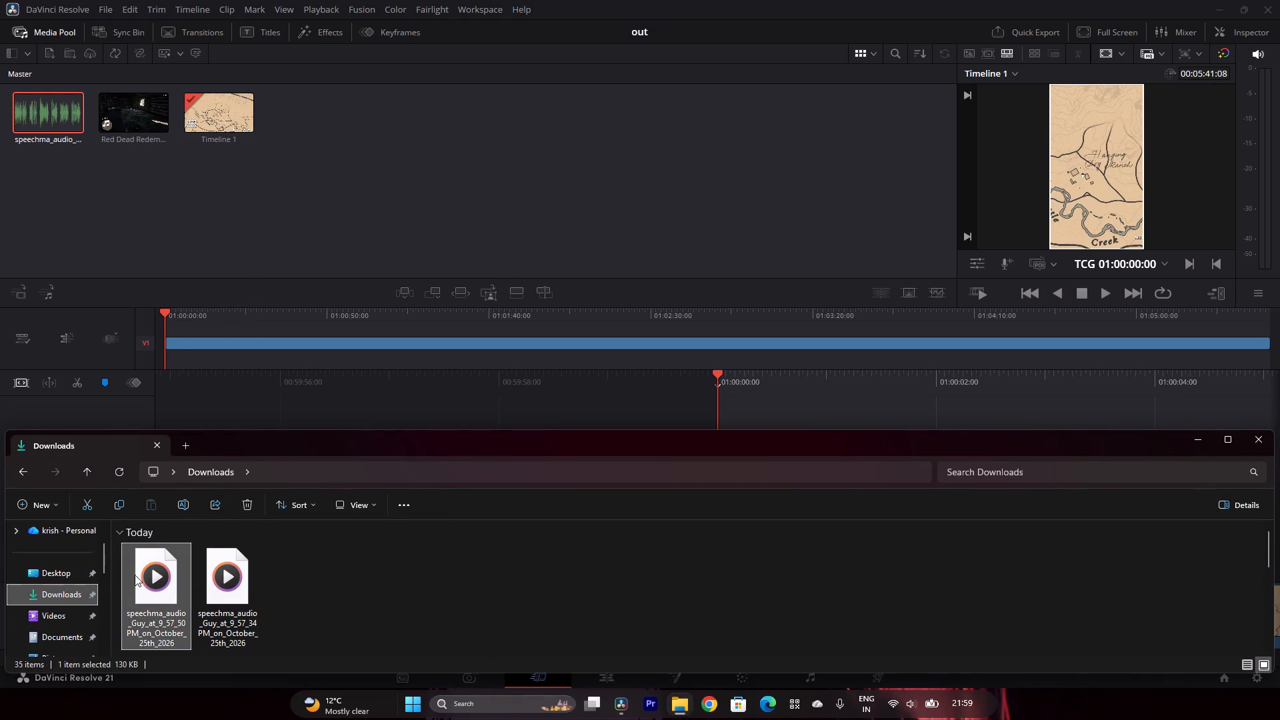
Import the AUDIO EDIT track from the edits folder into the media pool and close the file browser.
{"action": "scroll", "coordinate": [51, 638], "scroll_direction": "down", "scroll_amount": 1}
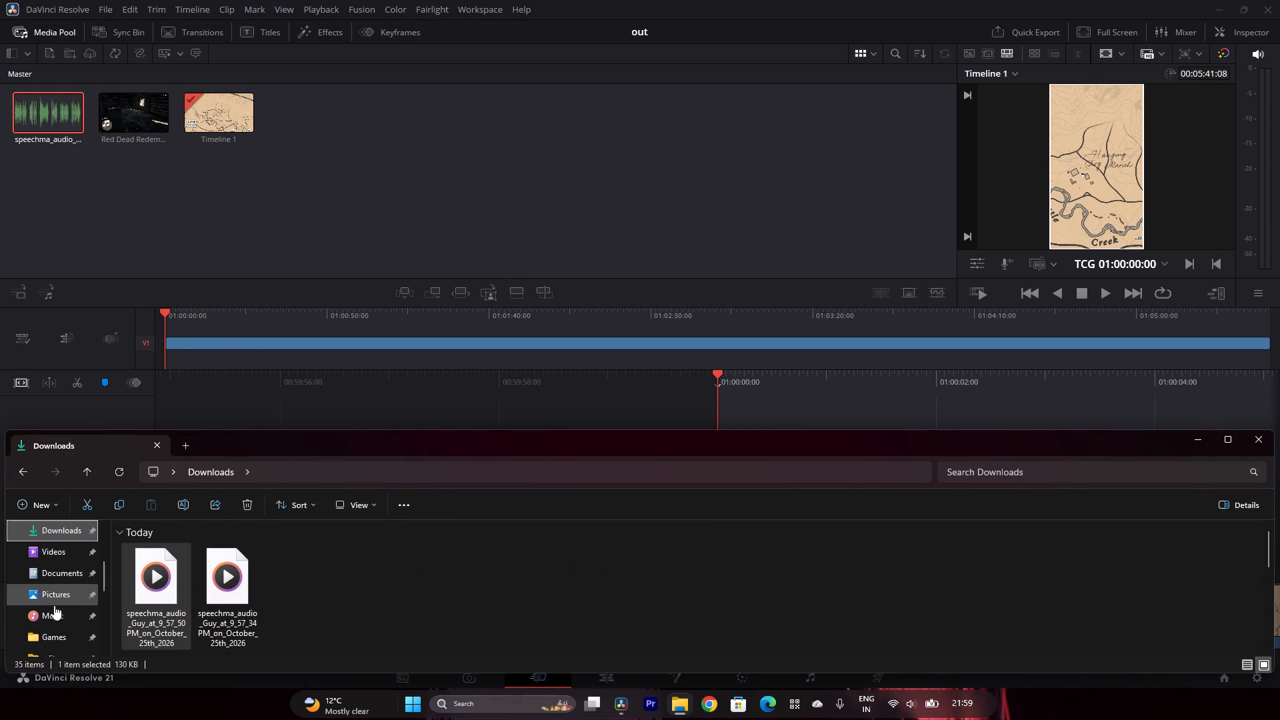
{"action": "scroll", "coordinate": [71, 620], "scroll_direction": "down", "scroll_amount": 1}
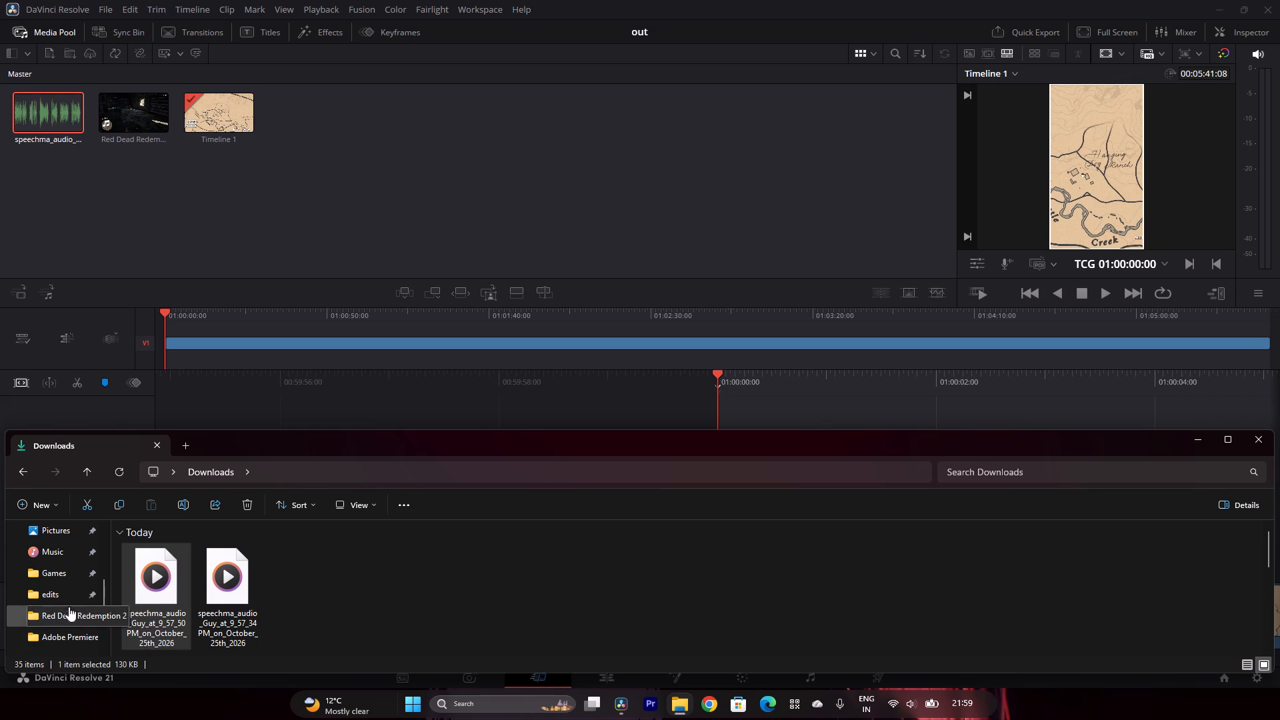
{"action": "left_click", "coordinate": [71, 594]}
{"action": "left_click_drag", "start_coordinate": [171, 549], "coordinate": [235, 198]}
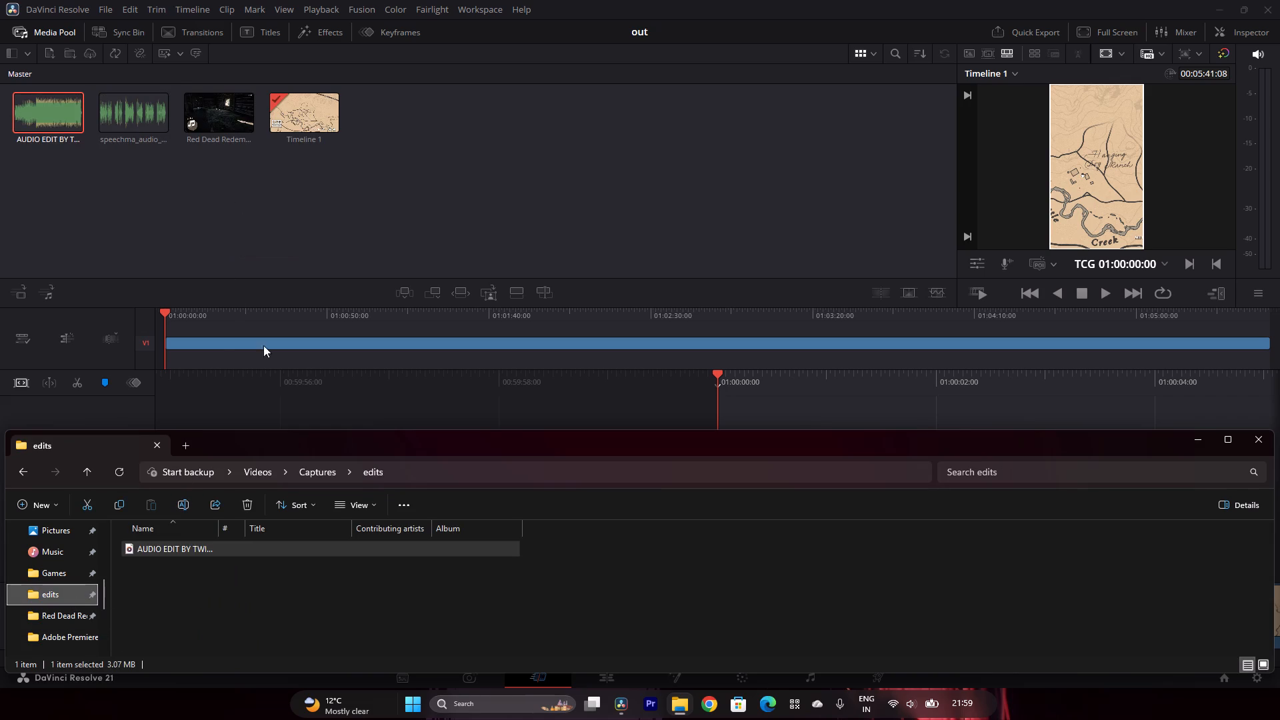
{"action": "left_click", "coordinate": [1255, 431]}
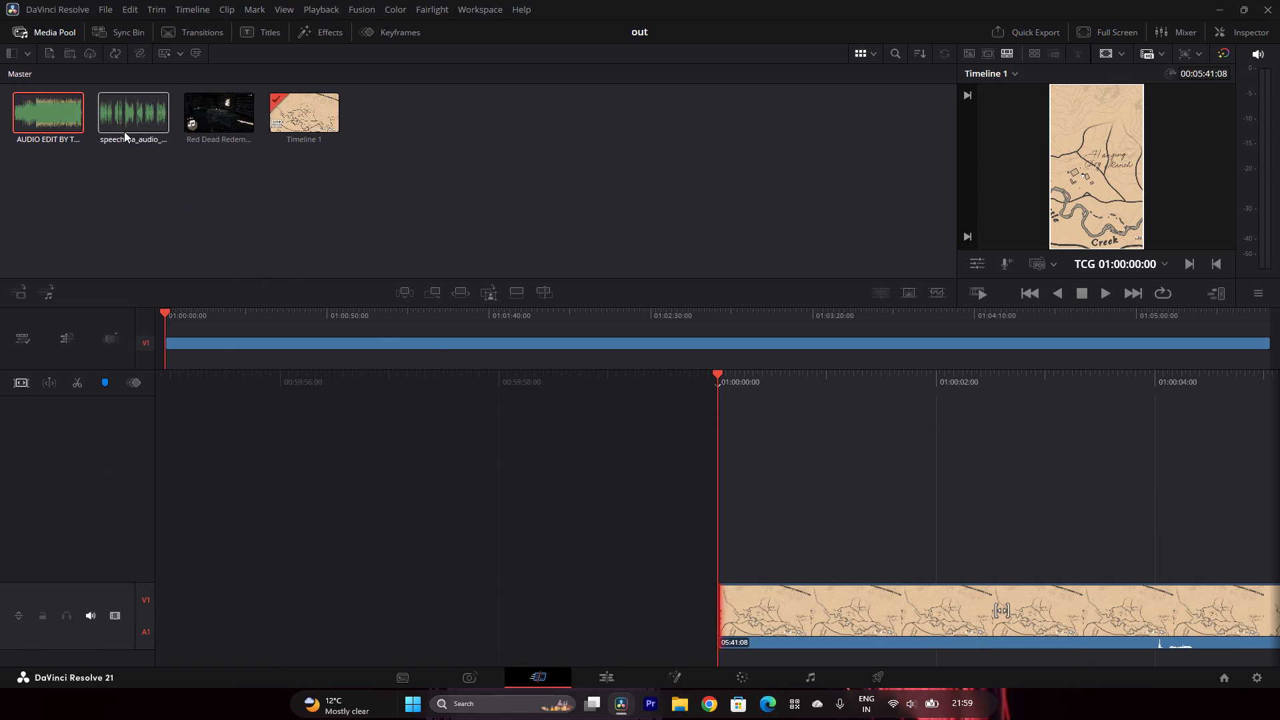
Place the Speechma voice-over under the gameplay video at the start of the timeline.
{"action": "left_click_drag", "start_coordinate": [119, 111], "coordinate": [163, 345]}
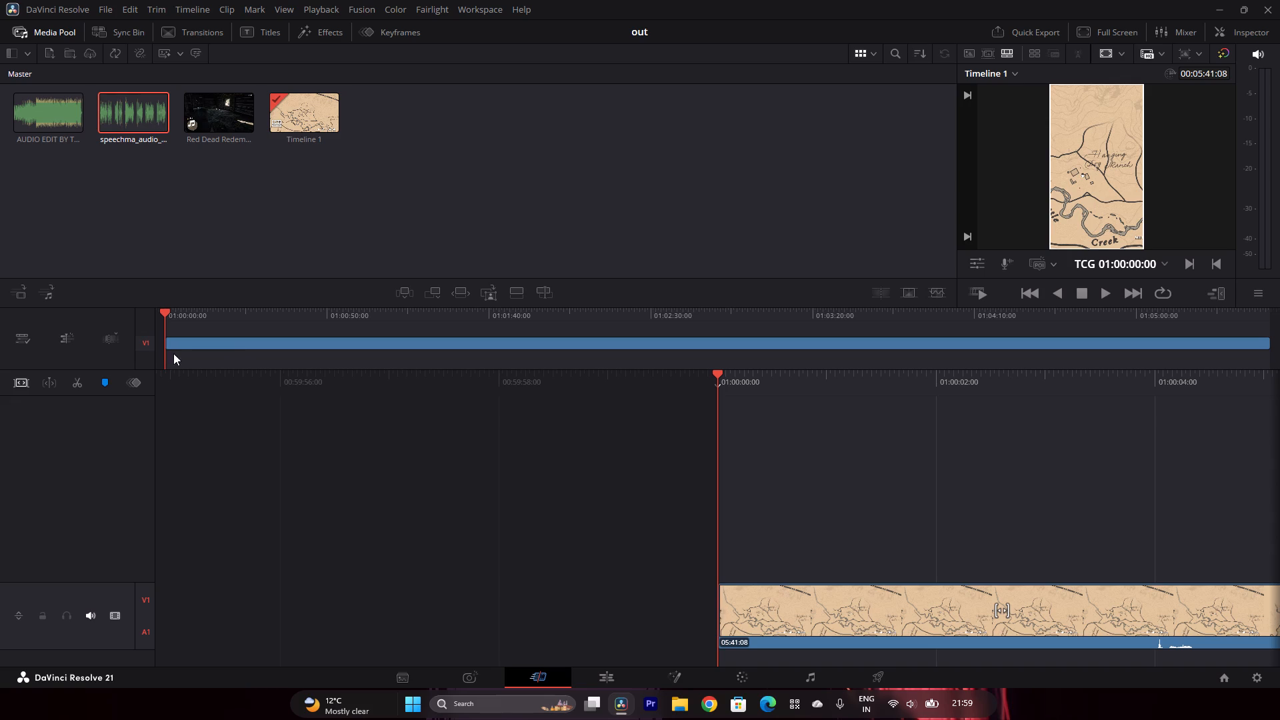
{"action": "left_click_drag", "start_coordinate": [107, 106], "coordinate": [162, 357]}
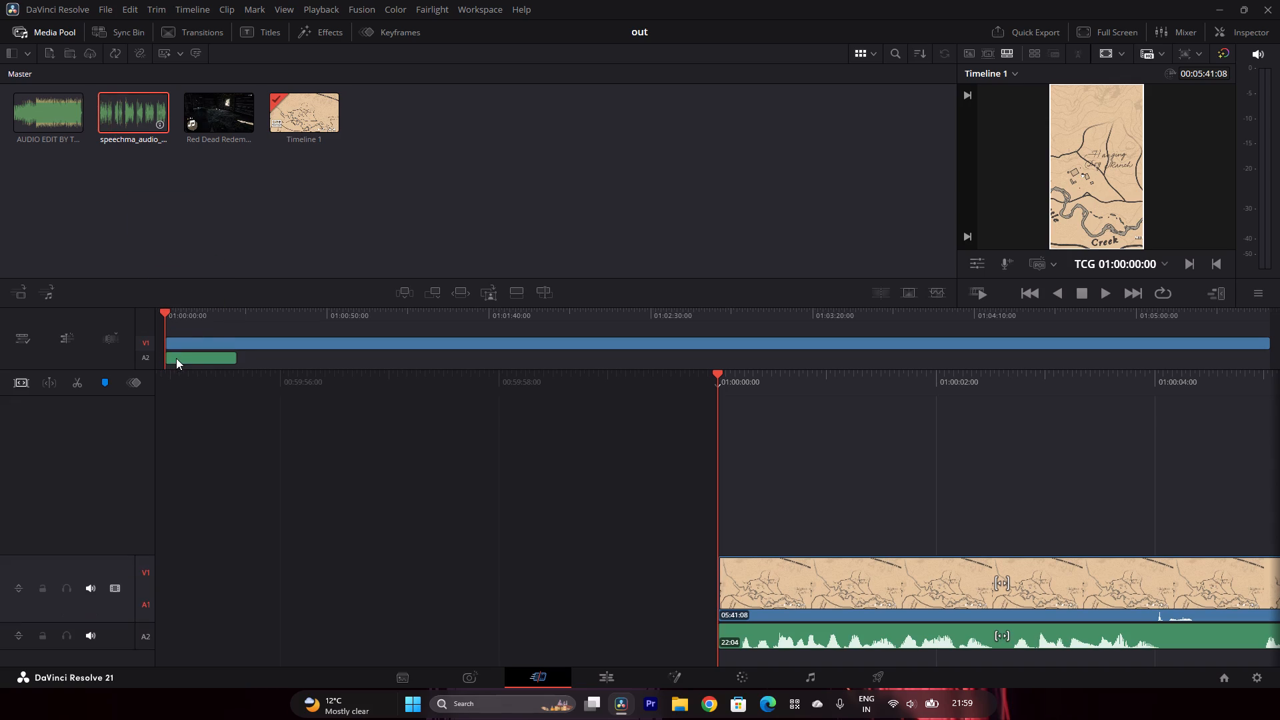
Switch to the Edit page and lock the Audio 2 voice-over track.
{"action": "left_click", "coordinate": [615, 677]}
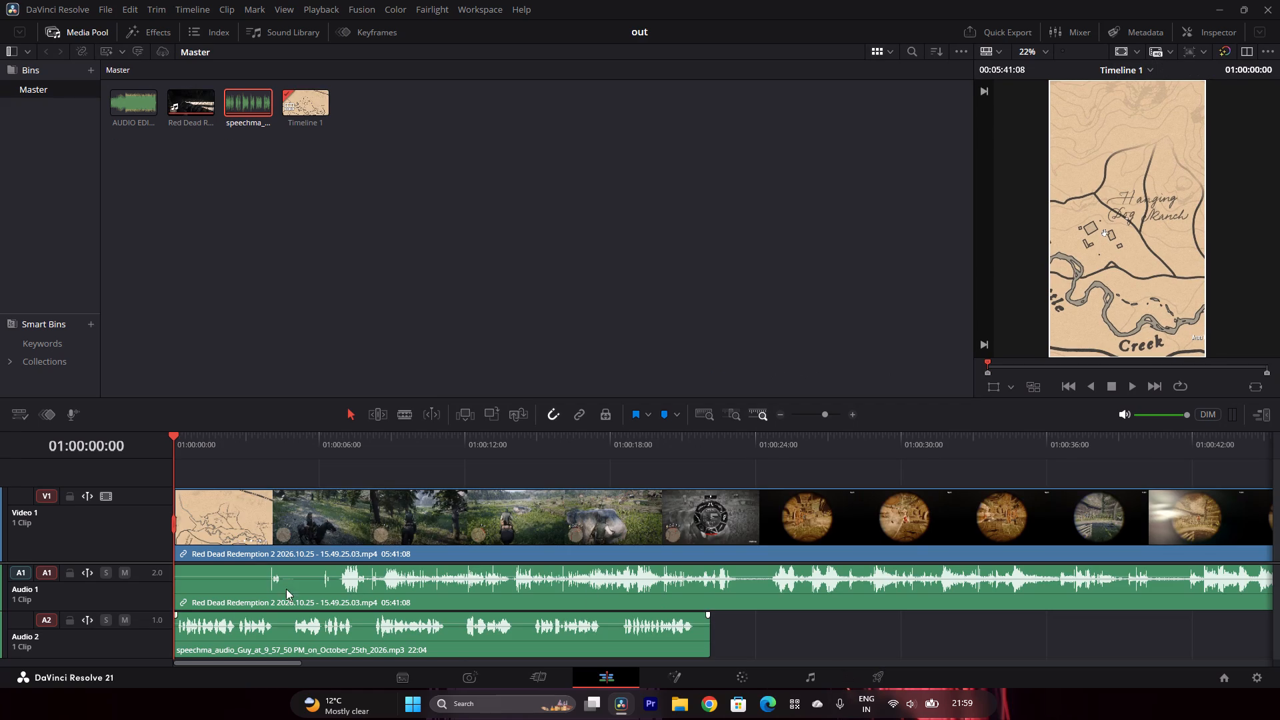
{"action": "left_click", "coordinate": [70, 619]}
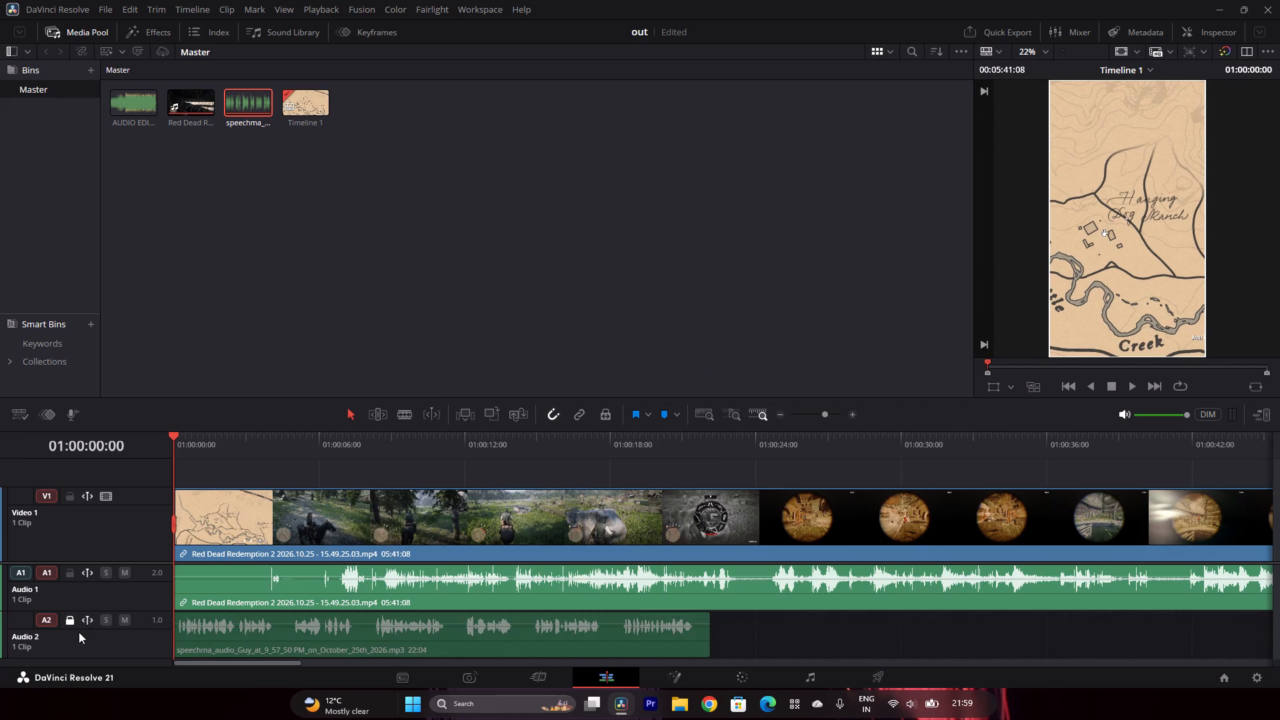
Play back the opening seconds of the timeline to check the map footage against the voice-over.
{"action": "left_click", "coordinate": [1130, 383]}
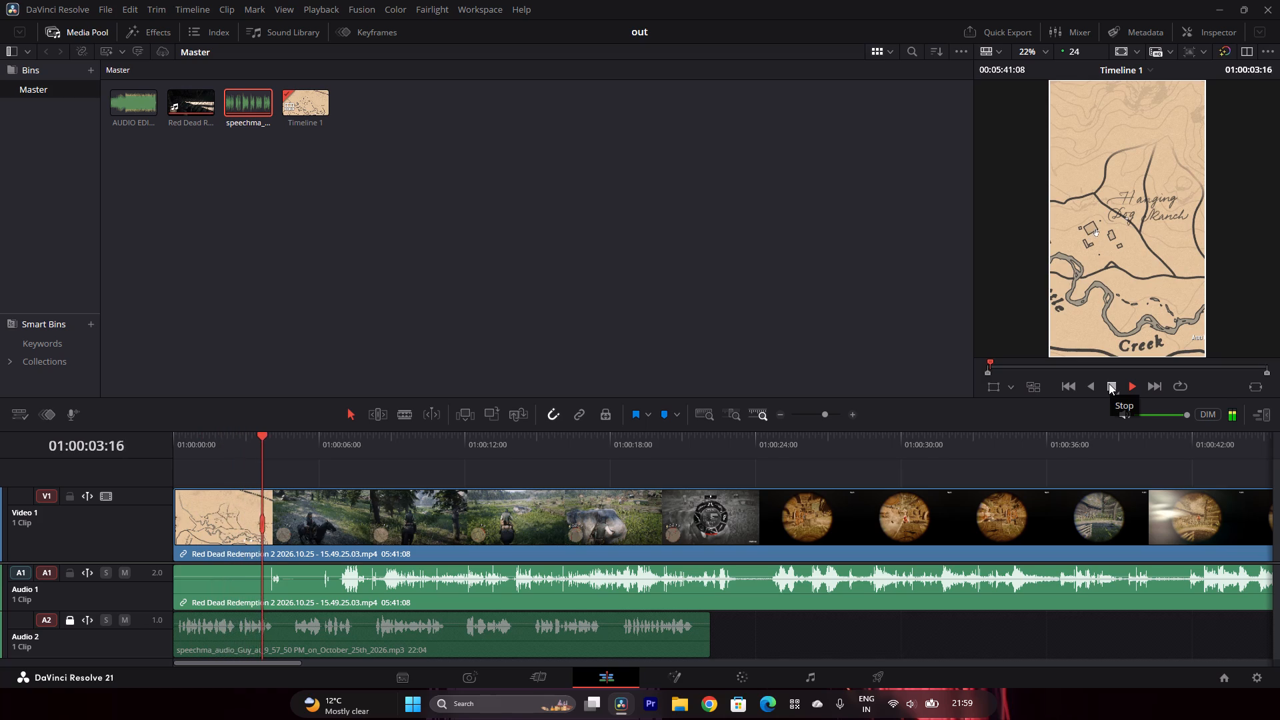
{"action": "left_click", "coordinate": [1109, 383]}
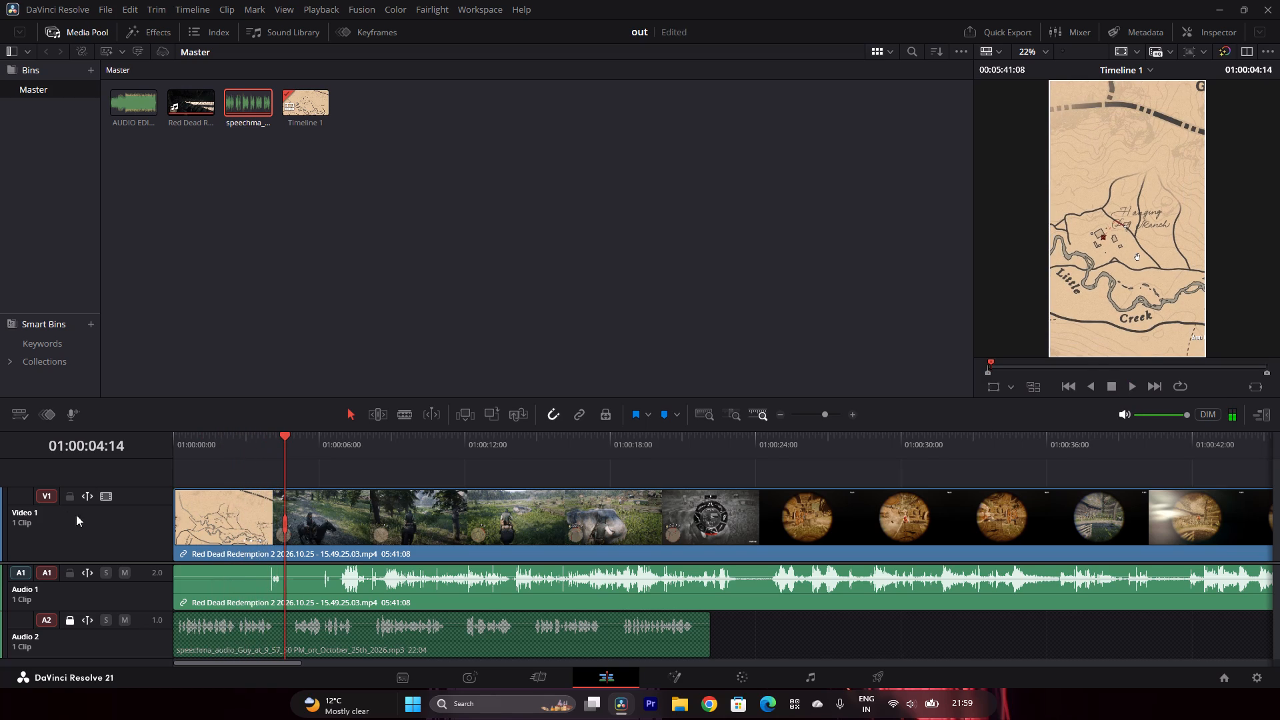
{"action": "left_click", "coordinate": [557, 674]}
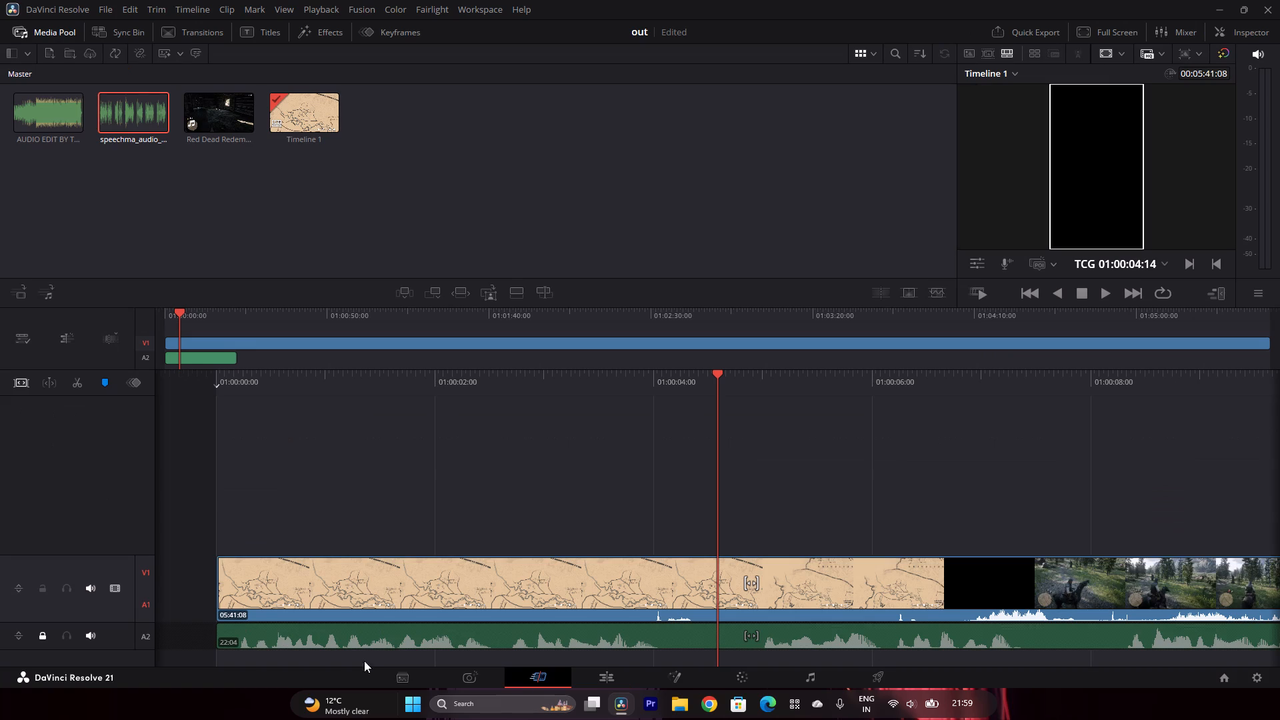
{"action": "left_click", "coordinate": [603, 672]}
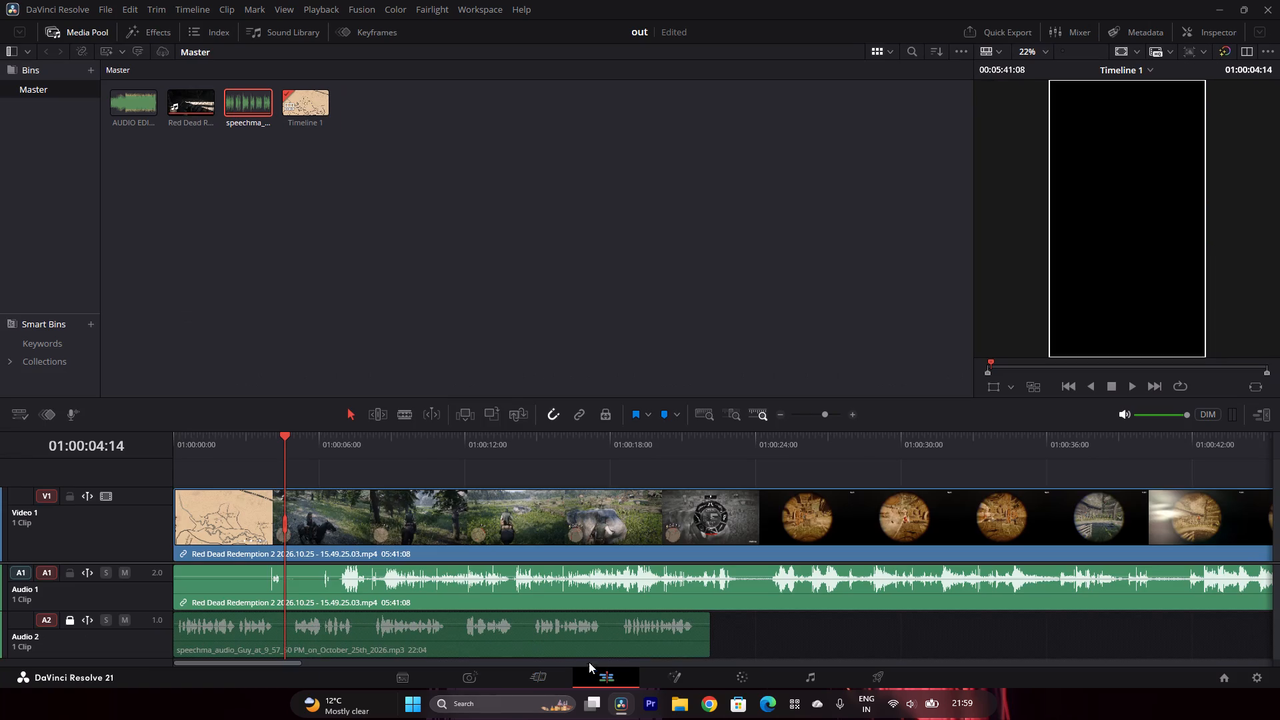
Delete the gameplay recording's audio from Audio 1 while keeping its video, and remove the emptied track.
{"action": "left_click", "coordinate": [509, 589]}
{"action": "key", "text": "BackSpace"}
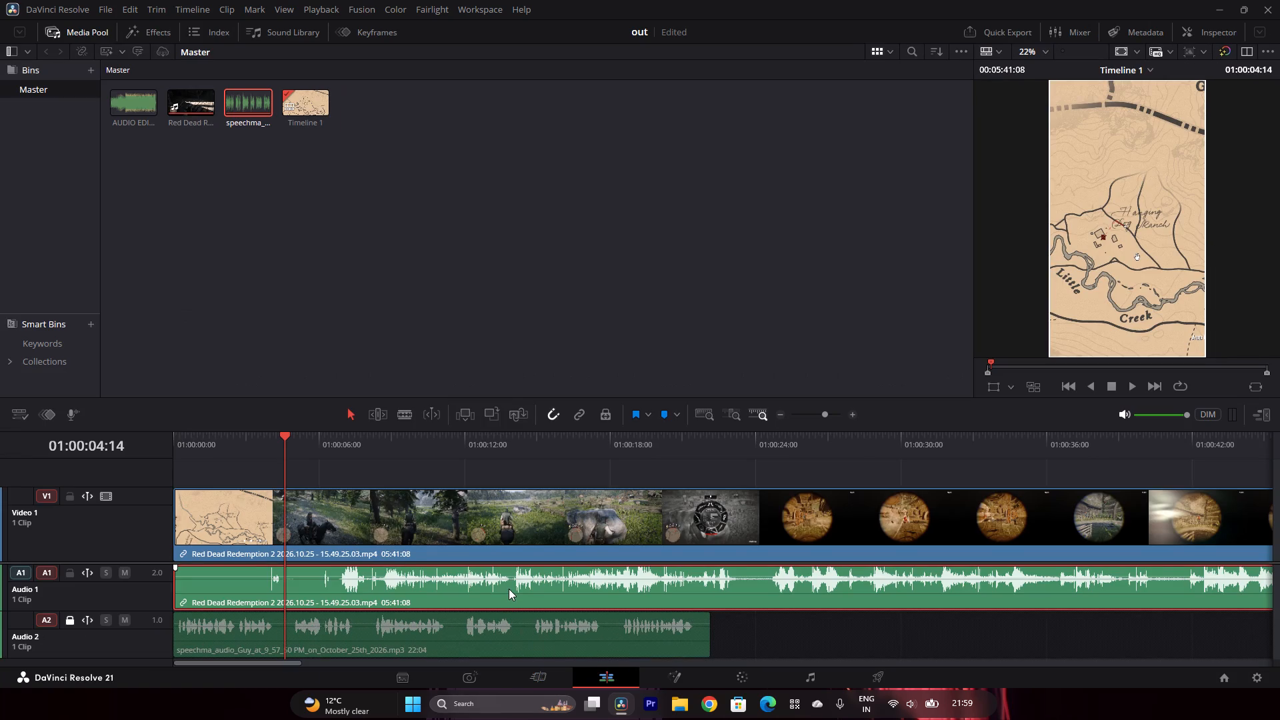
{"action": "left_click", "coordinate": [509, 589]}
{"action": "right_click", "coordinate": [422, 589]}
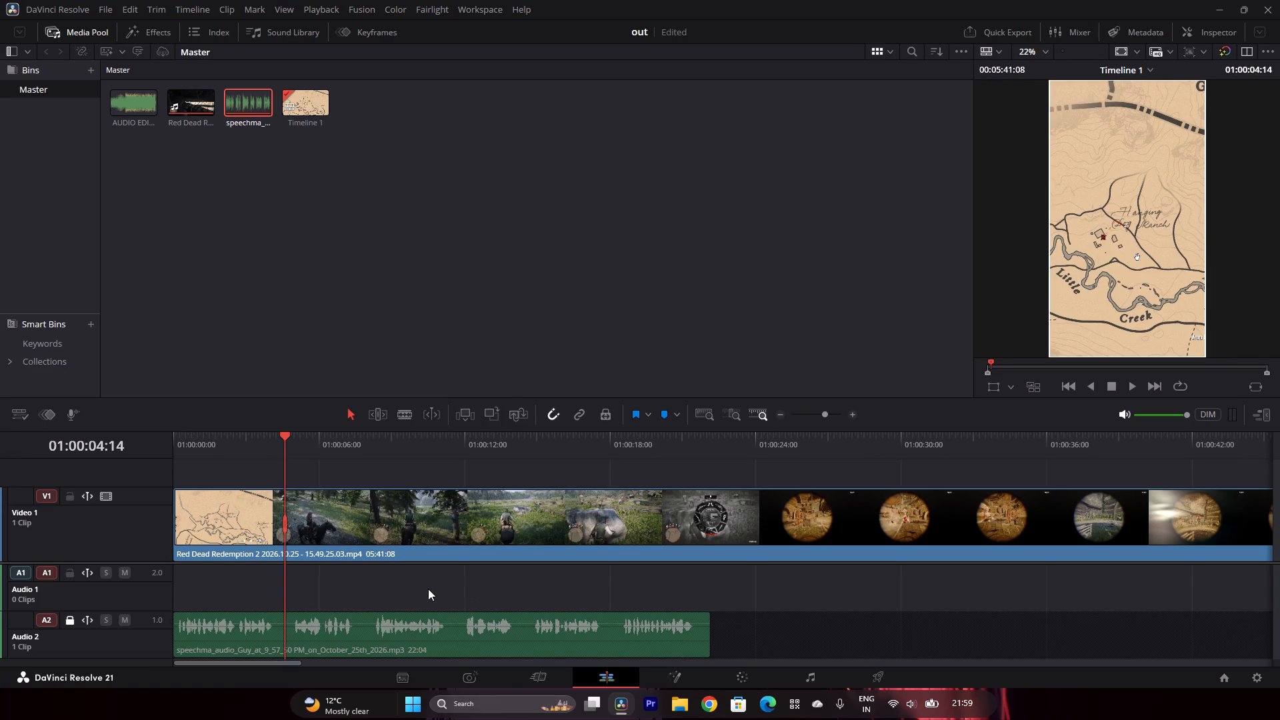
{"action": "right_click", "coordinate": [125, 597]}
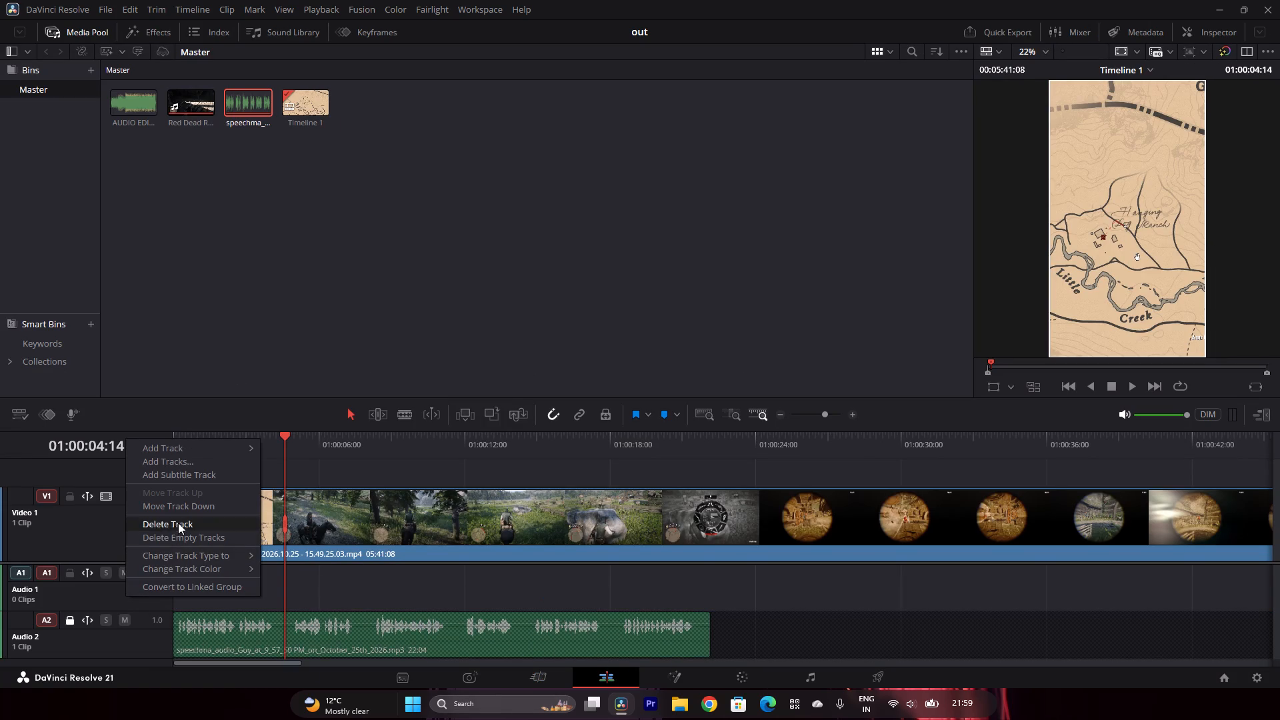
{"action": "left_click", "coordinate": [178, 523]}
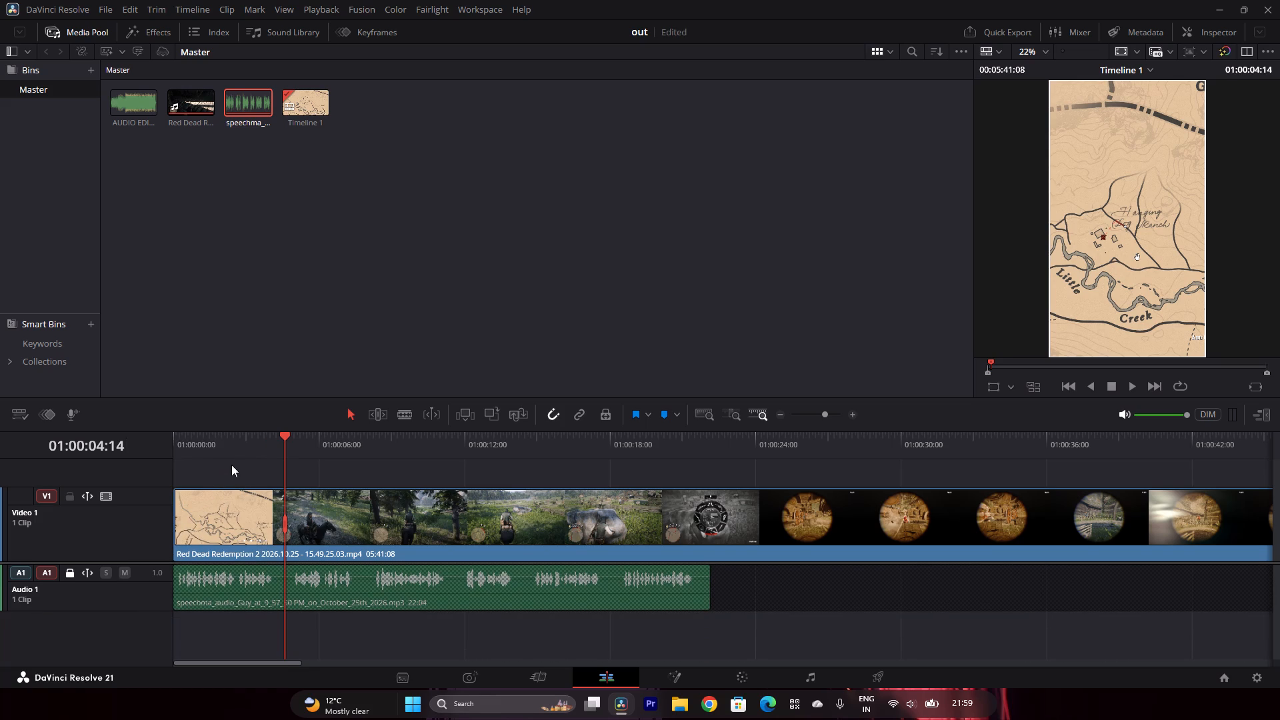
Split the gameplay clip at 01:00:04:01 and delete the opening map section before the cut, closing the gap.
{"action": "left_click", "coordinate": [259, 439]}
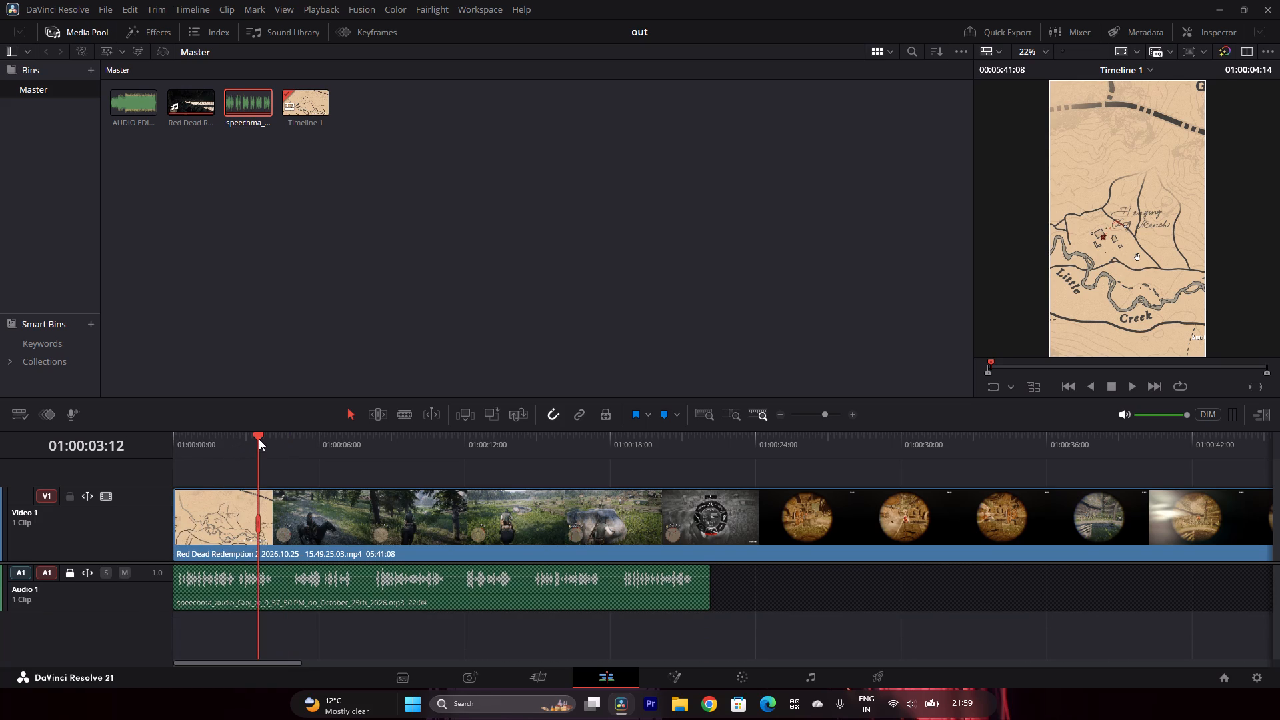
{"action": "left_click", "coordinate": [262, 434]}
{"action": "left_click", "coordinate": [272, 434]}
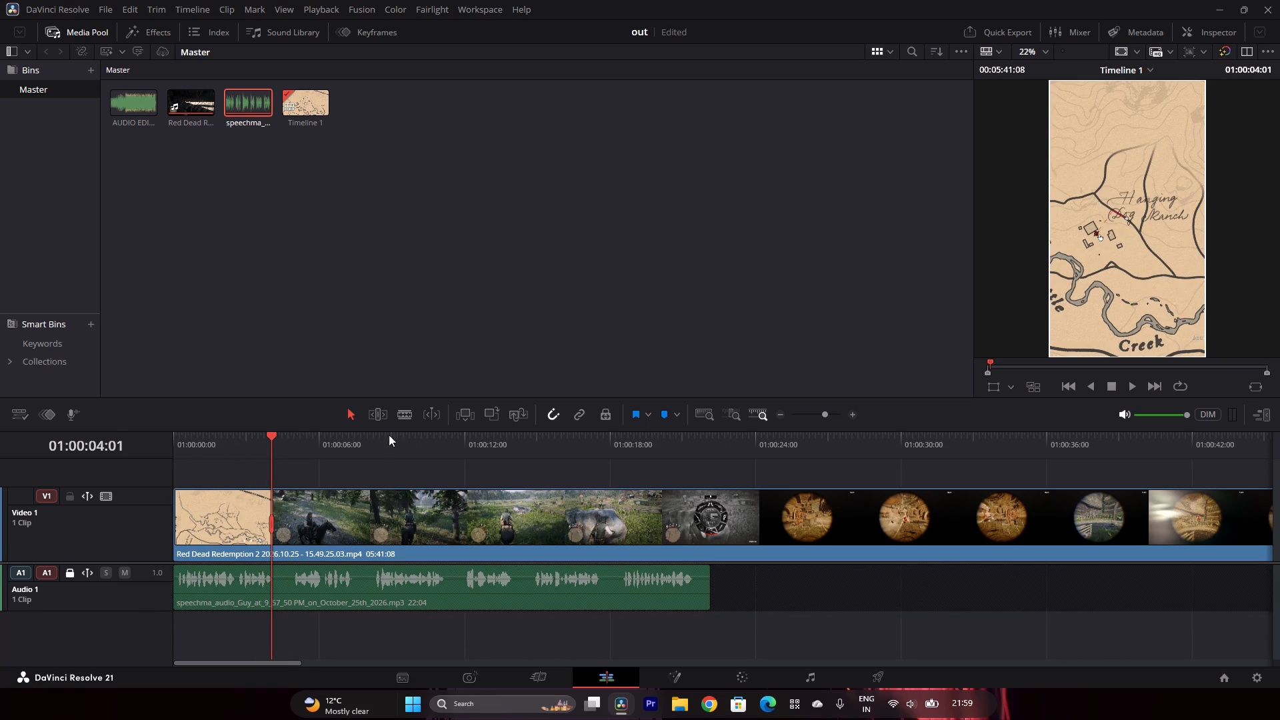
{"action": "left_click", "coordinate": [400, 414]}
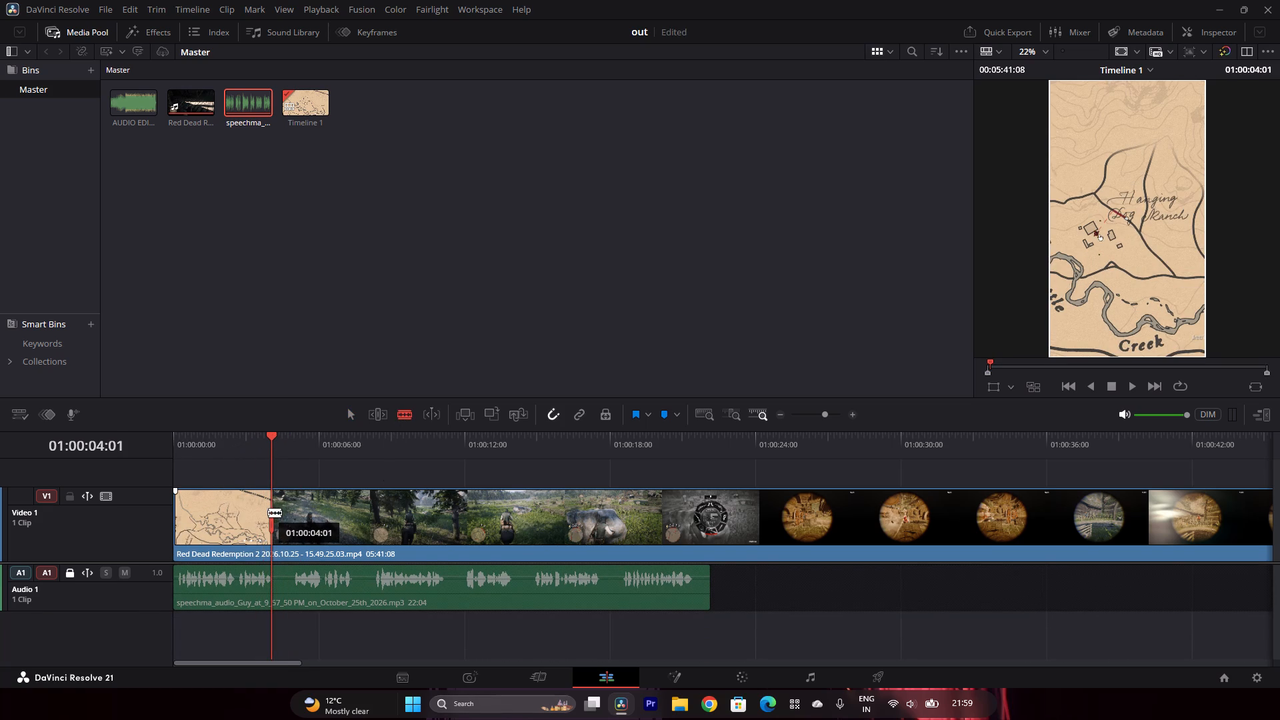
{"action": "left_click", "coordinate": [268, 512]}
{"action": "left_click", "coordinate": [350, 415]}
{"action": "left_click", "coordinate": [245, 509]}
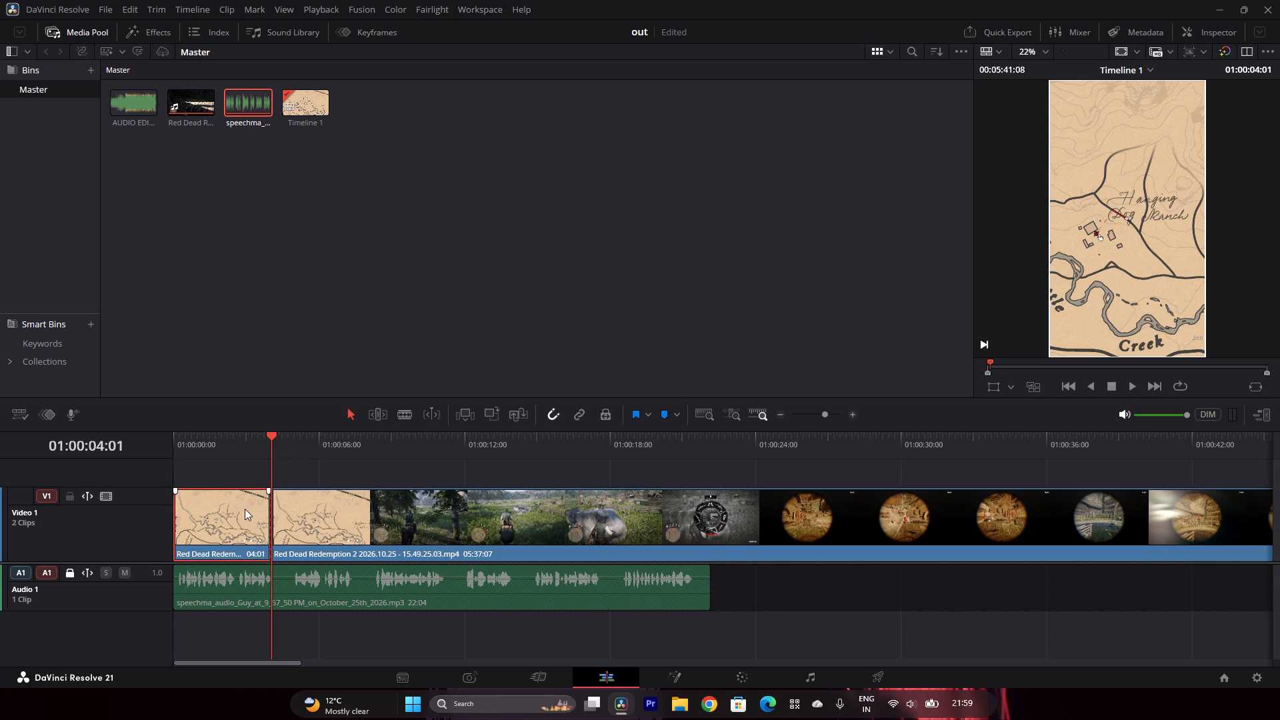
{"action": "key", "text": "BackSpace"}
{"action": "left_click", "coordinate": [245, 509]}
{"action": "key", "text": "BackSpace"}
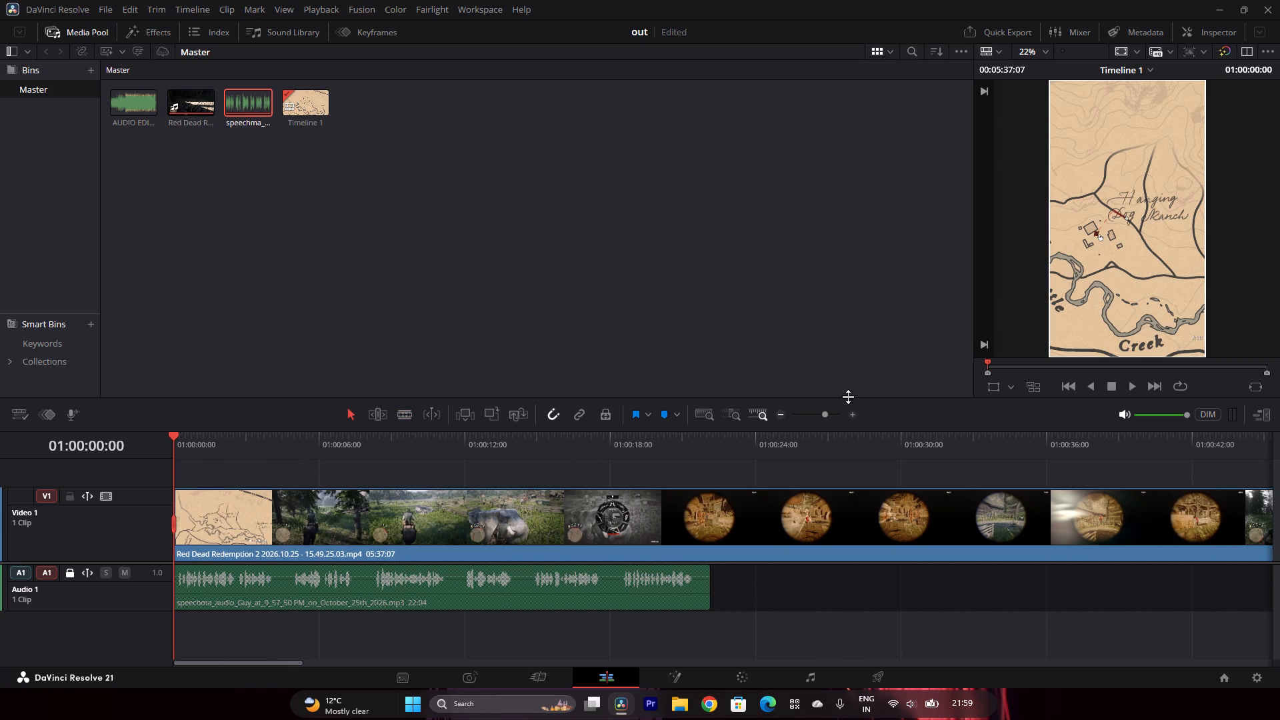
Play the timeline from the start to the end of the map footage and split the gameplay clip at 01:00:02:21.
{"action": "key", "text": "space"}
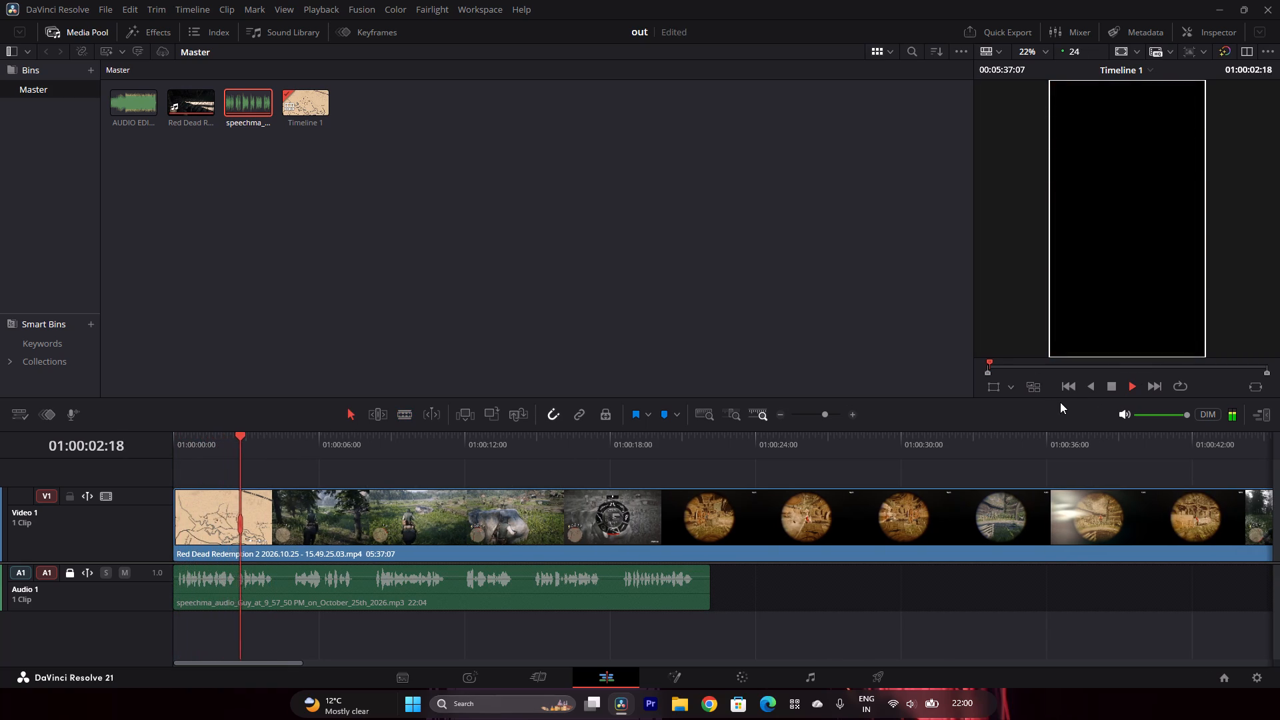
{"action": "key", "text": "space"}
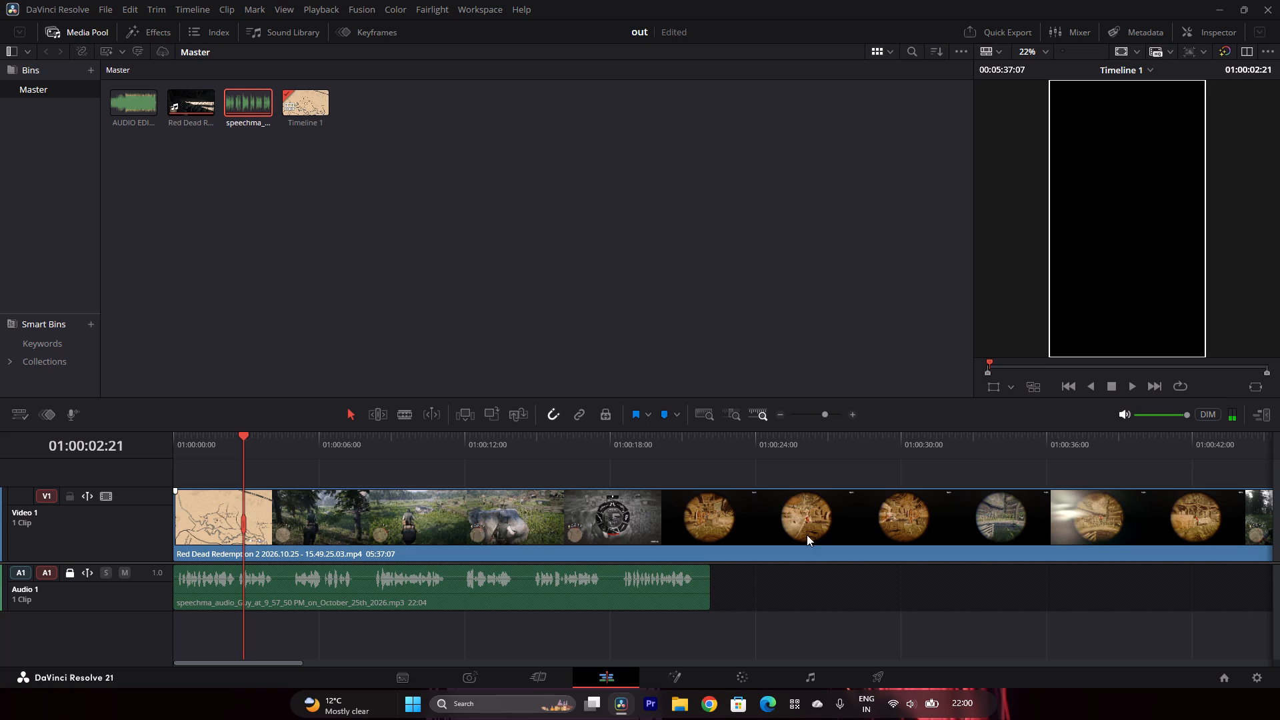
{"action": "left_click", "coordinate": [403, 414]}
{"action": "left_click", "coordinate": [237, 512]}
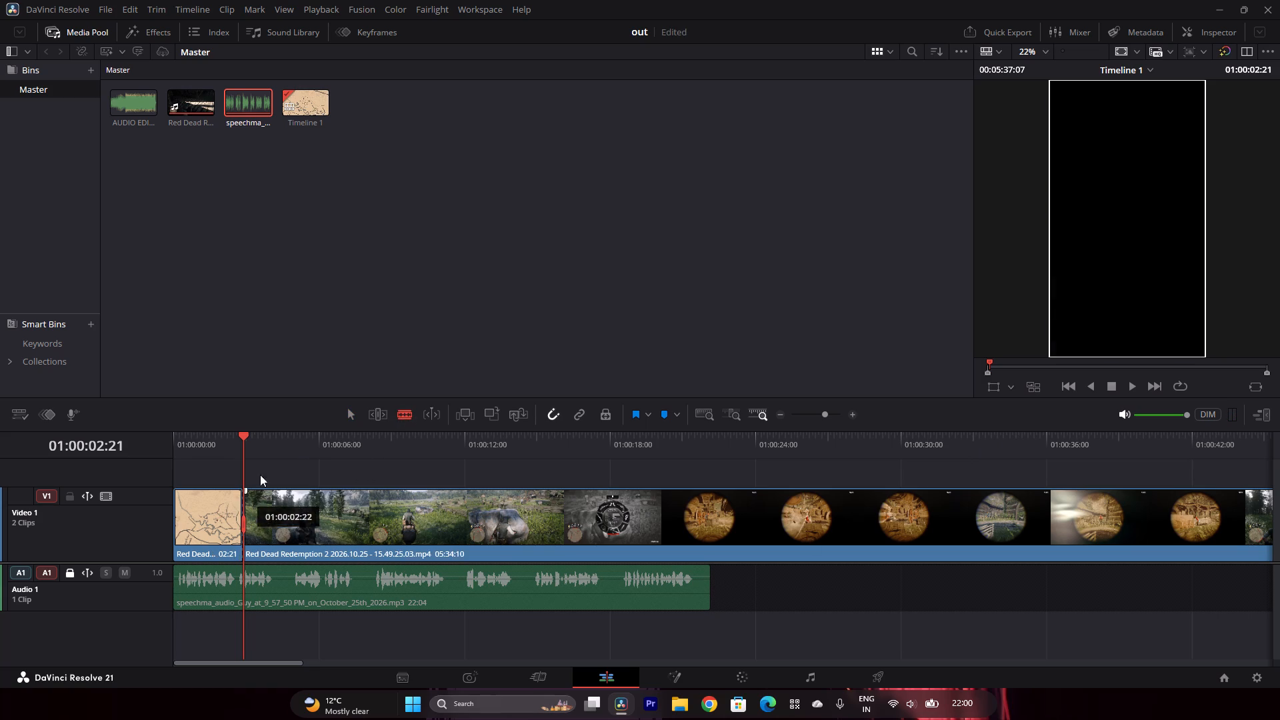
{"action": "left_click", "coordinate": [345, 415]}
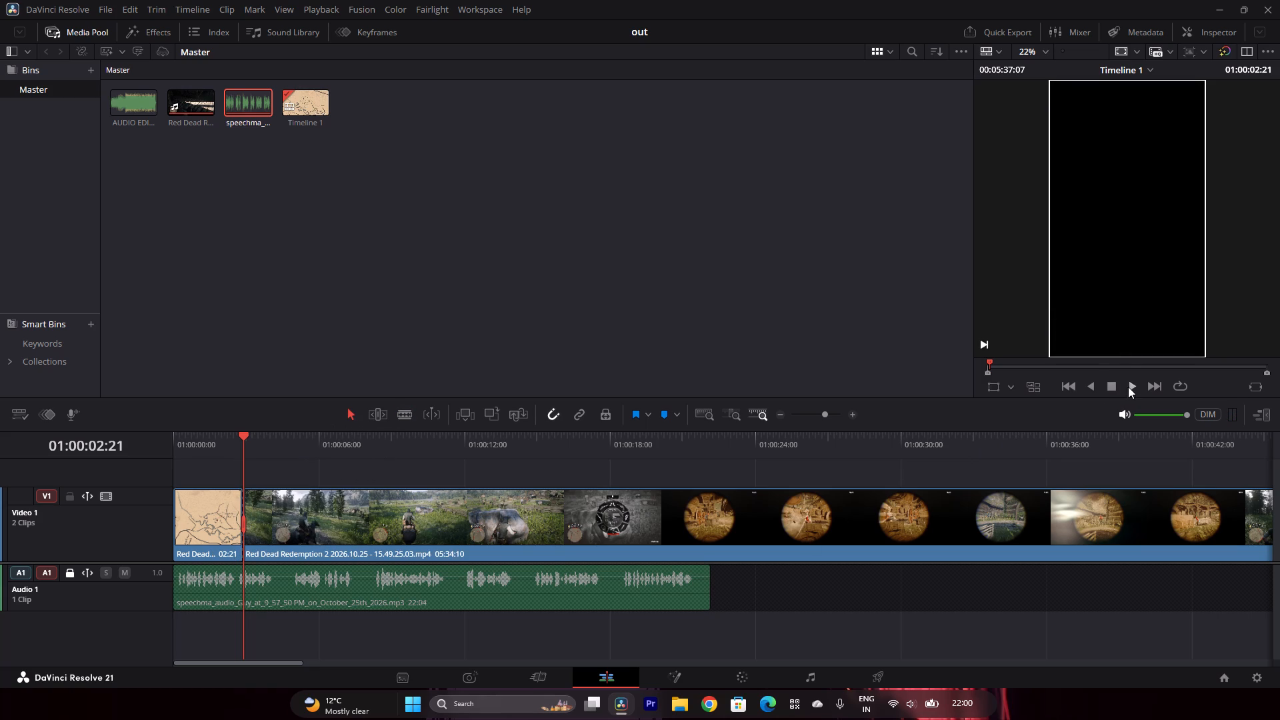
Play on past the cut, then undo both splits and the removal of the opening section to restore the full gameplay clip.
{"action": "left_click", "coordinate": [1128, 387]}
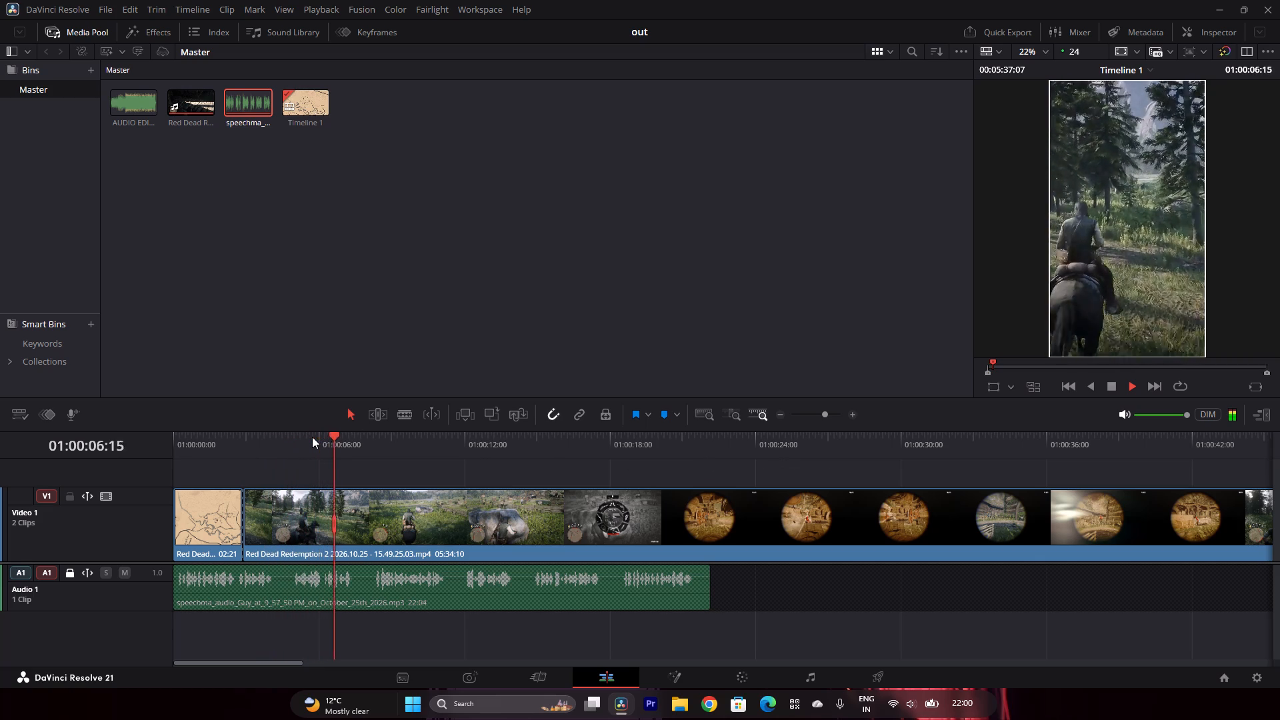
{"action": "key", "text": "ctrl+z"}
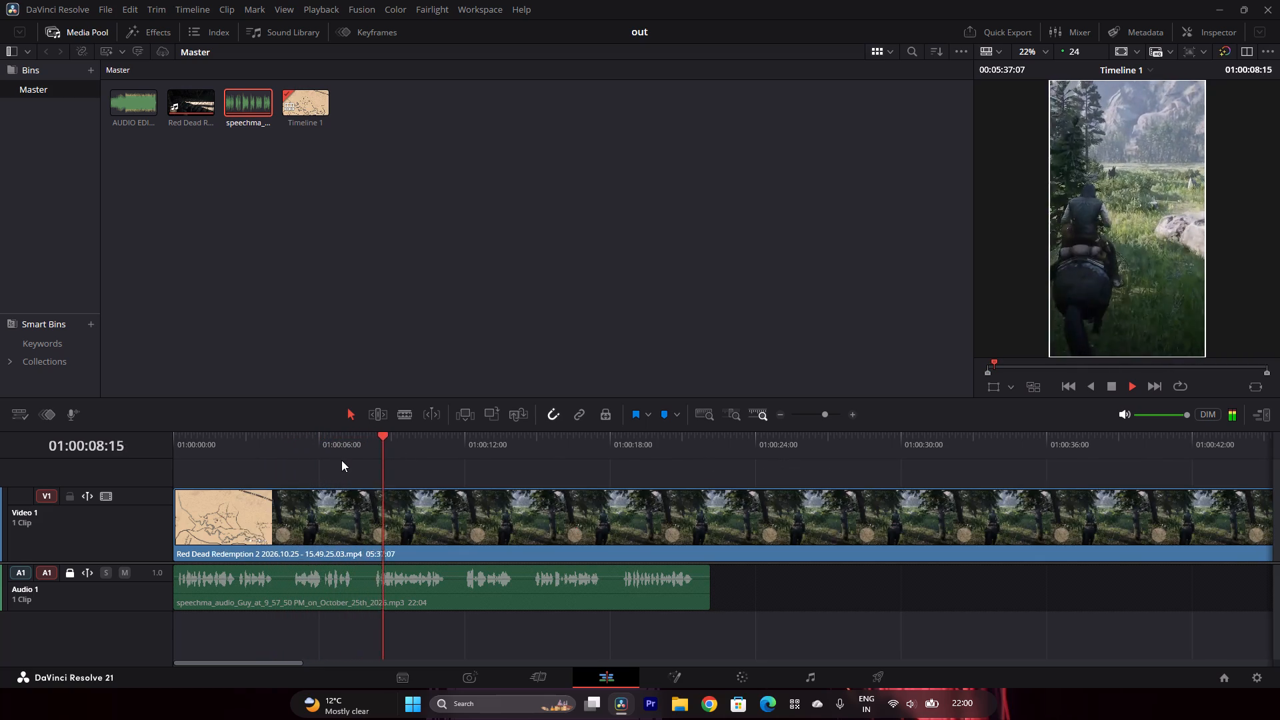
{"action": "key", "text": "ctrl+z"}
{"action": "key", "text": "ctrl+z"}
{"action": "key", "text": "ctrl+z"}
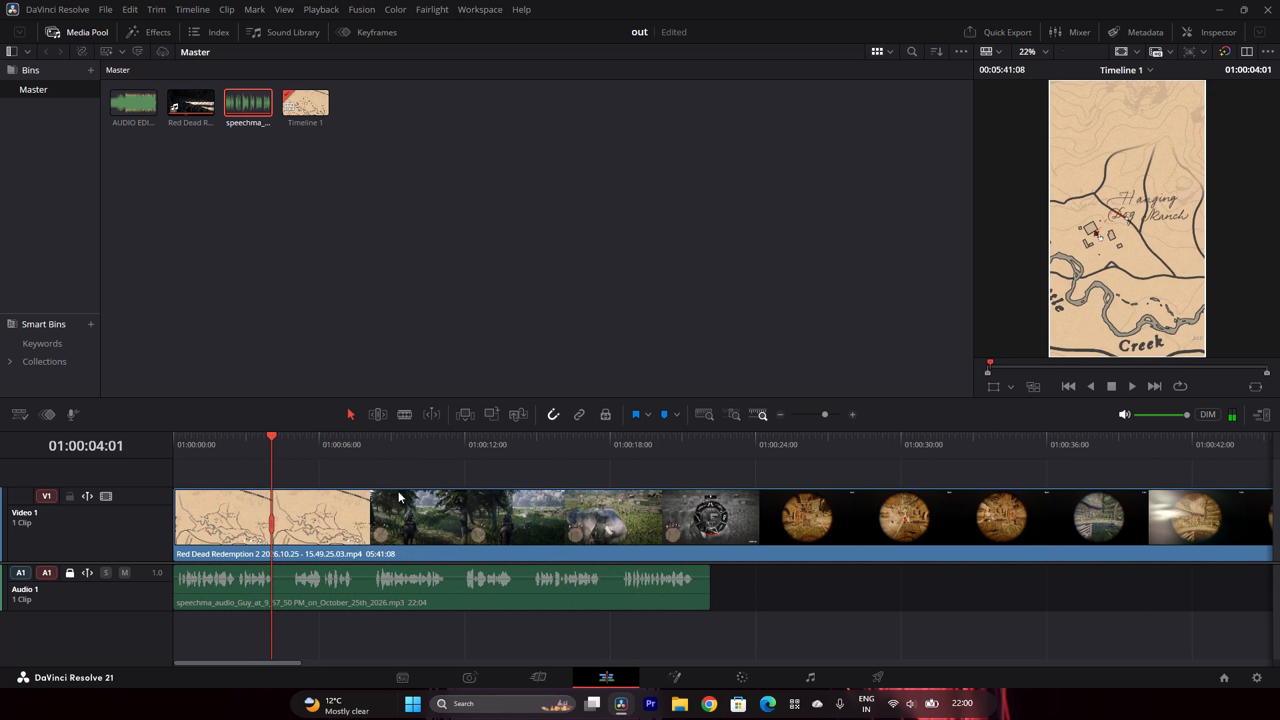
Set the whole gameplay clip's zoom to 0.510 on both X and Y.
{"action": "left_click", "coordinate": [755, 517]}
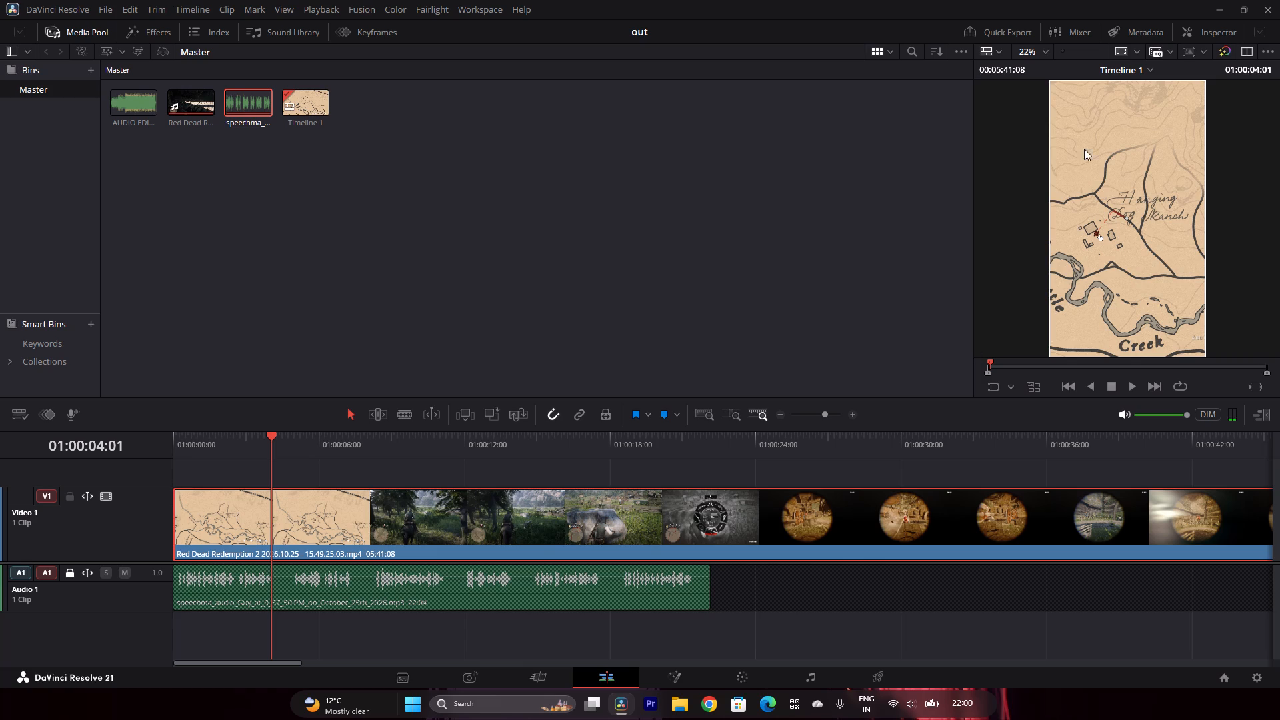
{"action": "left_click", "coordinate": [1193, 29]}
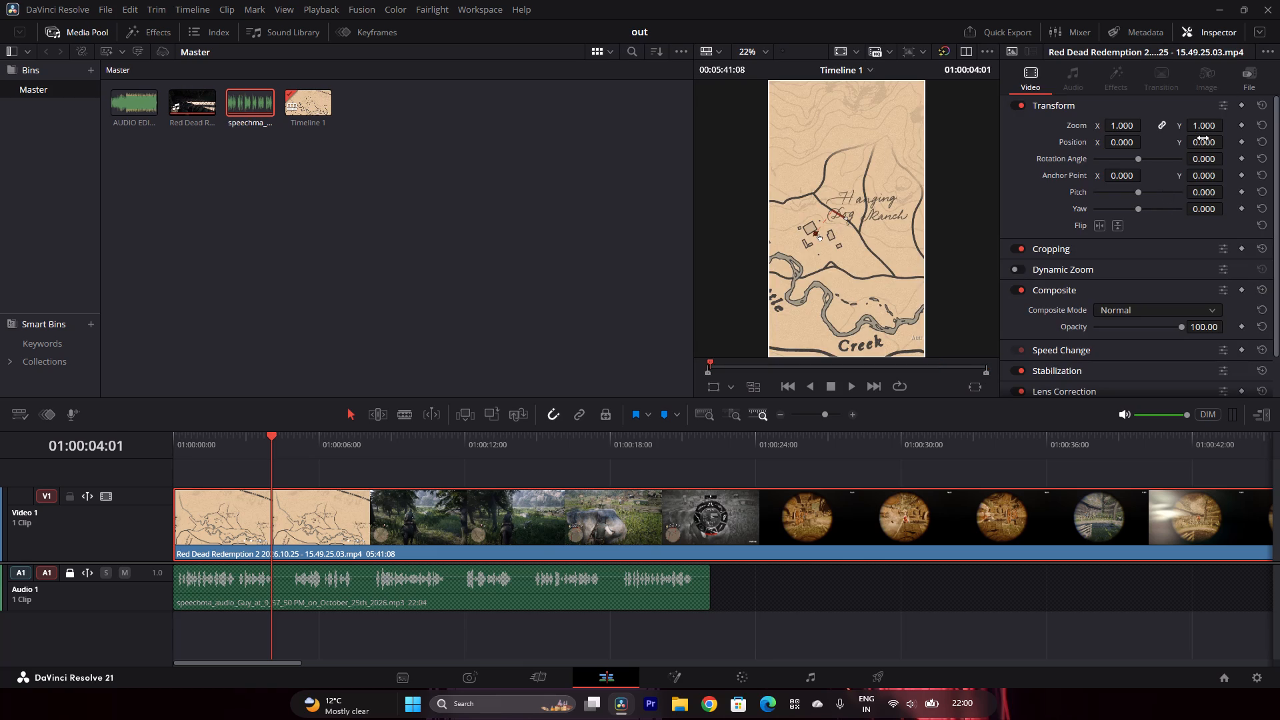
{"action": "left_click_drag", "start_coordinate": [1209, 128], "coordinate": [1173, 129]}
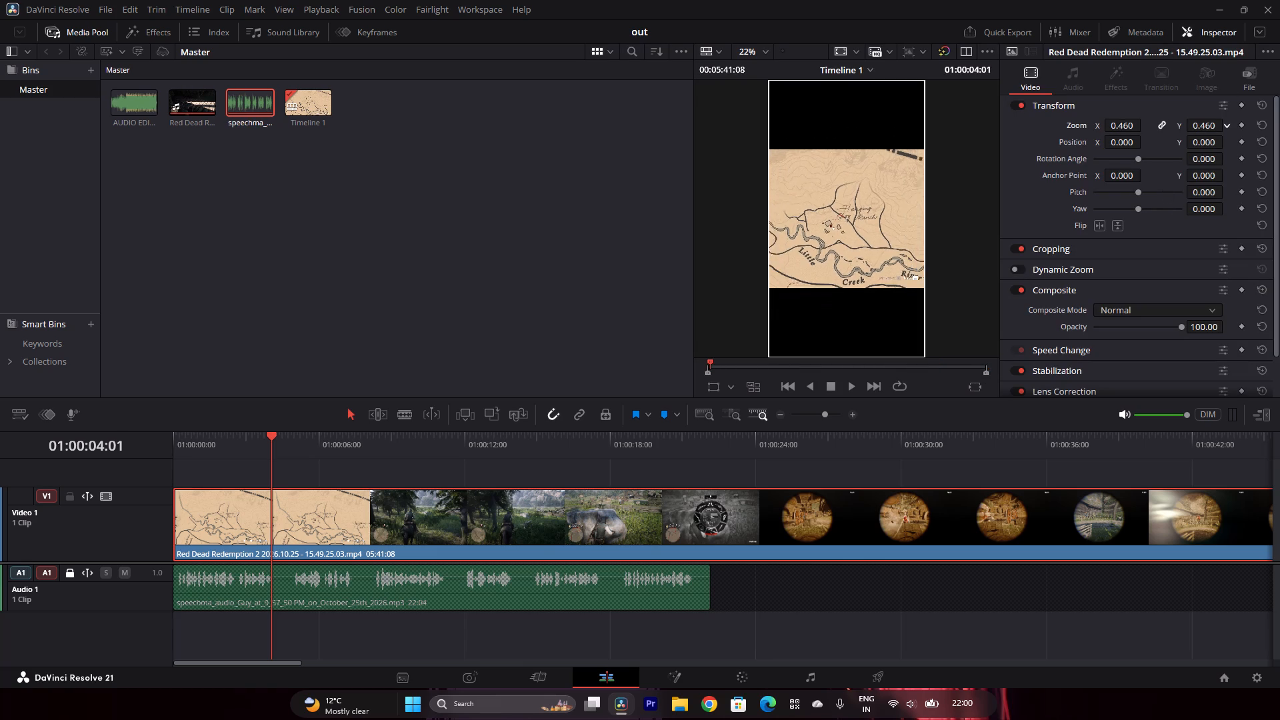
{"action": "left_click_drag", "start_coordinate": [1173, 129], "coordinate": [1177, 127]}
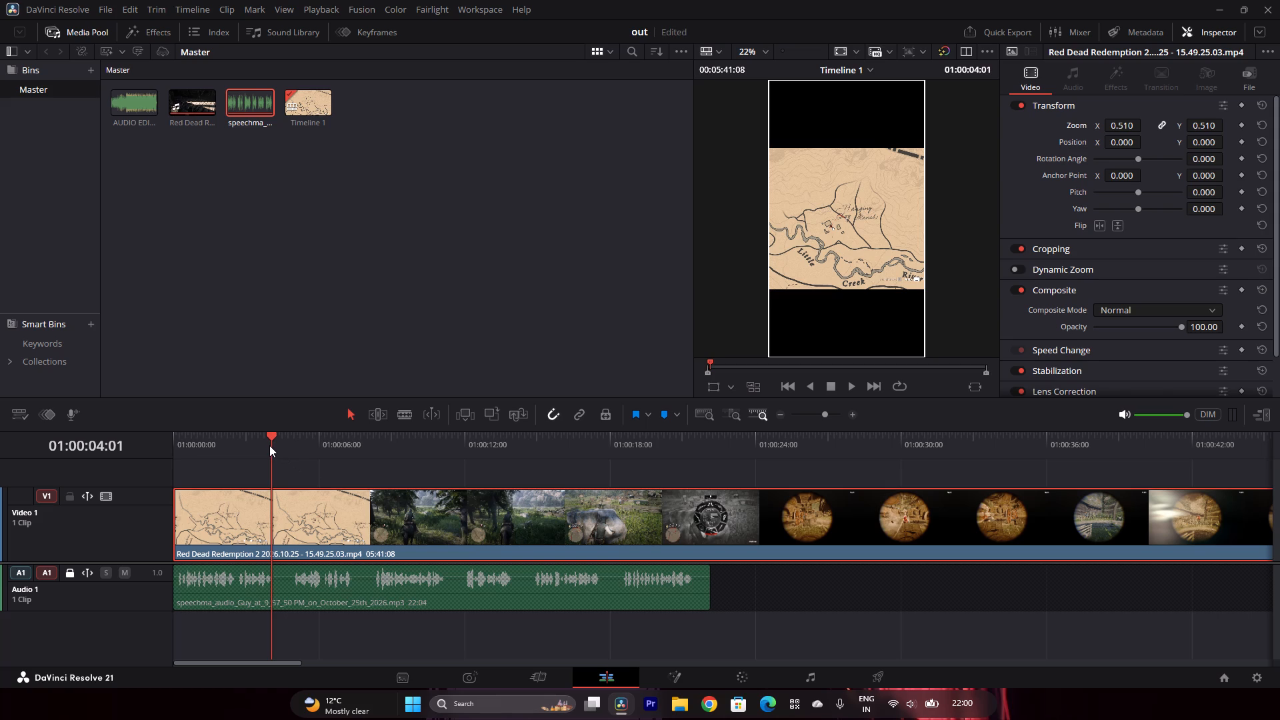
Split the gameplay clip at 01:00:04:01 and delete the opening map section before the cut, closing the gap.
{"action": "left_click", "coordinate": [403, 409]}
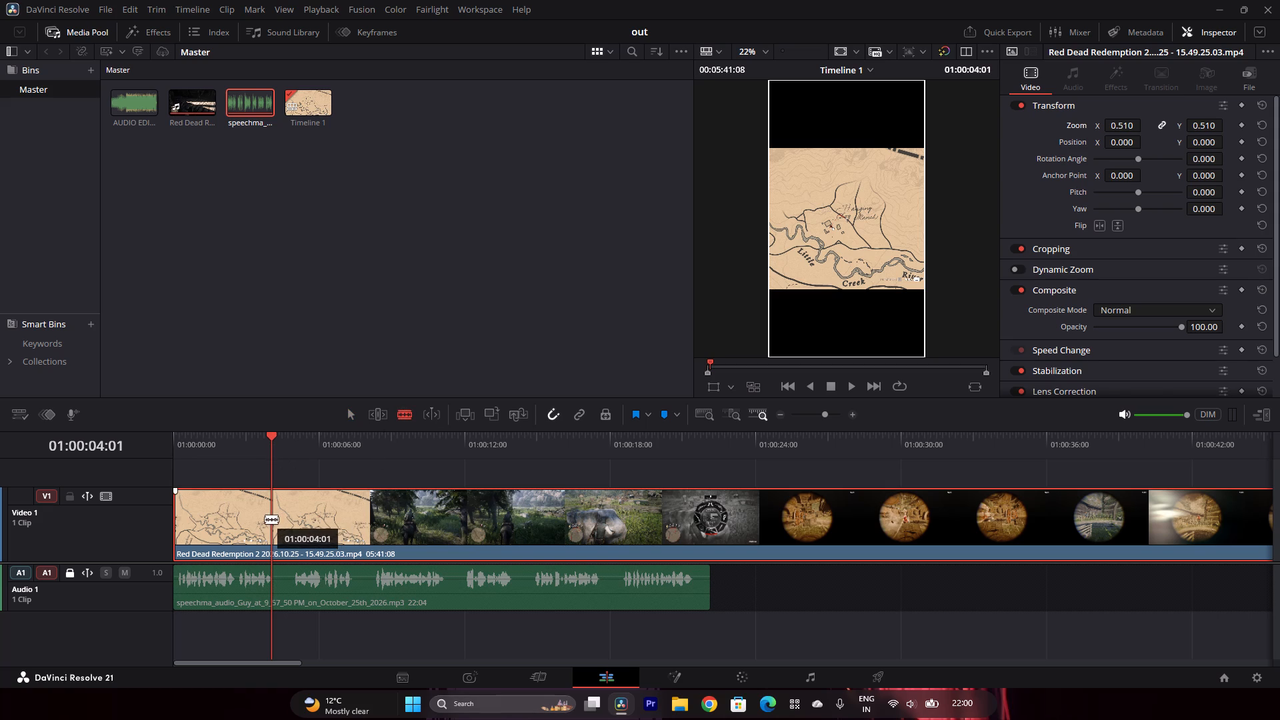
{"action": "left_click", "coordinate": [266, 521]}
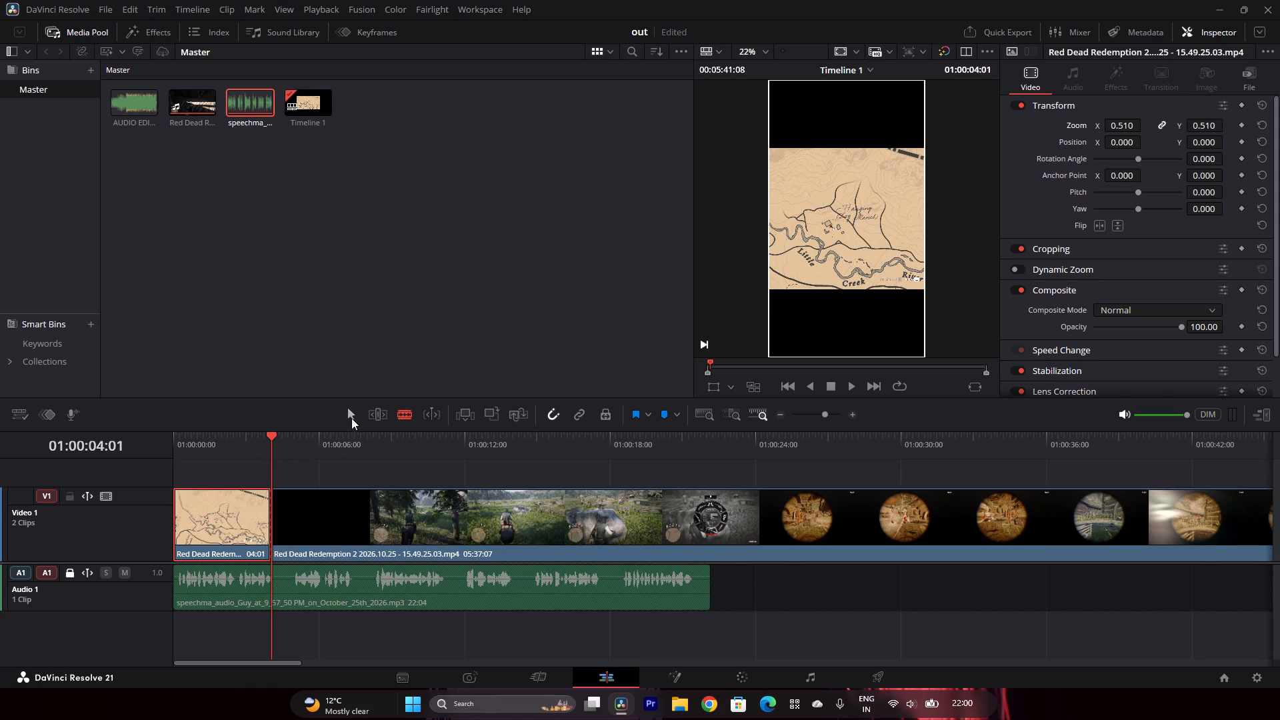
{"action": "left_click_drag", "start_coordinate": [351, 418], "coordinate": [333, 447]}
{"action": "left_click", "coordinate": [351, 409]}
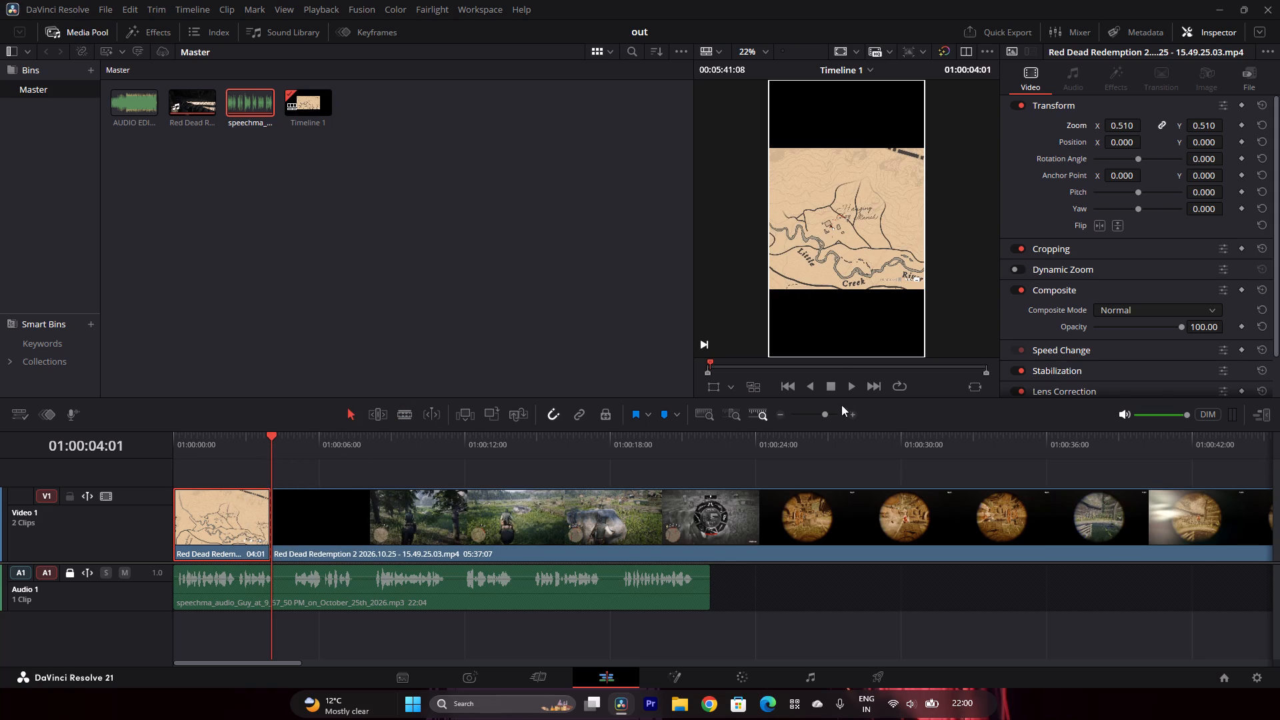
{"action": "left_click", "coordinate": [857, 386]}
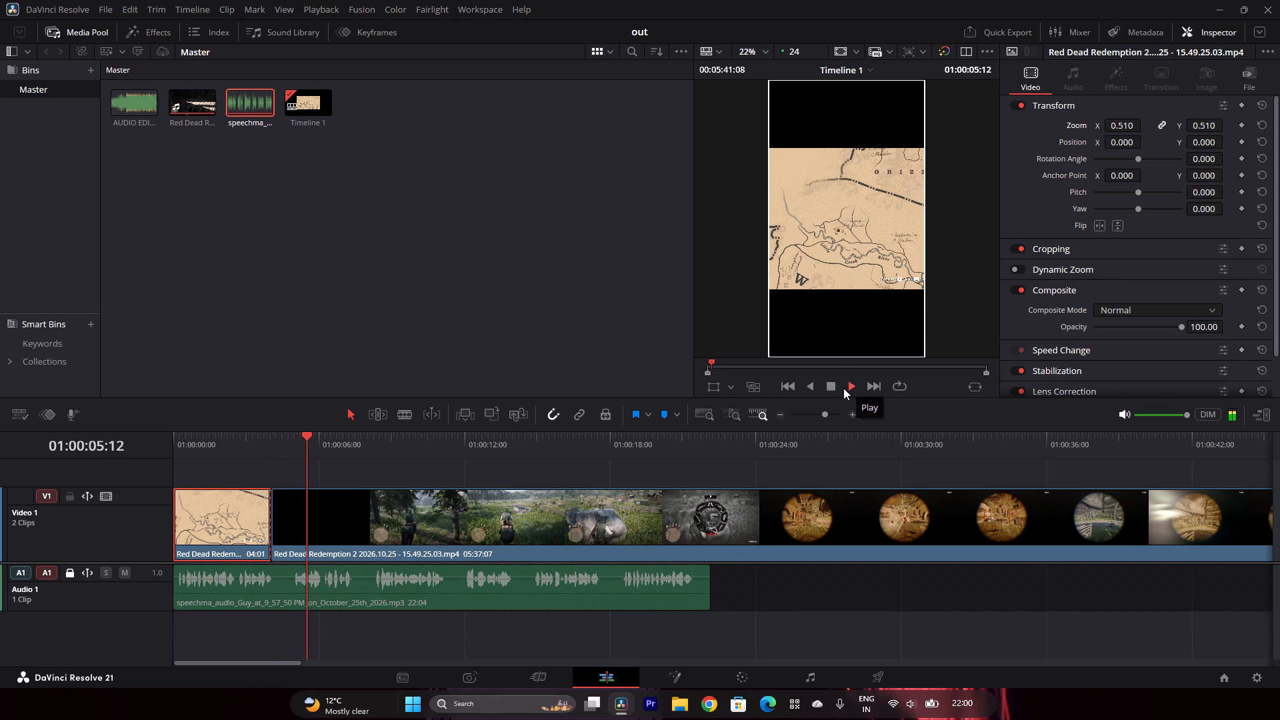
{"action": "left_click", "coordinate": [832, 387]}
{"action": "left_click", "coordinate": [236, 510]}
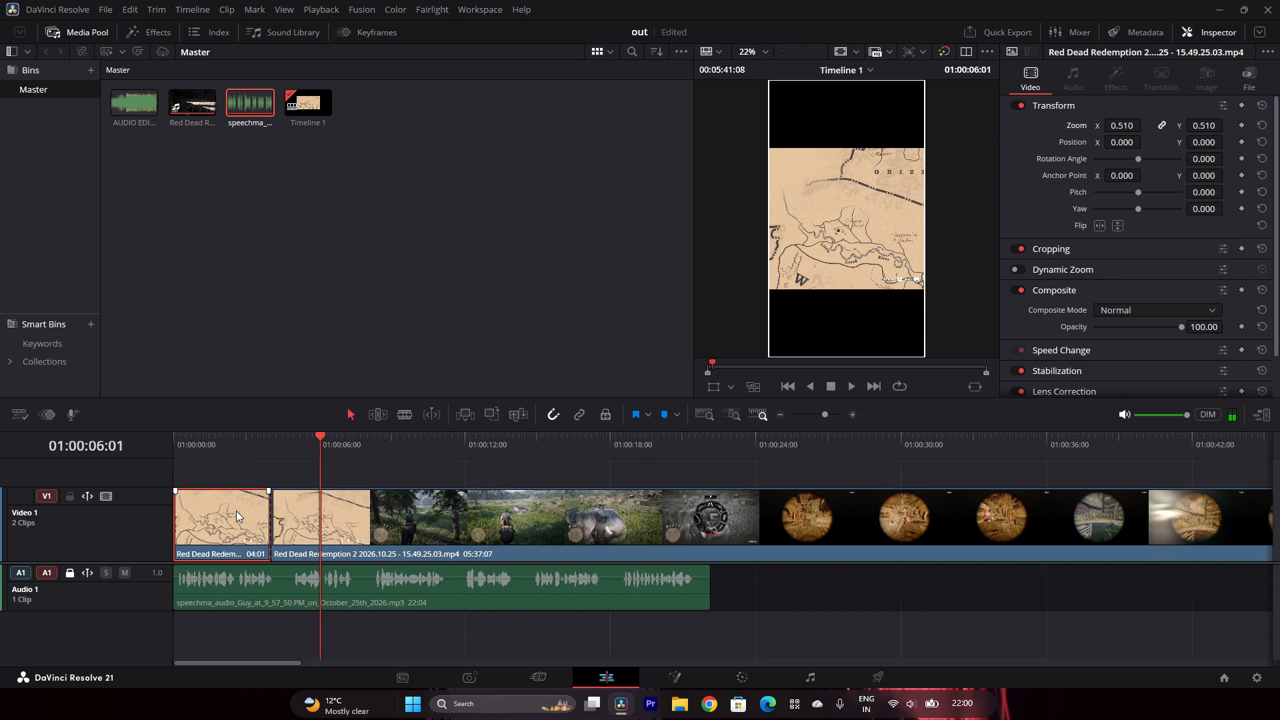
{"action": "key", "text": "BackSpace"}
{"action": "left_click", "coordinate": [225, 513]}
{"action": "key", "text": "BackSpace"}
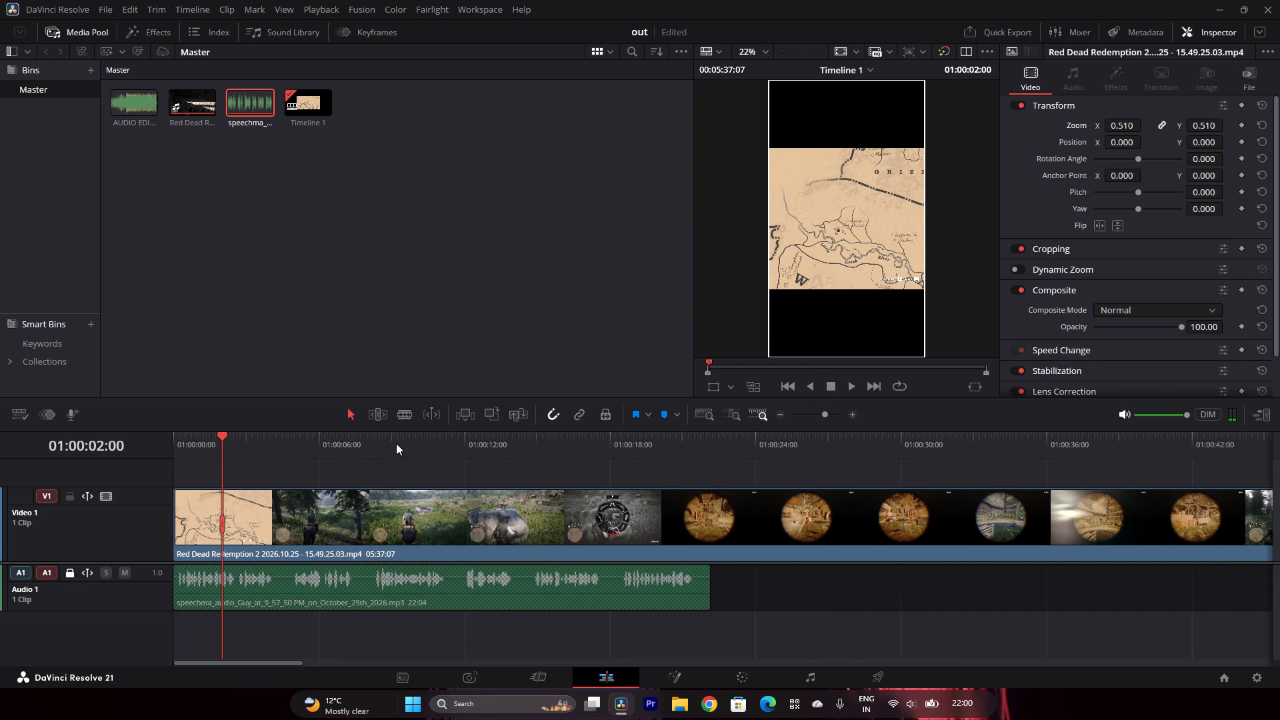
Play the opening to the end of the map footage and split the gameplay clip at 01:00:02:20.
{"action": "left_click_drag", "start_coordinate": [236, 437], "coordinate": [115, 451]}
{"action": "key", "text": "space"}
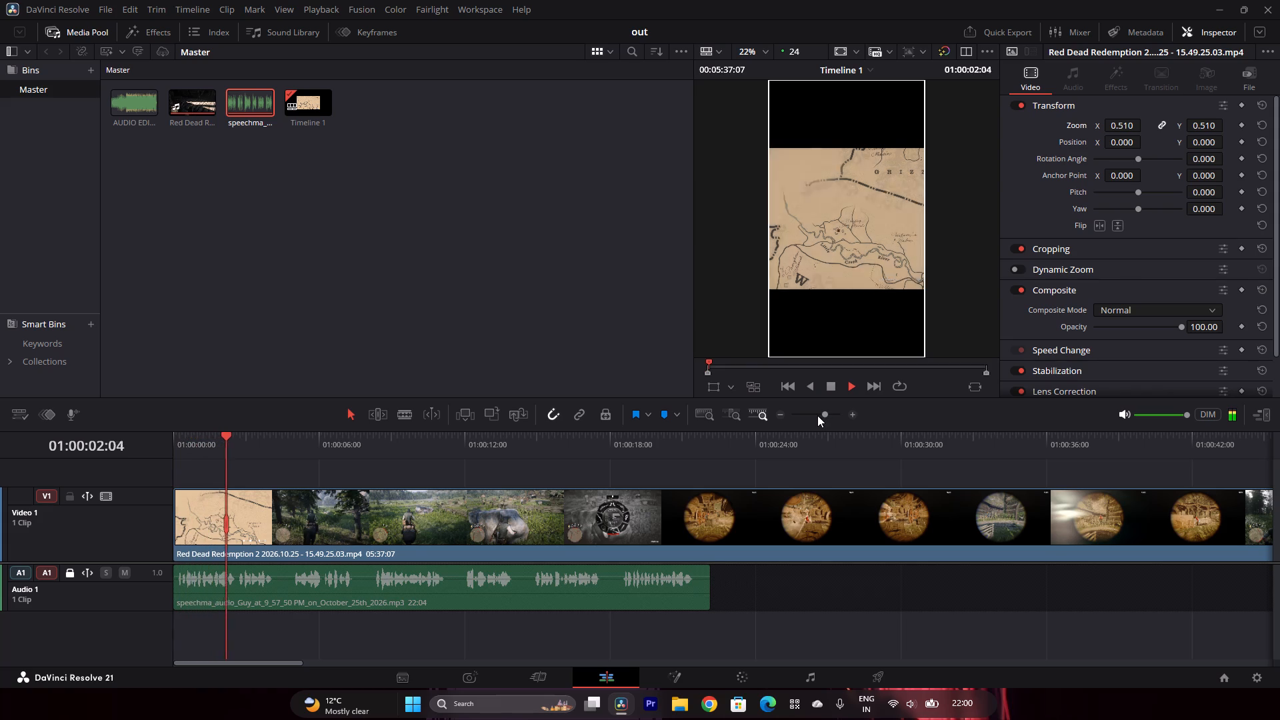
{"action": "key", "text": "space"}
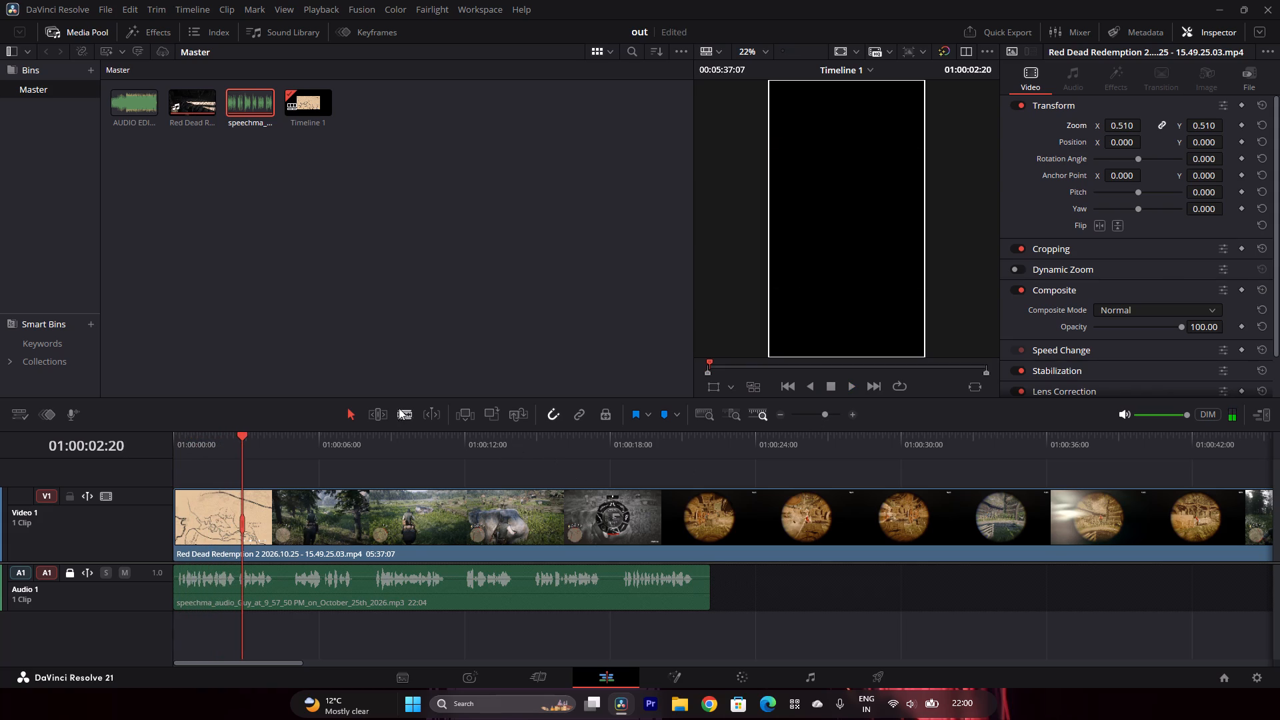
{"action": "left_click", "coordinate": [405, 416]}
{"action": "left_click", "coordinate": [237, 515]}
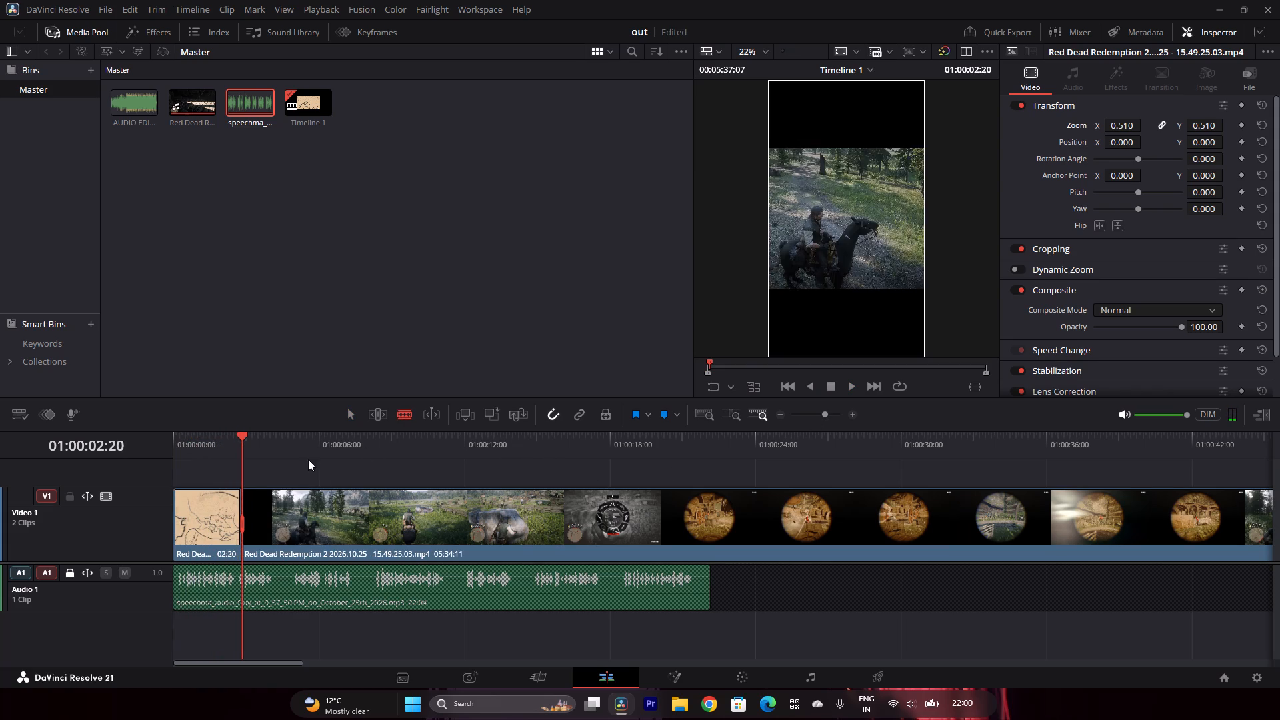
{"action": "left_click", "coordinate": [347, 413]}
Scrub and play through the riding footage after the map section to look for the next cut point.
{"action": "left_click", "coordinate": [412, 440]}
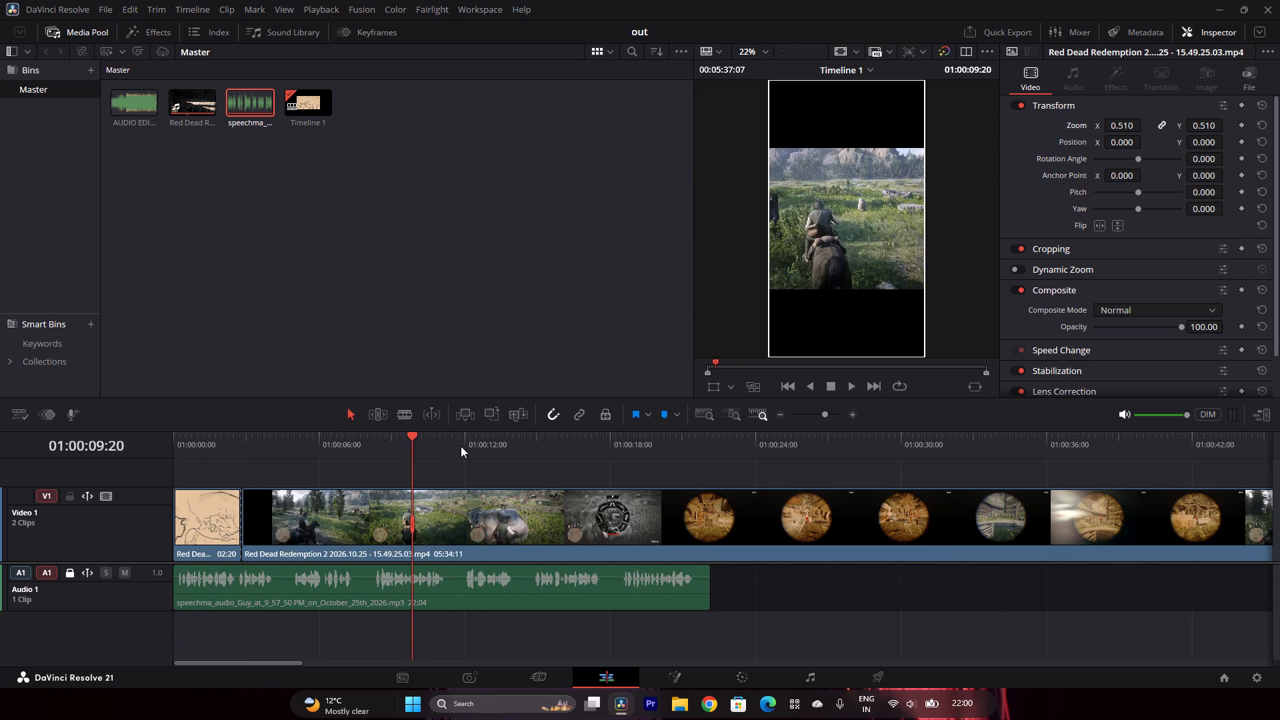
{"action": "left_click", "coordinate": [461, 446]}
{"action": "left_click", "coordinate": [476, 445]}
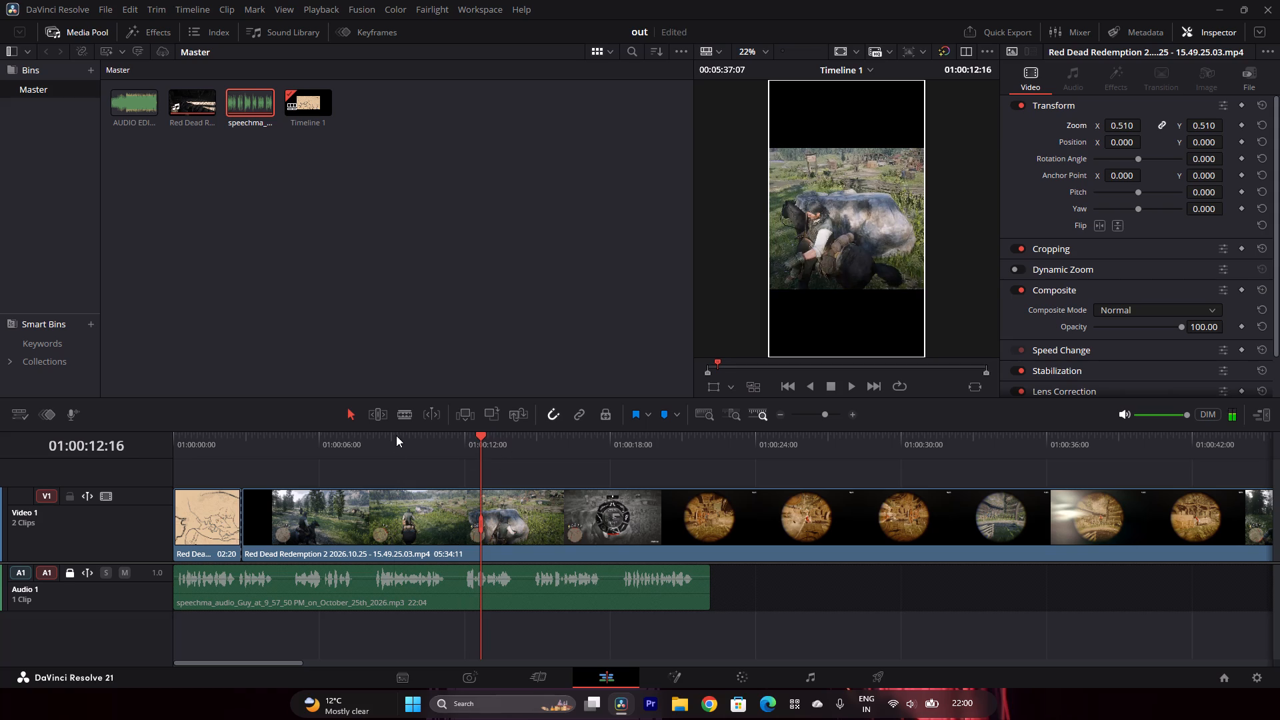
{"action": "left_click", "coordinate": [396, 435]}
{"action": "left_click", "coordinate": [364, 439]}
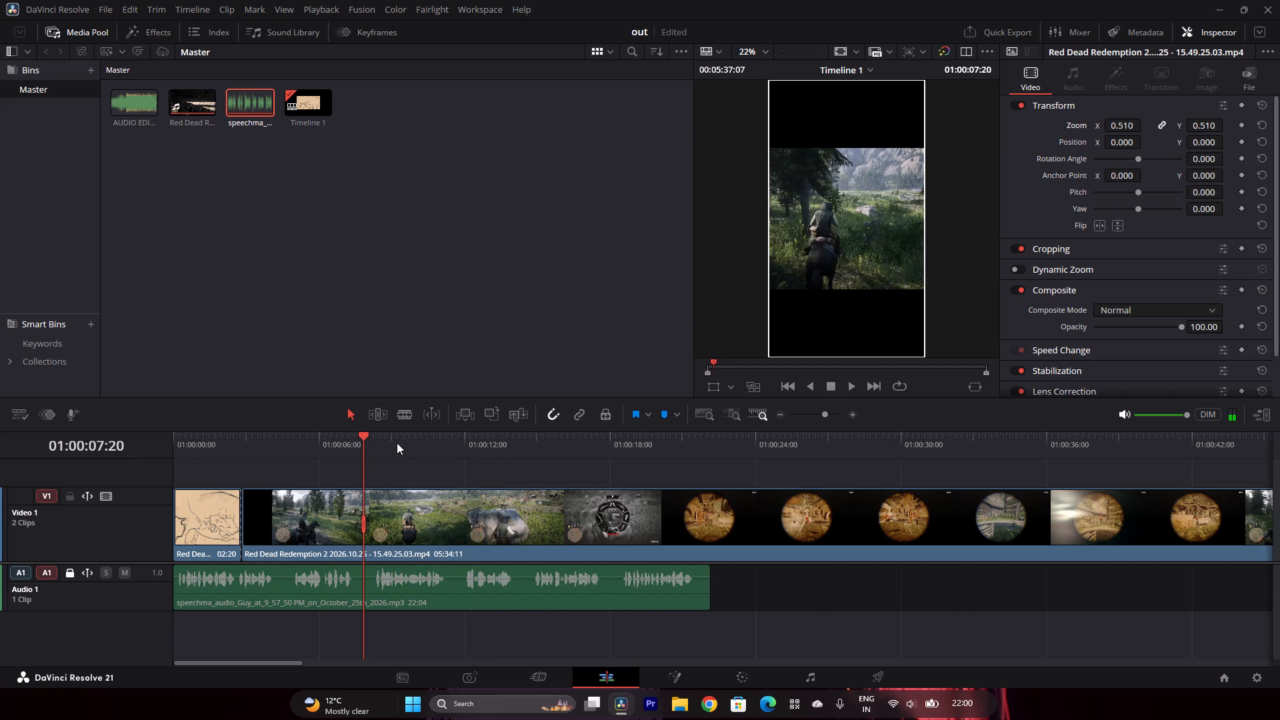
{"action": "left_click", "coordinate": [330, 442]}
{"action": "left_click", "coordinate": [849, 384]}
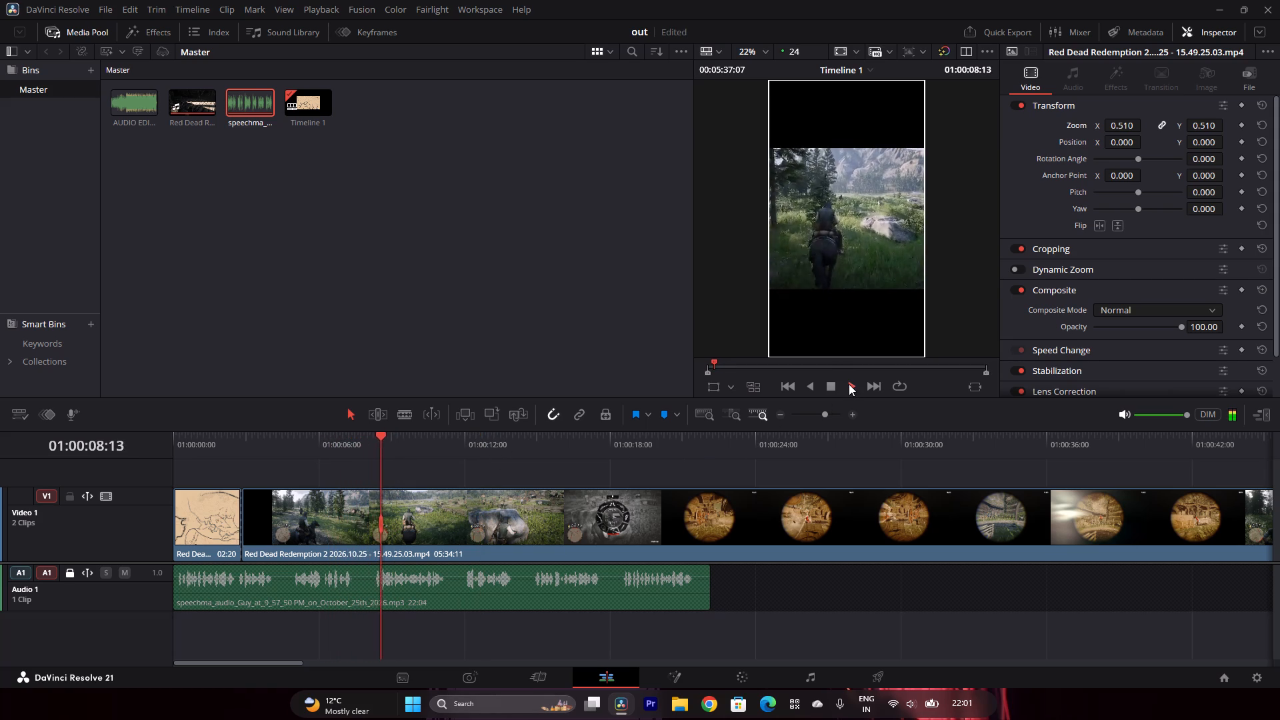
{"action": "left_click", "coordinate": [827, 377]}
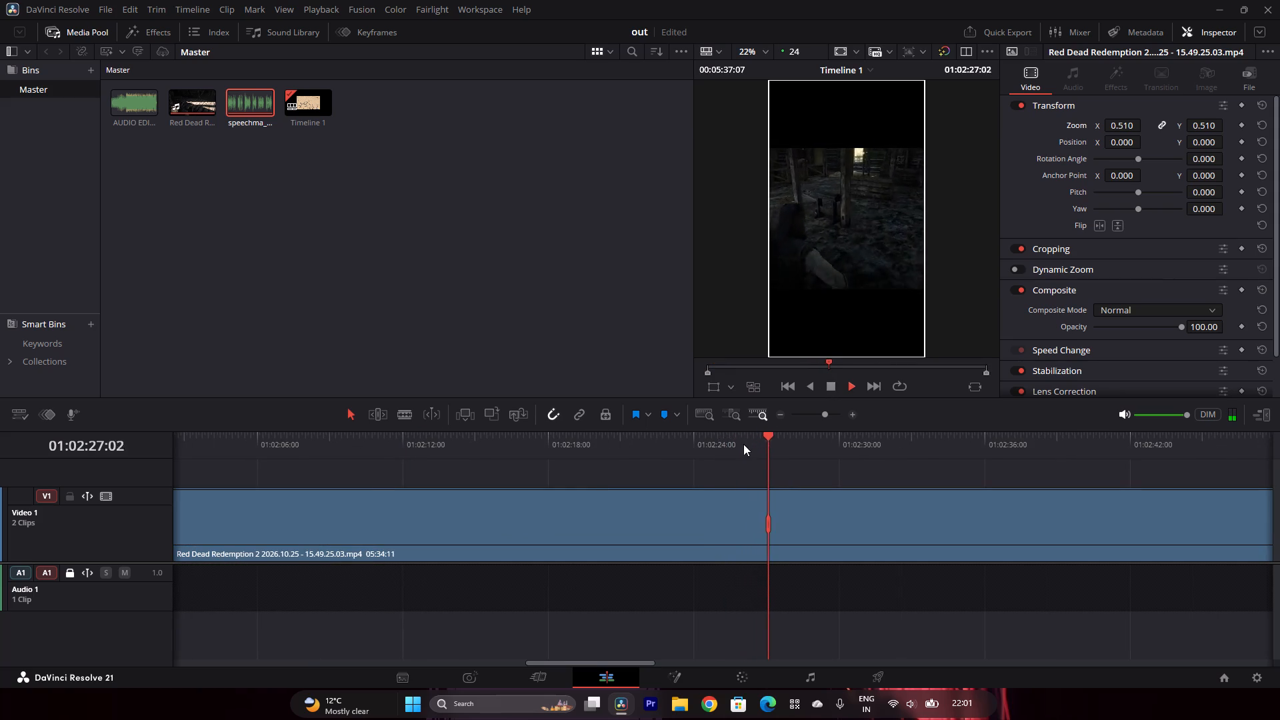
{"action": "left_click_drag", "start_coordinate": [721, 369], "coordinate": [697, 371]}
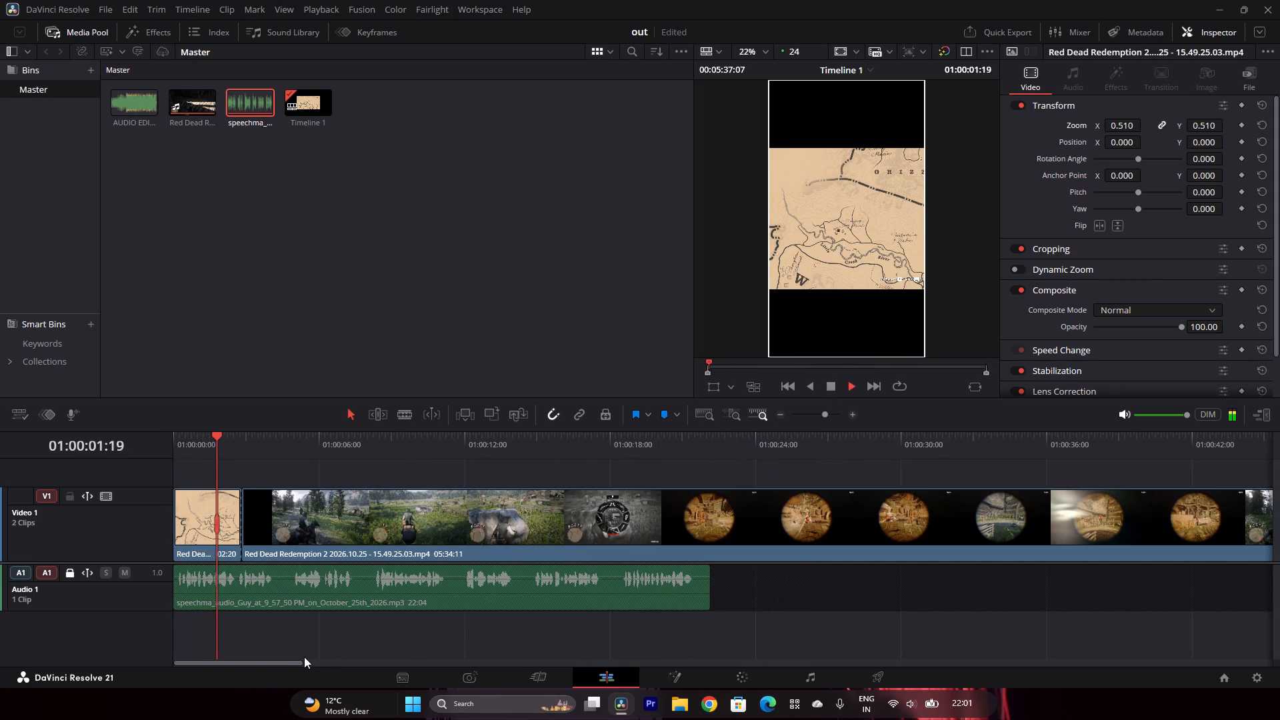
{"action": "left_click_drag", "start_coordinate": [297, 661], "coordinate": [288, 662]}
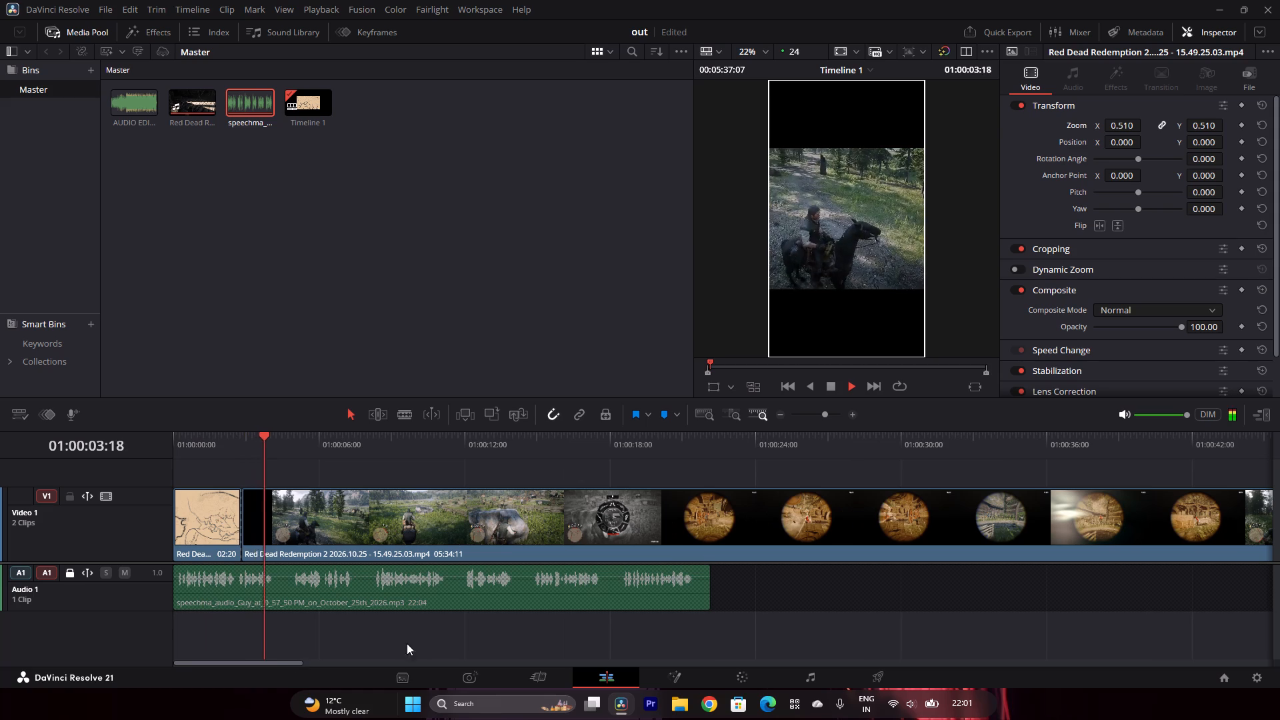
Find the moment just before the rider dismounts near the rock and split the gameplay clip at 01:00:11:17.
{"action": "left_click", "coordinate": [377, 431]}
{"action": "left_click", "coordinate": [394, 443]}
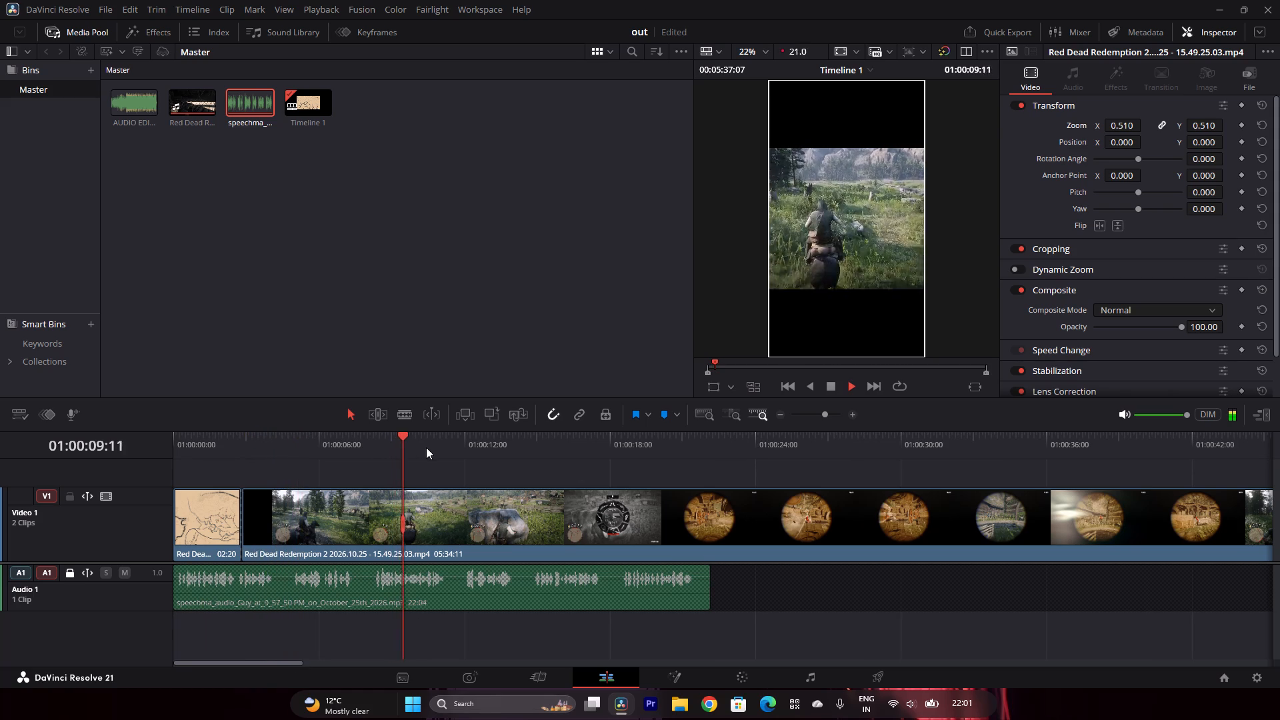
{"action": "left_click", "coordinate": [426, 447]}
{"action": "left_click", "coordinate": [450, 453]}
{"action": "left_click", "coordinate": [482, 446]}
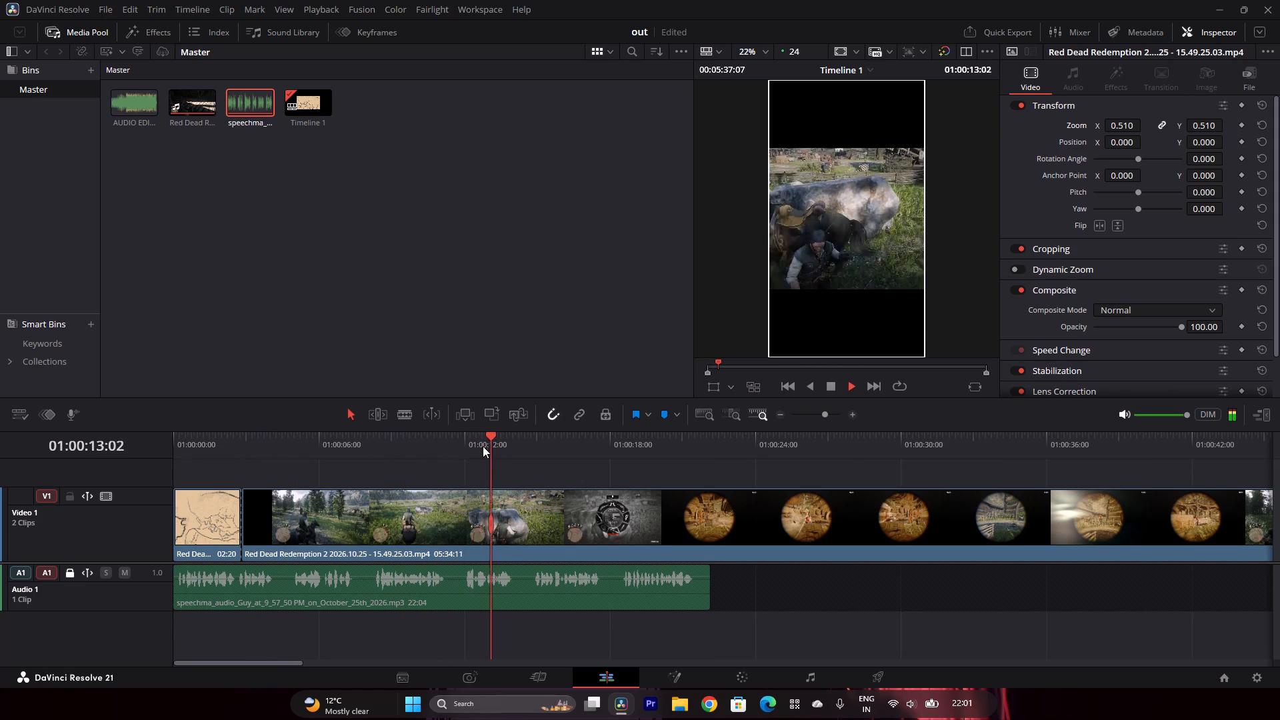
{"action": "left_click", "coordinate": [461, 437]}
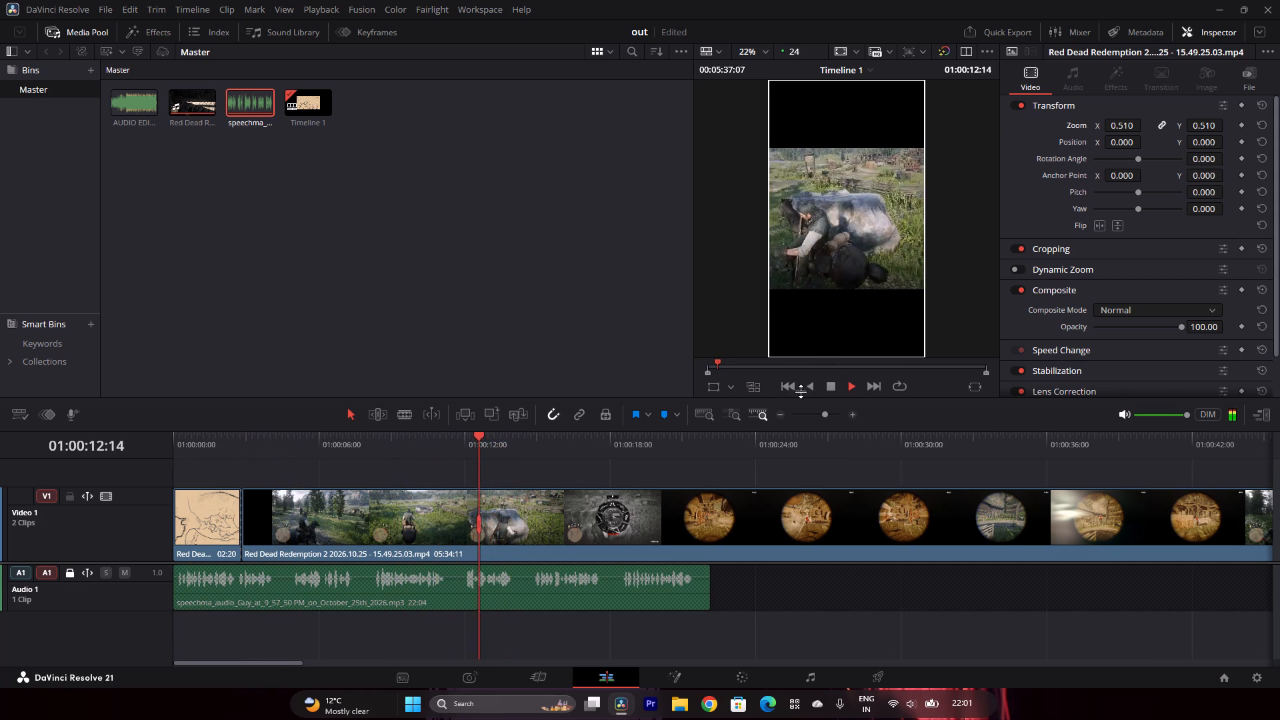
{"action": "left_click", "coordinate": [835, 388]}
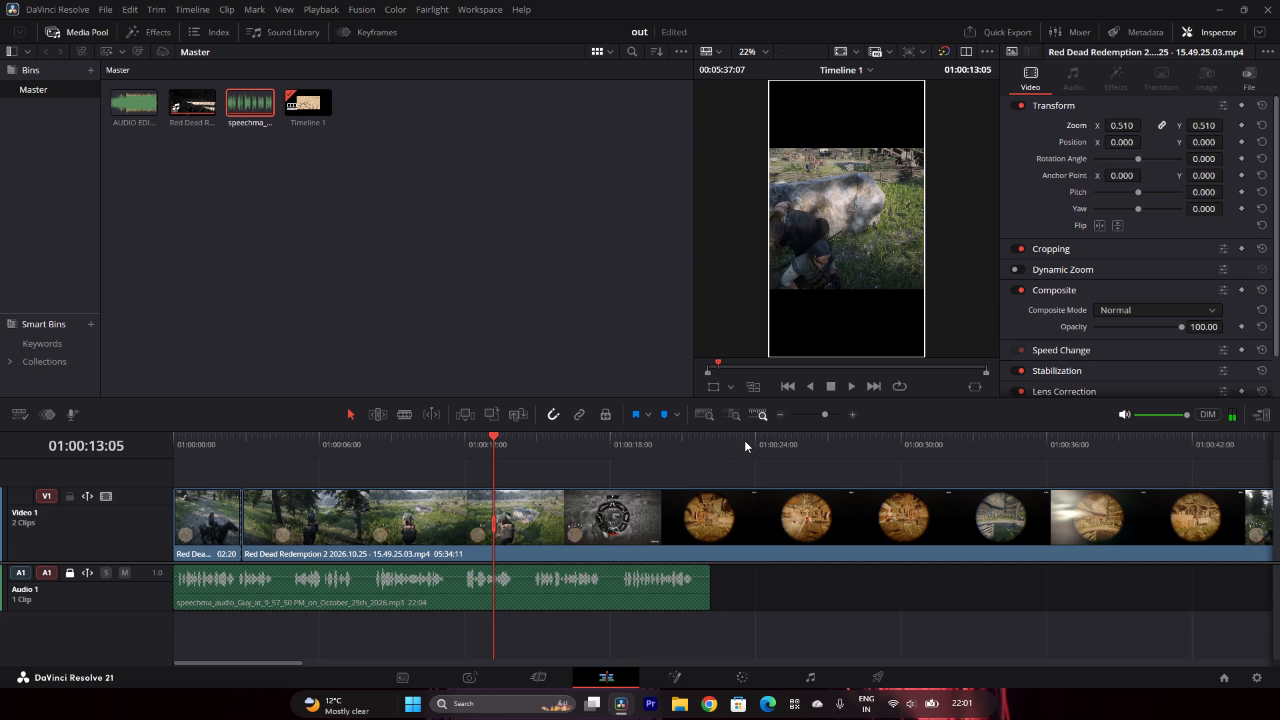
{"action": "key", "text": "Left"}
{"action": "key", "text": "Left"}
{"action": "key", "text": "Left"}
{"action": "key", "text": "Left"}
{"action": "key", "text": "Left"}
{"action": "key", "text": "Left"}
{"action": "key", "text": "Left"}
{"action": "key", "text": "Left"}
{"action": "key", "text": "Left"}
{"action": "key", "text": "Left"}
{"action": "key", "text": "Left"}
{"action": "key", "text": "Left"}
{"action": "key", "text": "Left"}
{"action": "key", "text": "Left"}
{"action": "key", "text": "Left"}
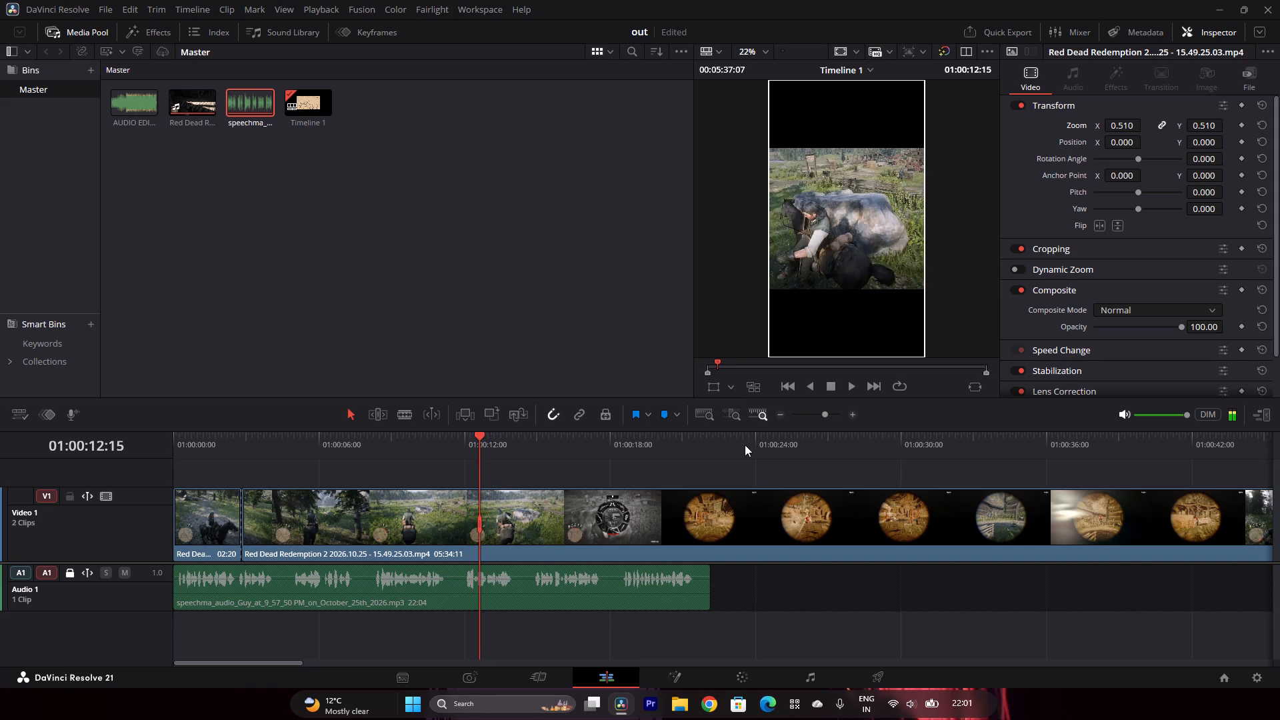
{"action": "key", "text": "Left"}
{"action": "key", "text": "Left"}
{"action": "key", "text": "Left"}
{"action": "key", "text": "Left"}
{"action": "key", "text": "Left"}
{"action": "key", "text": "Left"}
{"action": "key", "text": "Left"}
{"action": "key", "text": "Left"}
{"action": "key", "text": "Left"}
{"action": "key", "text": "Left"}
{"action": "key", "text": "Left"}
{"action": "key", "text": "Left"}
{"action": "key", "text": "Left"}
{"action": "key", "text": "Left"}
{"action": "key", "text": "Left"}
{"action": "key", "text": "Left"}
{"action": "key", "text": "Left"}
{"action": "key", "text": "Left"}
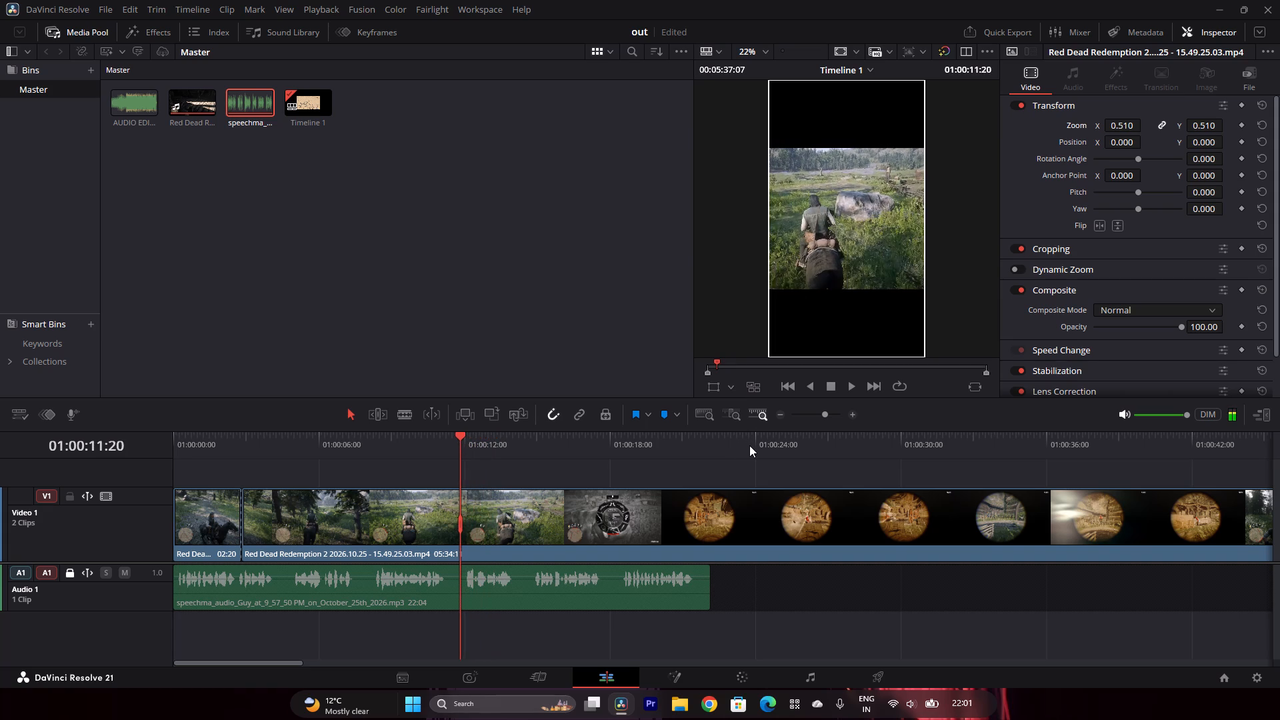
{"action": "key", "text": "Left"}
{"action": "key", "text": "Left"}
{"action": "key", "text": "Left"}
{"action": "left_click", "coordinate": [409, 411]}
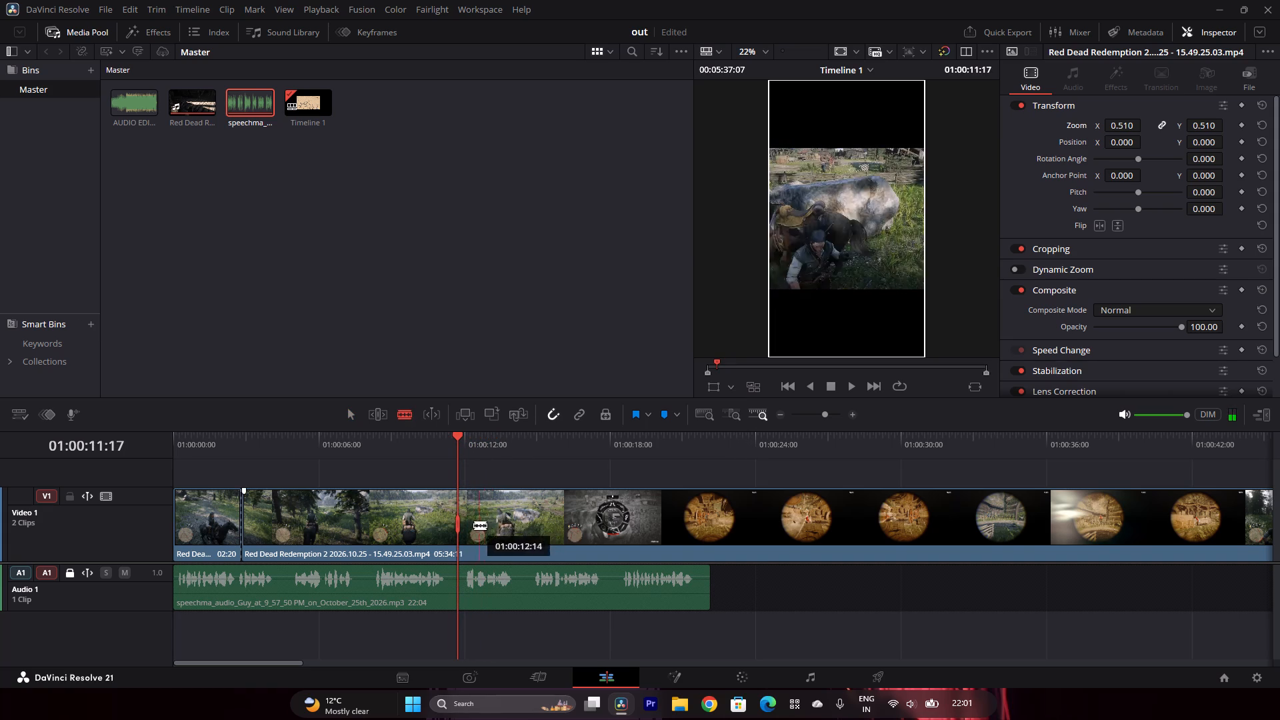
{"action": "left_click", "coordinate": [457, 516]}
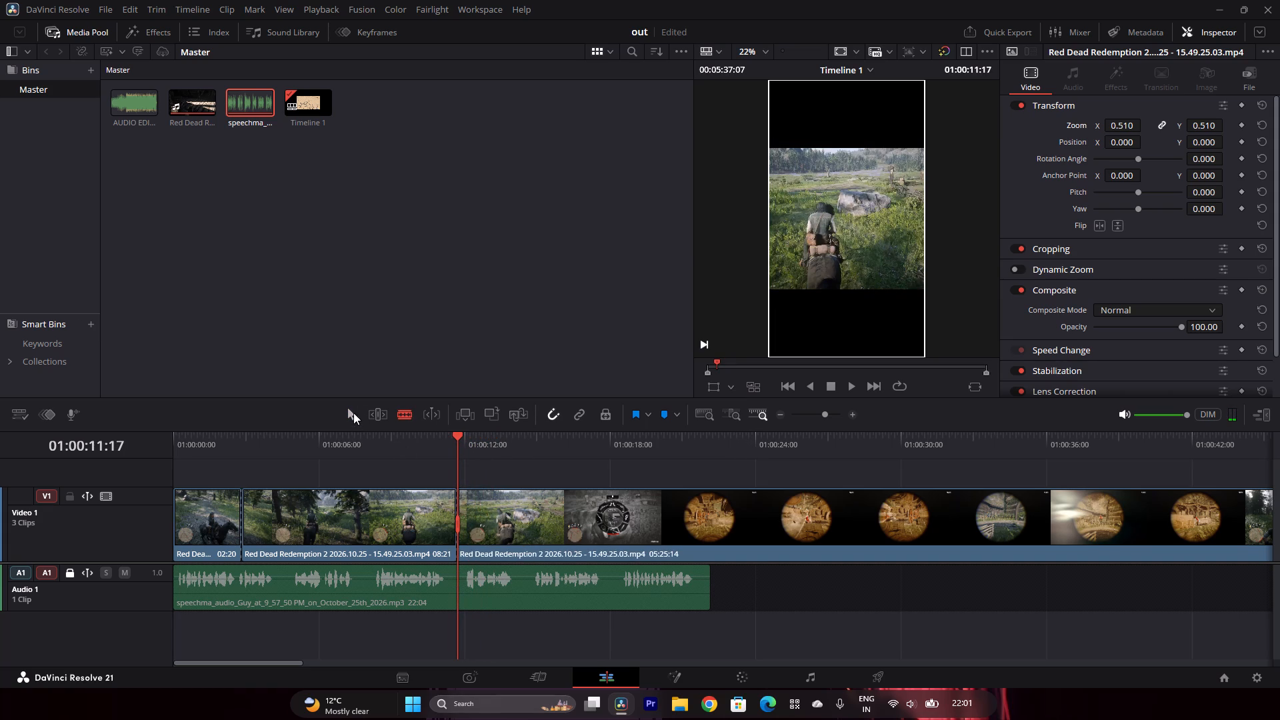
Delete the riding section between the 01:00:02:20 and 01:00:11:17 cuts and close the gap it leaves.
{"action": "left_click", "coordinate": [353, 411]}
{"action": "left_click", "coordinate": [366, 513]}
{"action": "key", "text": "BackSpace"}
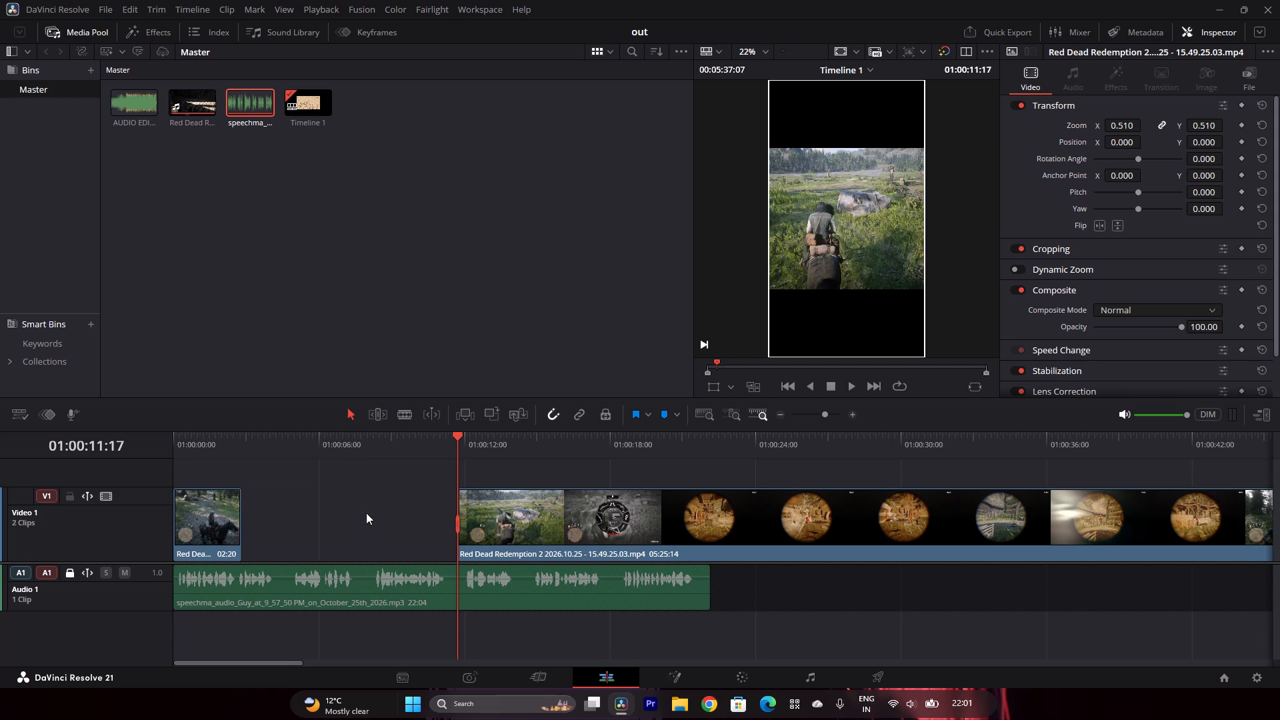
{"action": "left_click", "coordinate": [366, 513]}
{"action": "key", "text": "BackSpace"}
Play the edit from the start through the new cut to check the footage against the voice-over.
{"action": "left_click", "coordinate": [240, 427]}
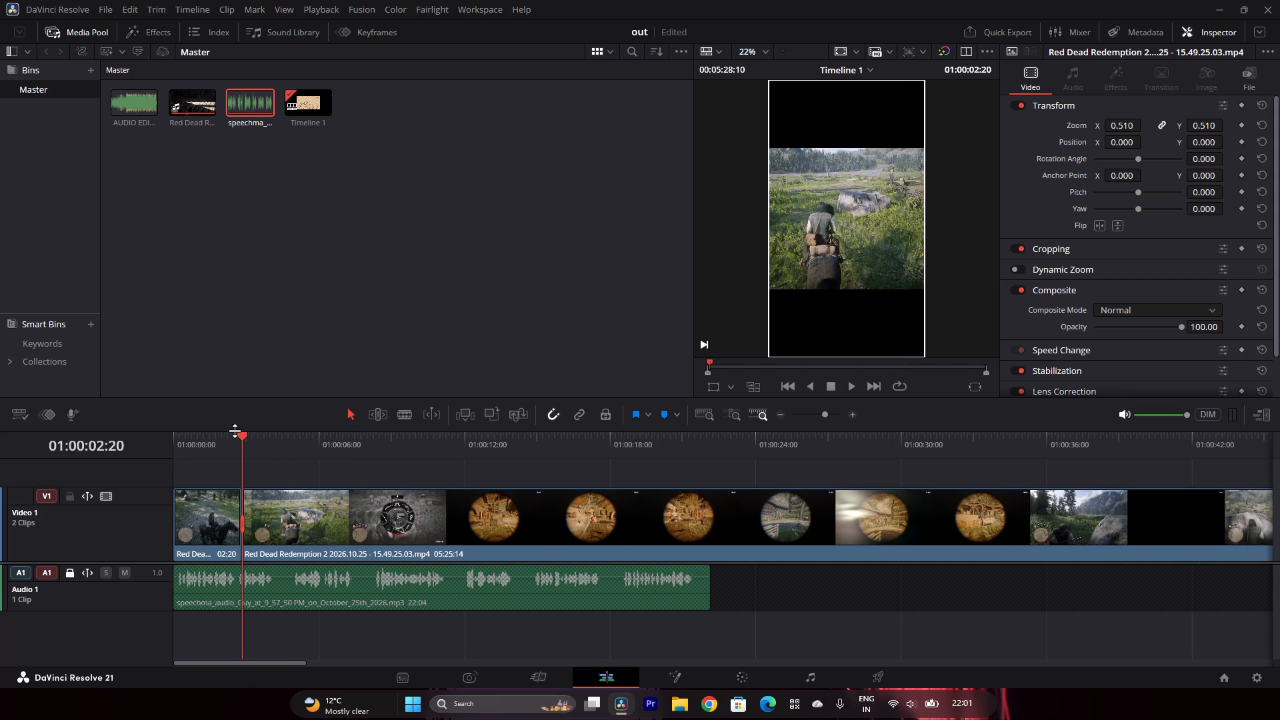
{"action": "left_click_drag", "start_coordinate": [233, 431], "coordinate": [206, 433]}
{"action": "left_click_drag", "start_coordinate": [211, 447], "coordinate": [184, 445]}
{"action": "left_click_drag", "start_coordinate": [184, 435], "coordinate": [165, 439]}
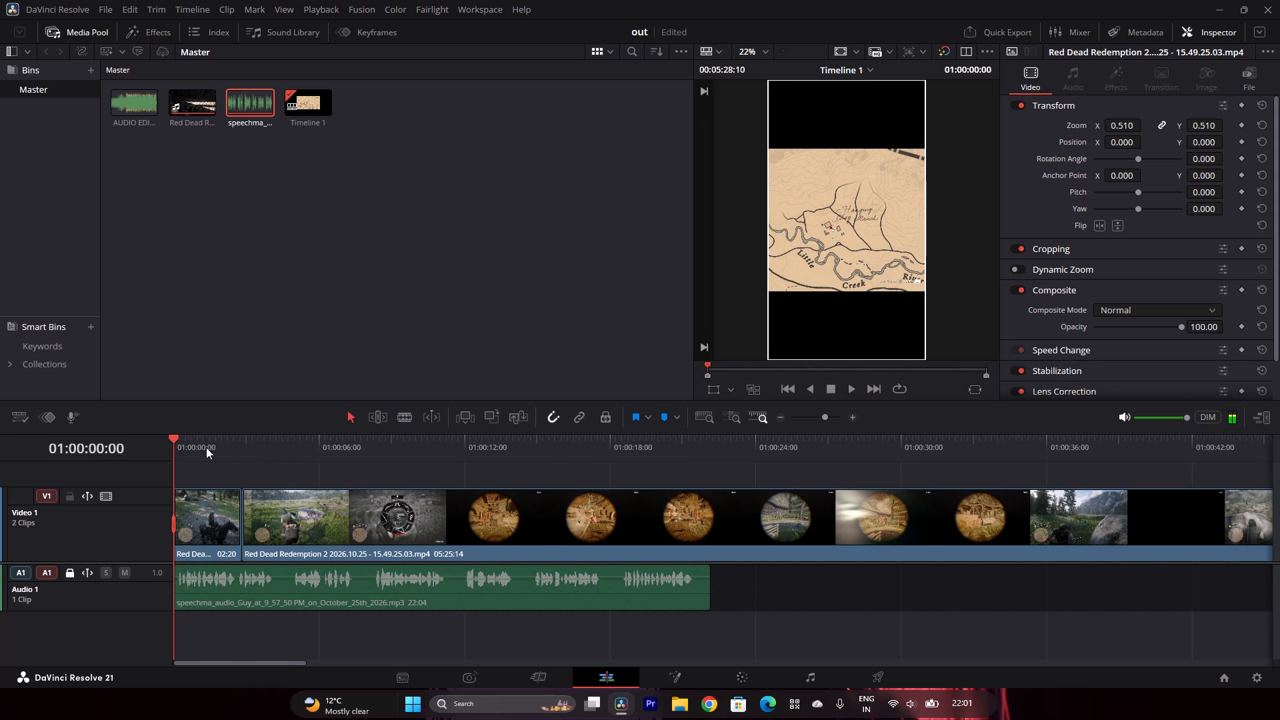
{"action": "key", "text": "space"}
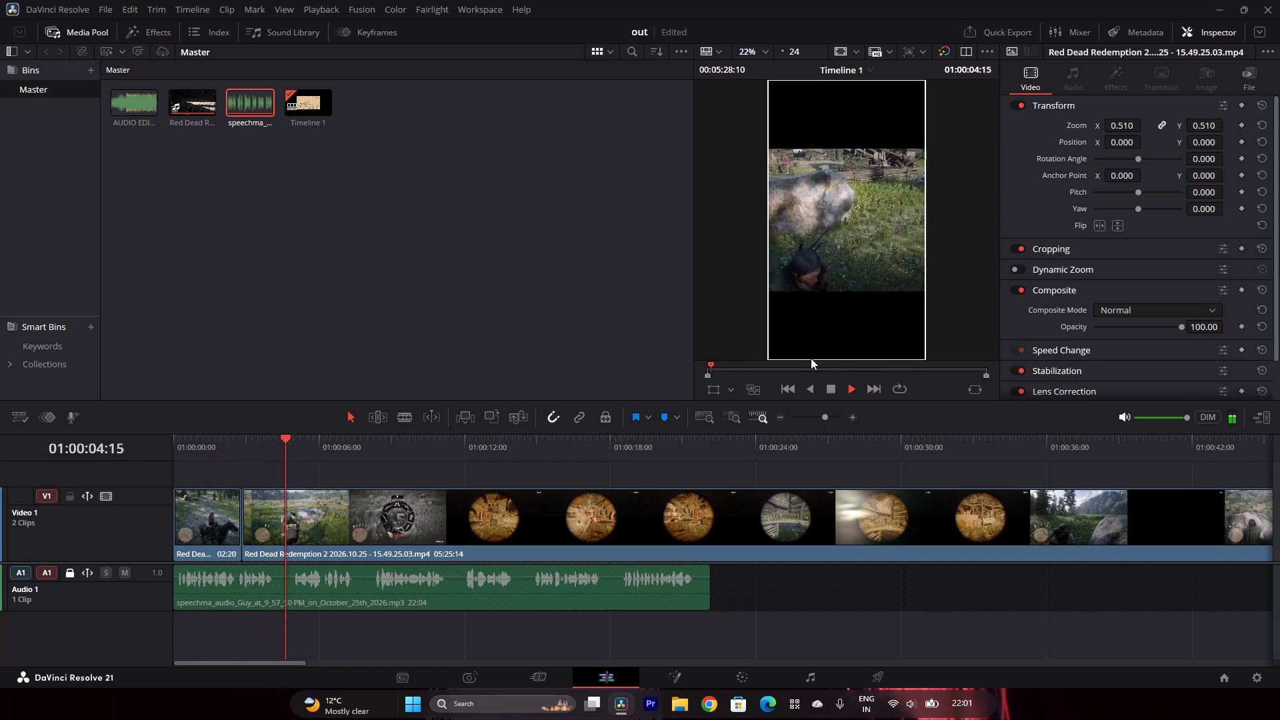
{"action": "left_click", "coordinate": [835, 393]}
{"action": "left_click", "coordinate": [838, 385]}
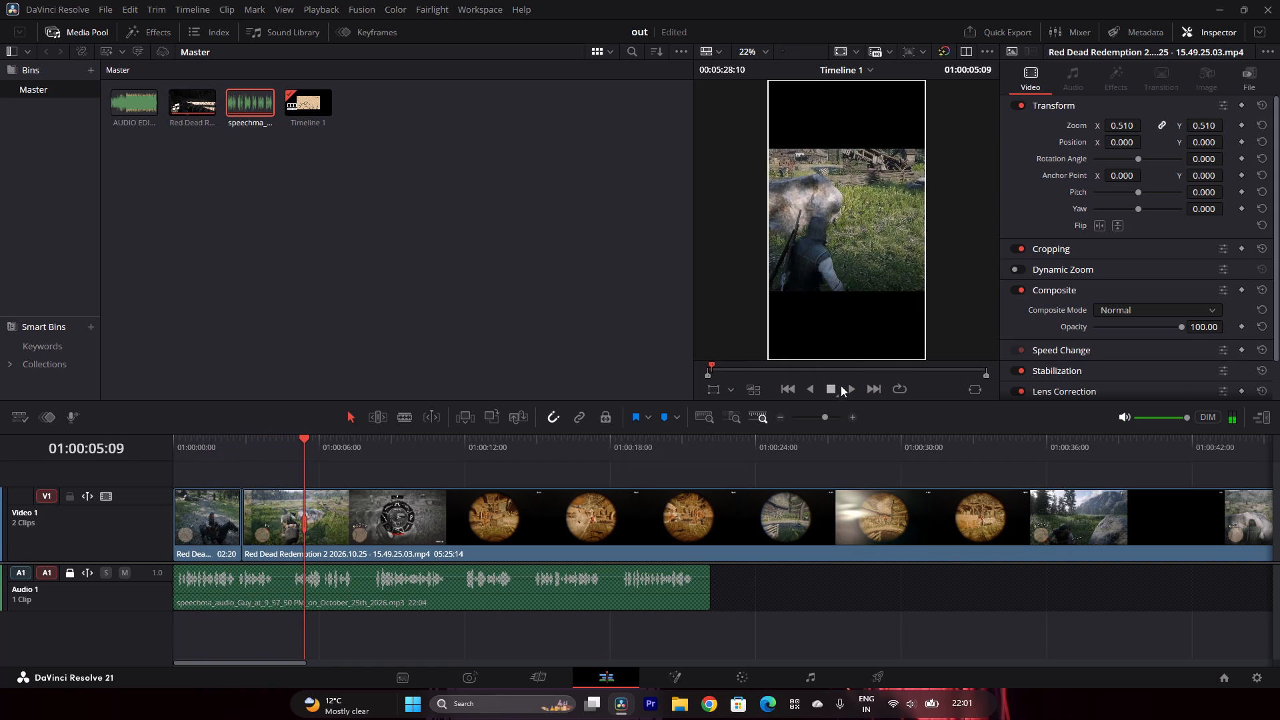
{"action": "left_click", "coordinate": [847, 385]}
{"action": "left_click", "coordinate": [835, 385]}
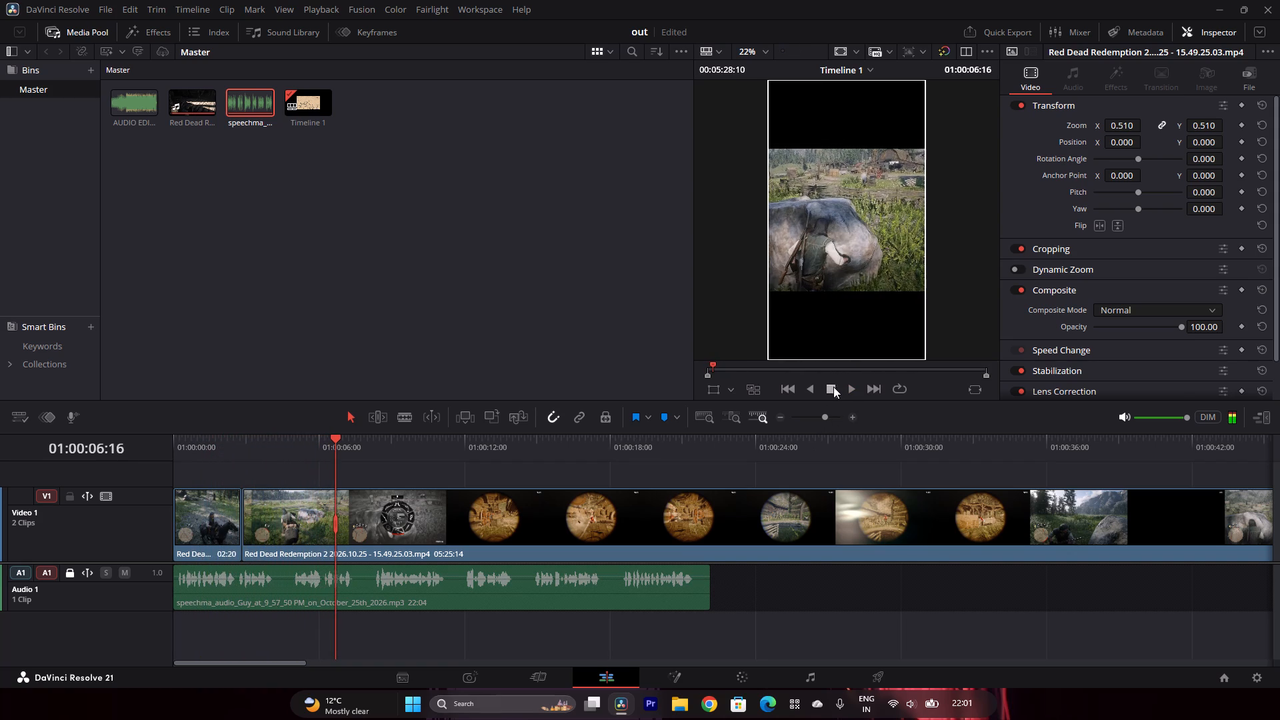
Replay the crouching shot beside the rock, step back to 01:00:04:19 and split the gameplay clip there.
{"action": "left_click", "coordinate": [309, 436]}
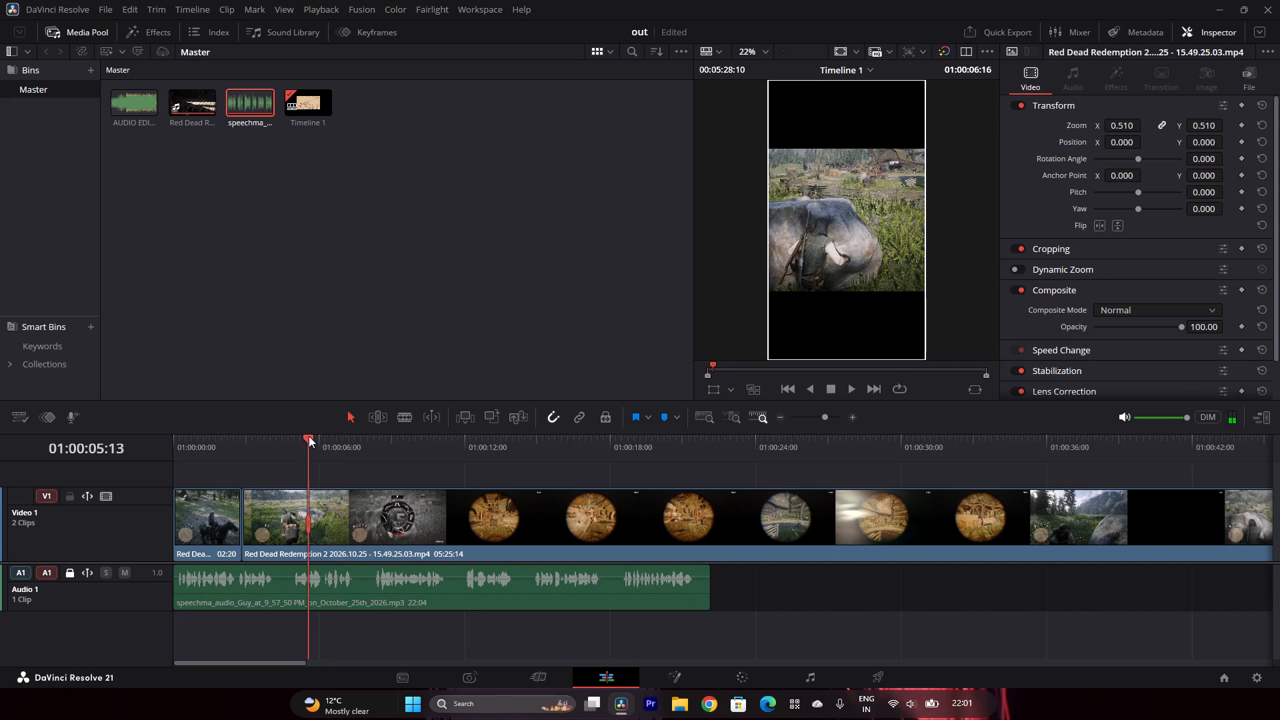
{"action": "left_click", "coordinate": [849, 386]}
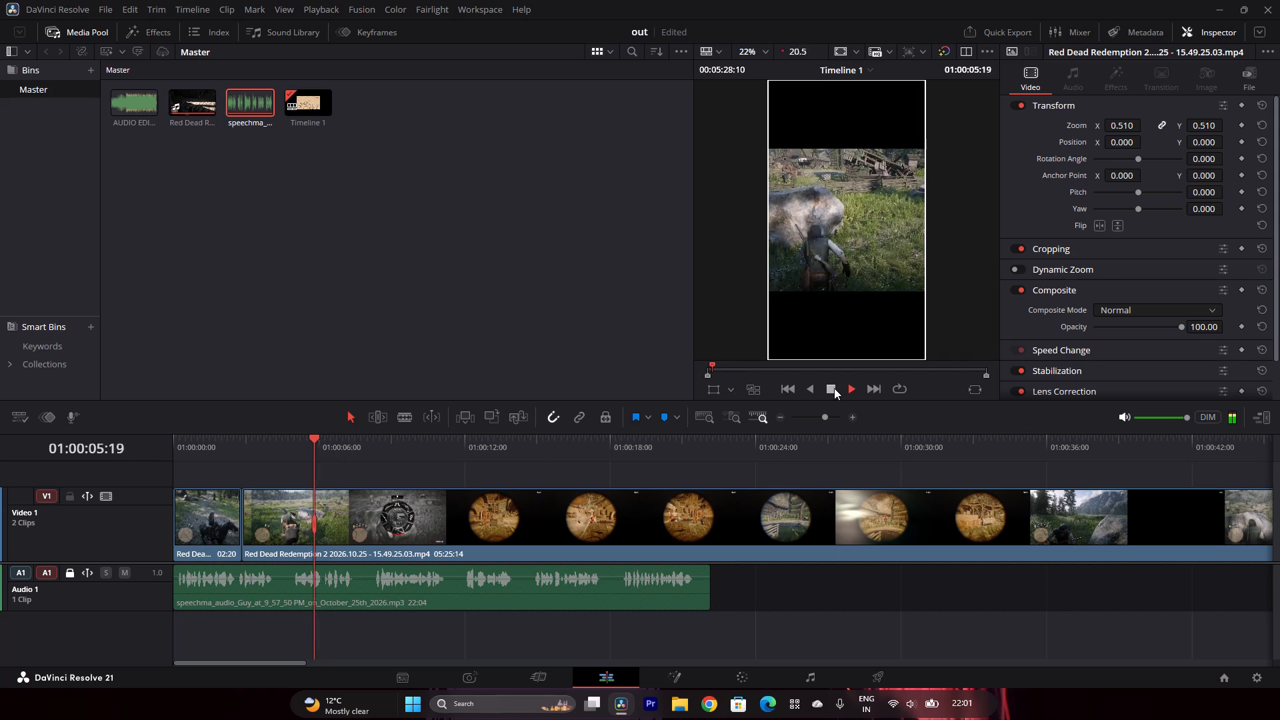
{"action": "left_click_drag", "start_coordinate": [832, 387], "coordinate": [826, 387]}
{"action": "left_click", "coordinate": [268, 437]}
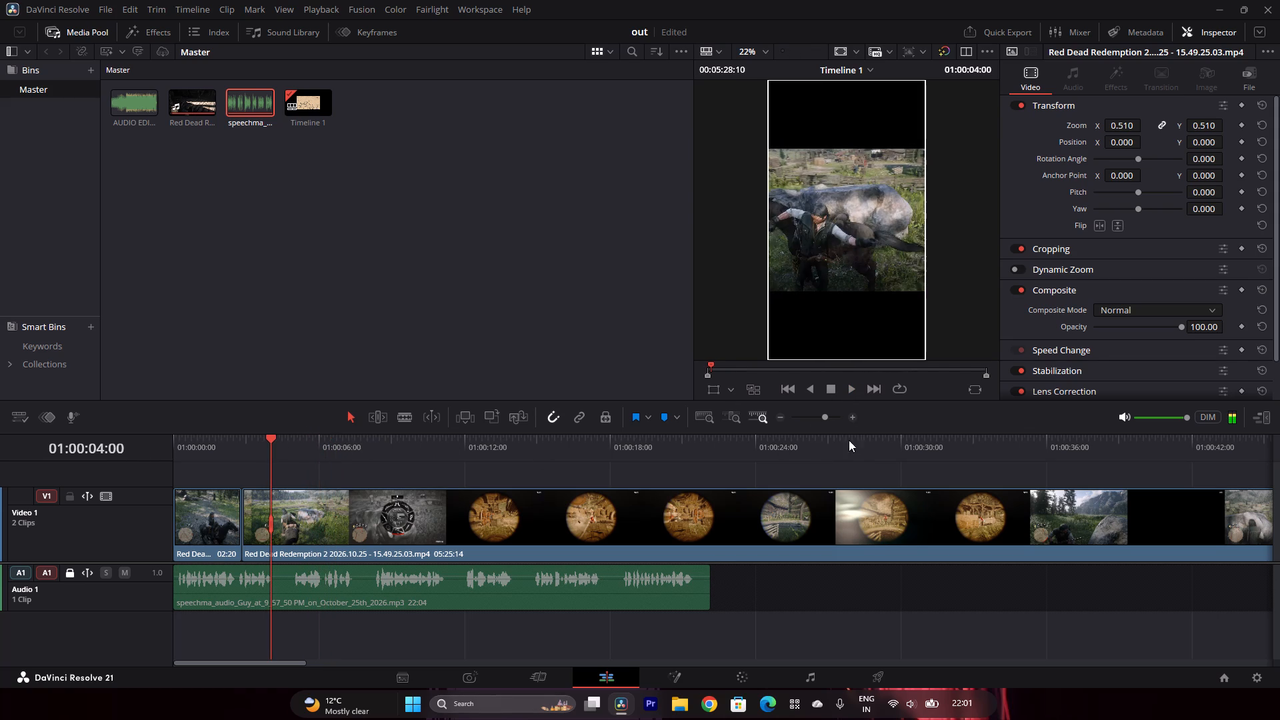
{"action": "left_click", "coordinate": [850, 391]}
{"action": "key", "text": "space"}
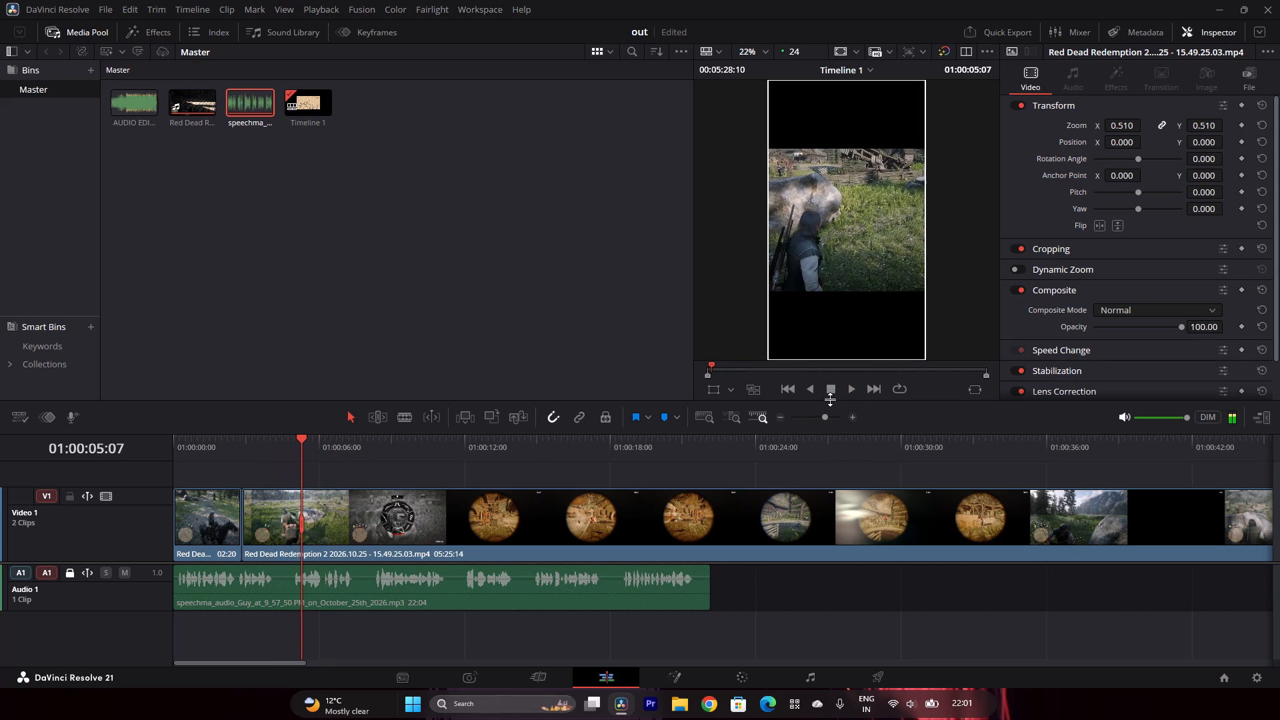
{"action": "key", "text": "Left"}
{"action": "key", "text": "Left"}
{"action": "key", "text": "Left"}
{"action": "key", "text": "Left"}
{"action": "key", "text": "Left"}
{"action": "key", "text": "Left"}
{"action": "key", "text": "Left"}
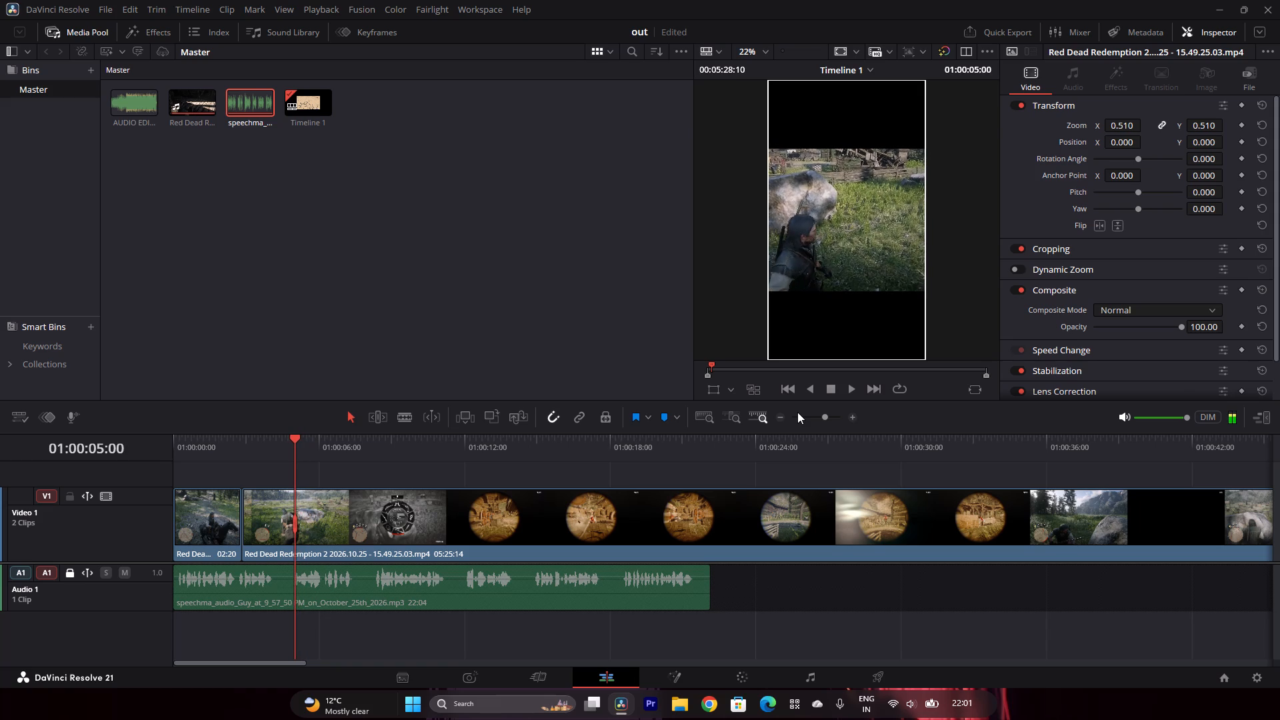
{"action": "key", "text": "Left"}
{"action": "key", "text": "Left"}
{"action": "key", "text": "Left"}
{"action": "key", "text": "Left"}
{"action": "key", "text": "Left"}
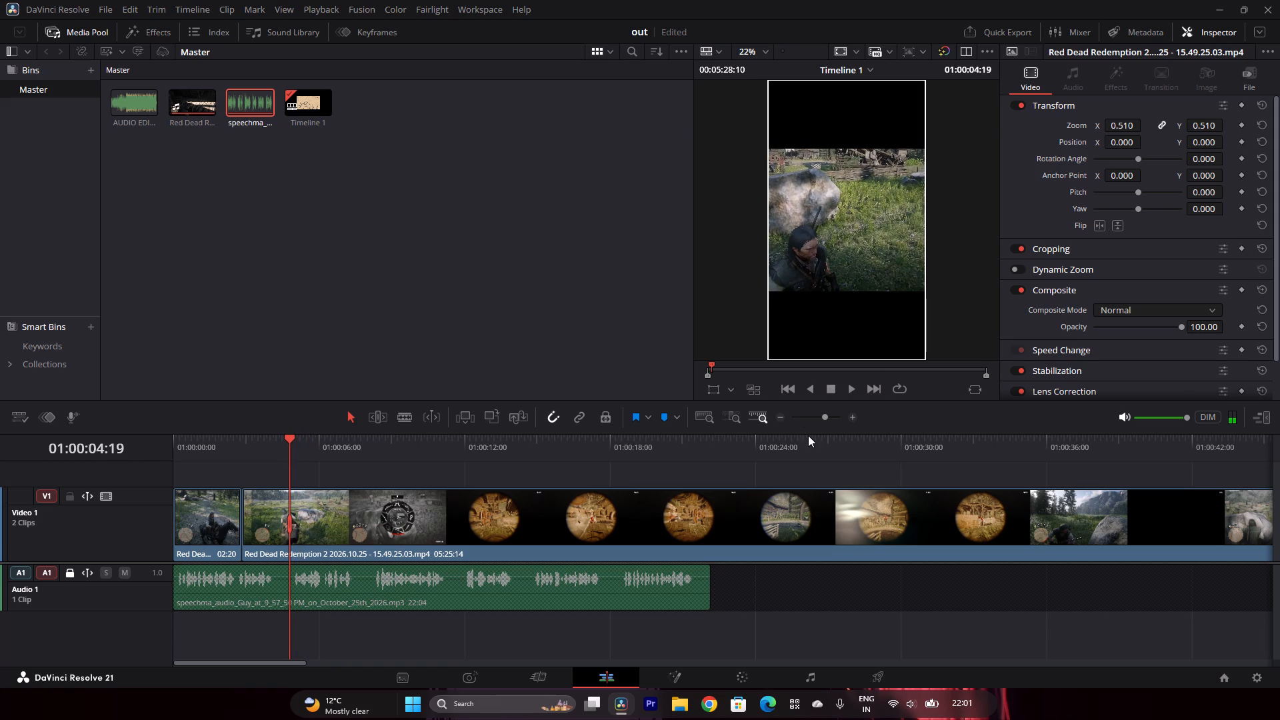
{"action": "left_click", "coordinate": [395, 414]}
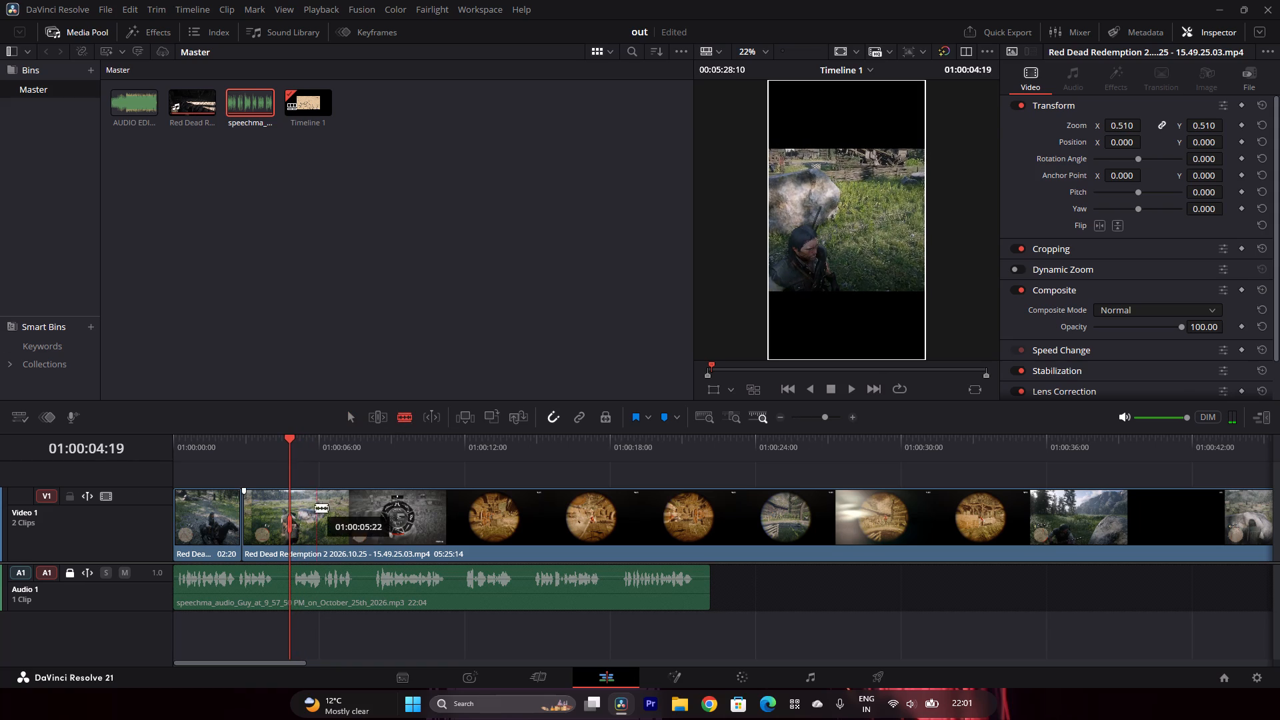
{"action": "left_click", "coordinate": [286, 513]}
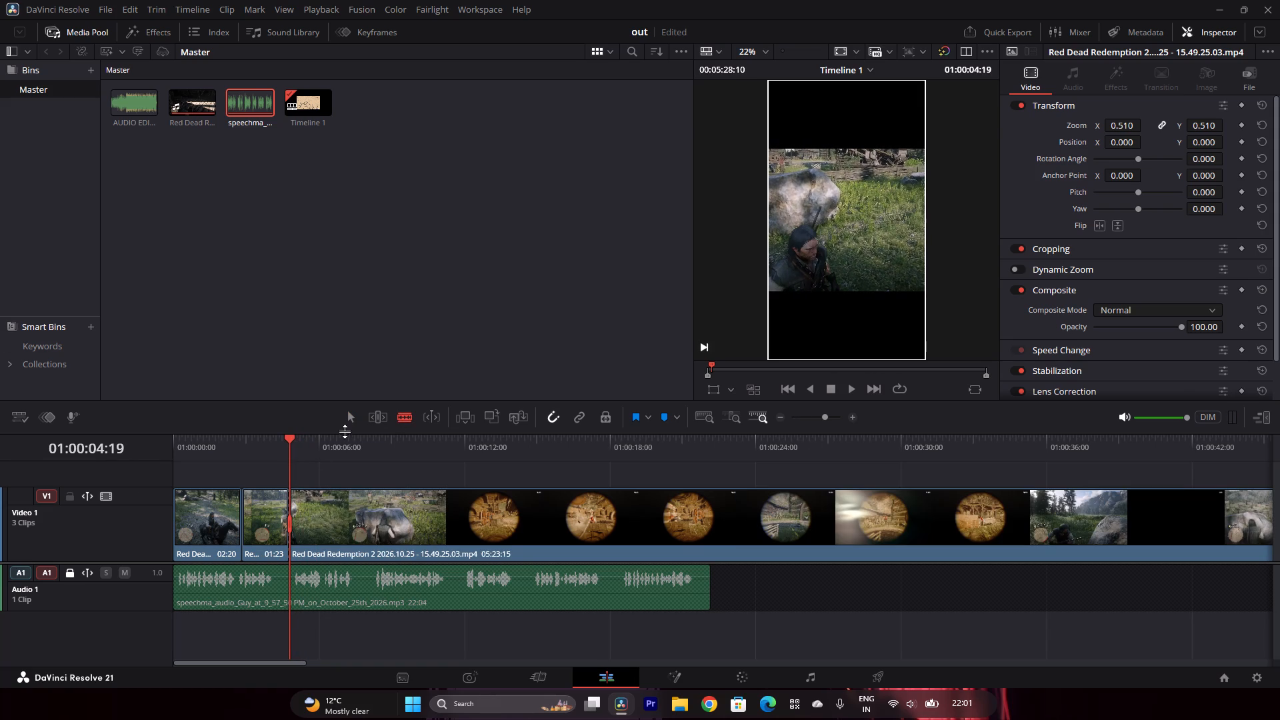
{"action": "left_click", "coordinate": [349, 421]}
Scan the gameplay after the 01:00:04:19 cut, through the rifle-scope footage up to about 01:00:41, for the next usable shot.
{"action": "left_click", "coordinate": [380, 439]}
{"action": "left_click", "coordinate": [401, 443]}
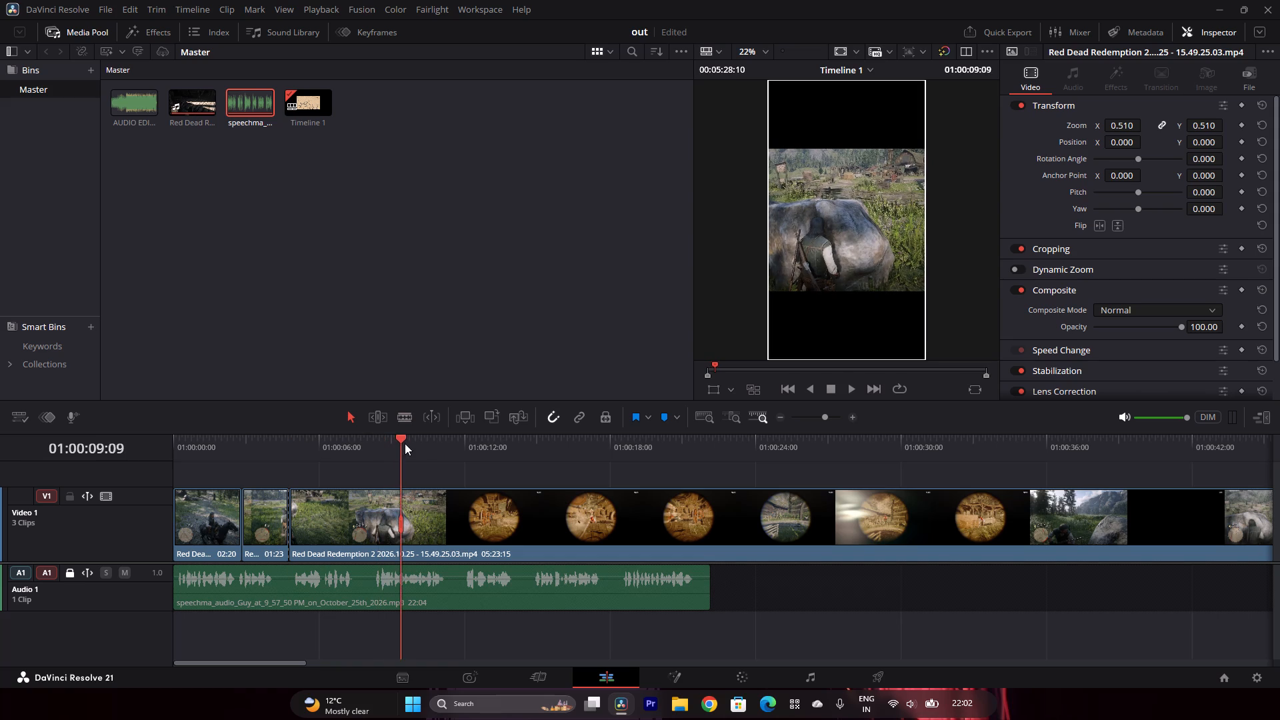
{"action": "left_click_drag", "start_coordinate": [424, 447], "coordinate": [434, 447]}
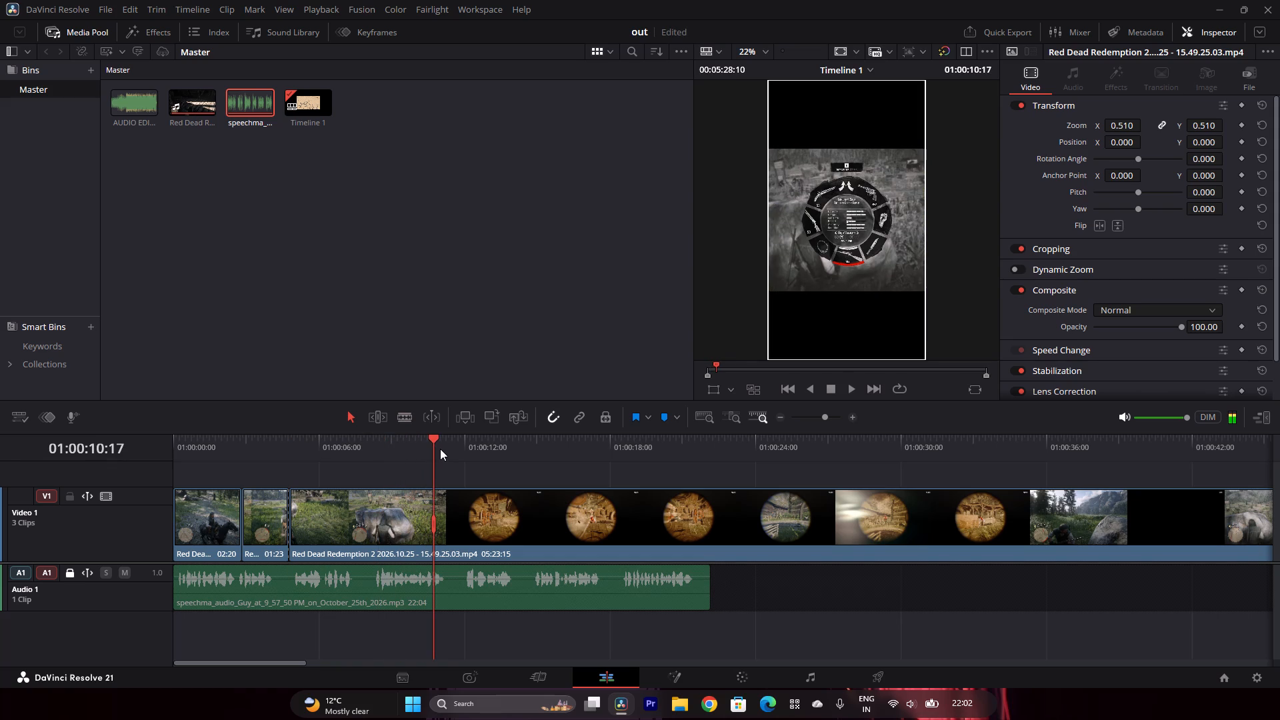
{"action": "left_click", "coordinate": [443, 447]}
{"action": "left_click", "coordinate": [456, 448]}
{"action": "left_click", "coordinate": [469, 449]}
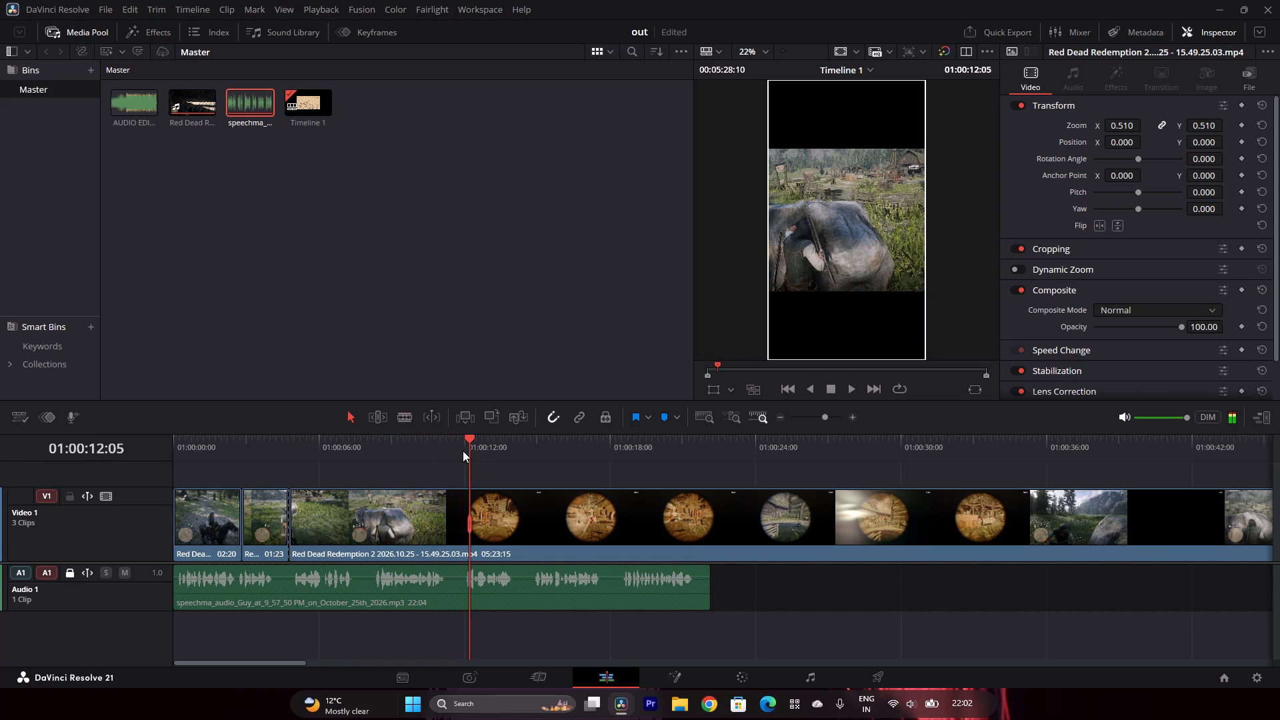
{"action": "left_click", "coordinate": [853, 388]}
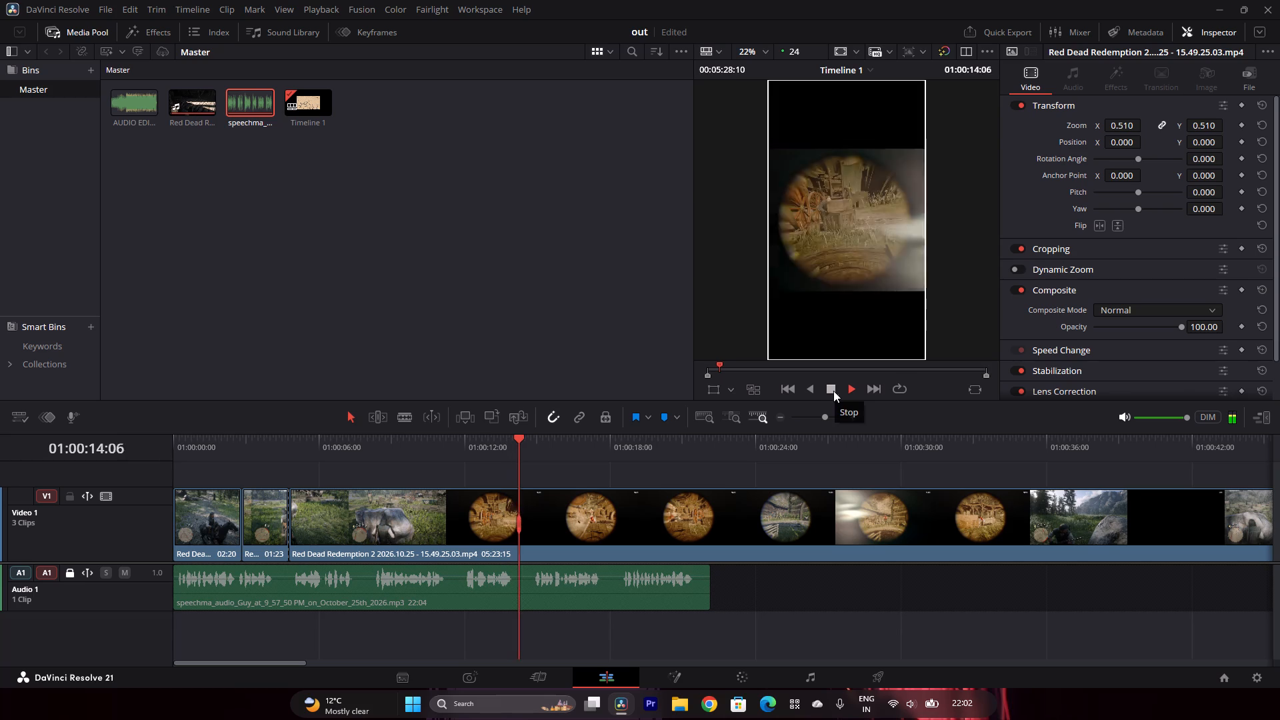
{"action": "left_click", "coordinate": [722, 441]}
{"action": "left_click", "coordinate": [773, 438]}
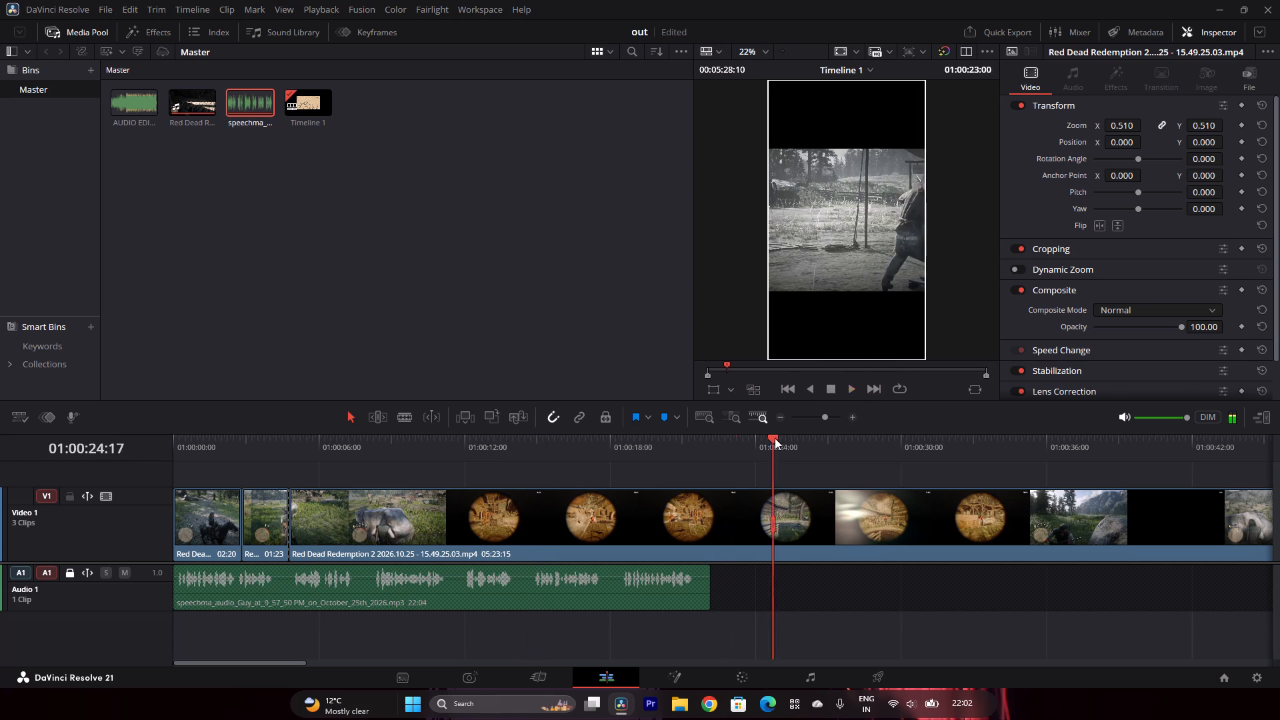
{"action": "left_click", "coordinate": [789, 439]}
{"action": "left_click_drag", "start_coordinate": [792, 439], "coordinate": [801, 439]}
{"action": "left_click", "coordinate": [807, 439]}
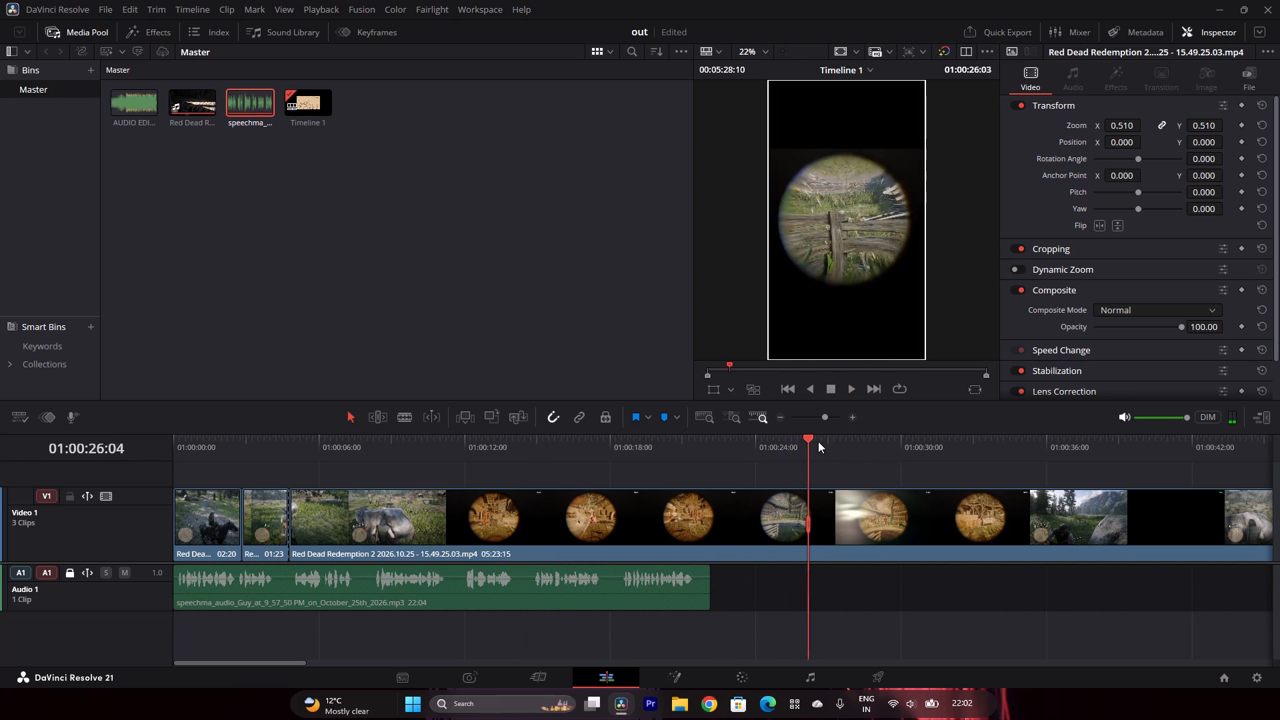
{"action": "left_click", "coordinate": [821, 442]}
{"action": "left_click_drag", "start_coordinate": [883, 449], "coordinate": [897, 448]}
{"action": "left_click", "coordinate": [915, 445]}
{"action": "left_click", "coordinate": [955, 450]}
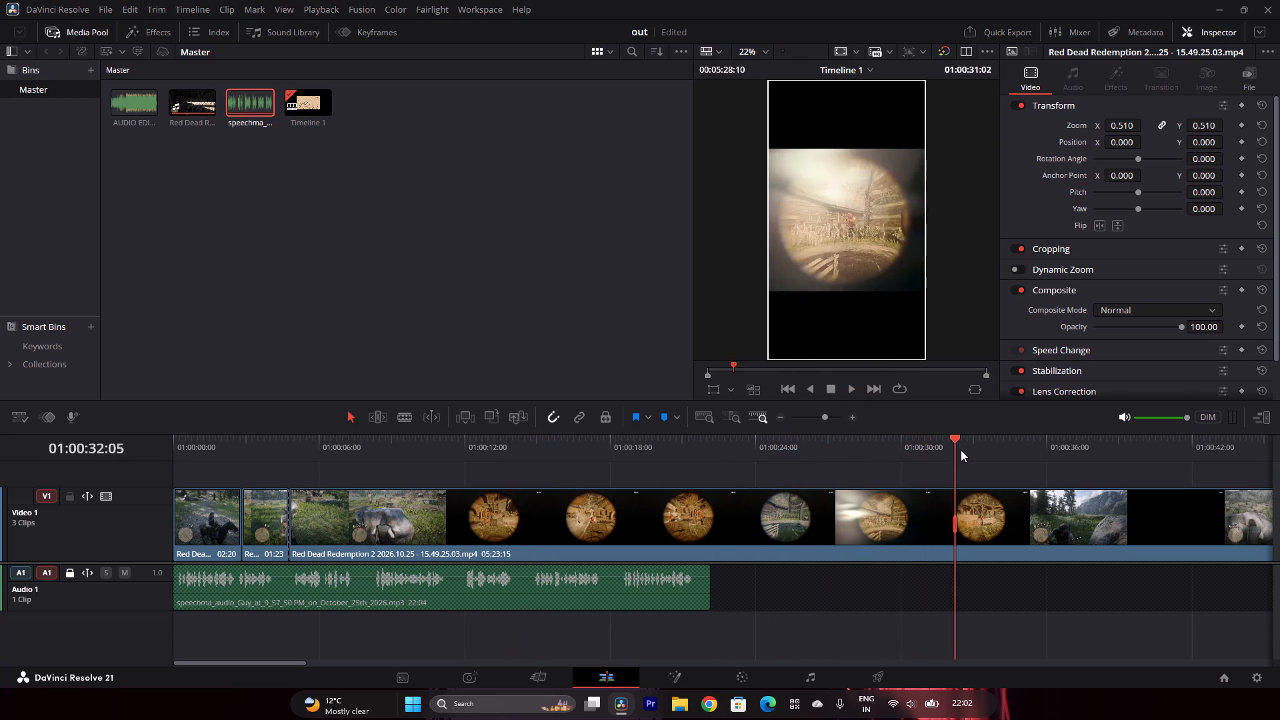
{"action": "left_click_drag", "start_coordinate": [989, 443], "coordinate": [1003, 446]}
{"action": "left_click_drag", "start_coordinate": [1045, 445], "coordinate": [1061, 448]}
{"action": "left_click_drag", "start_coordinate": [1081, 447], "coordinate": [1093, 448]}
{"action": "left_click_drag", "start_coordinate": [1126, 448], "coordinate": [1138, 449]}
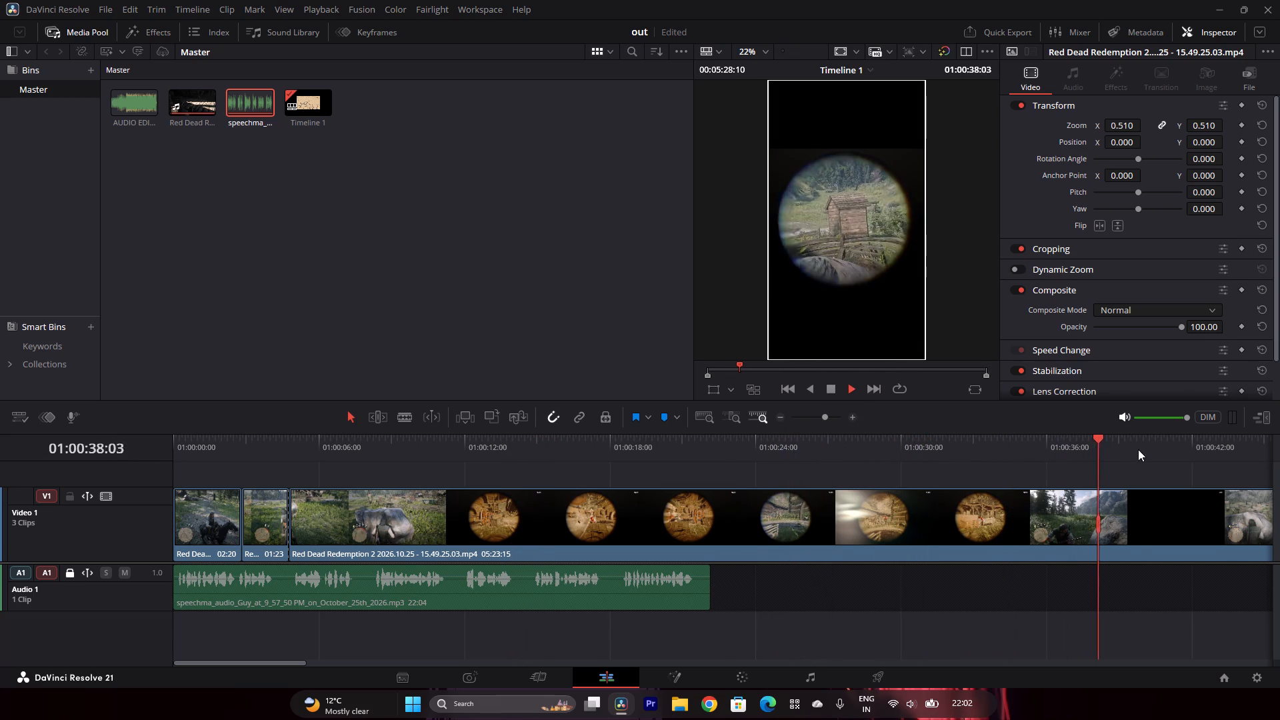
{"action": "left_click_drag", "start_coordinate": [1138, 449], "coordinate": [1133, 449]}
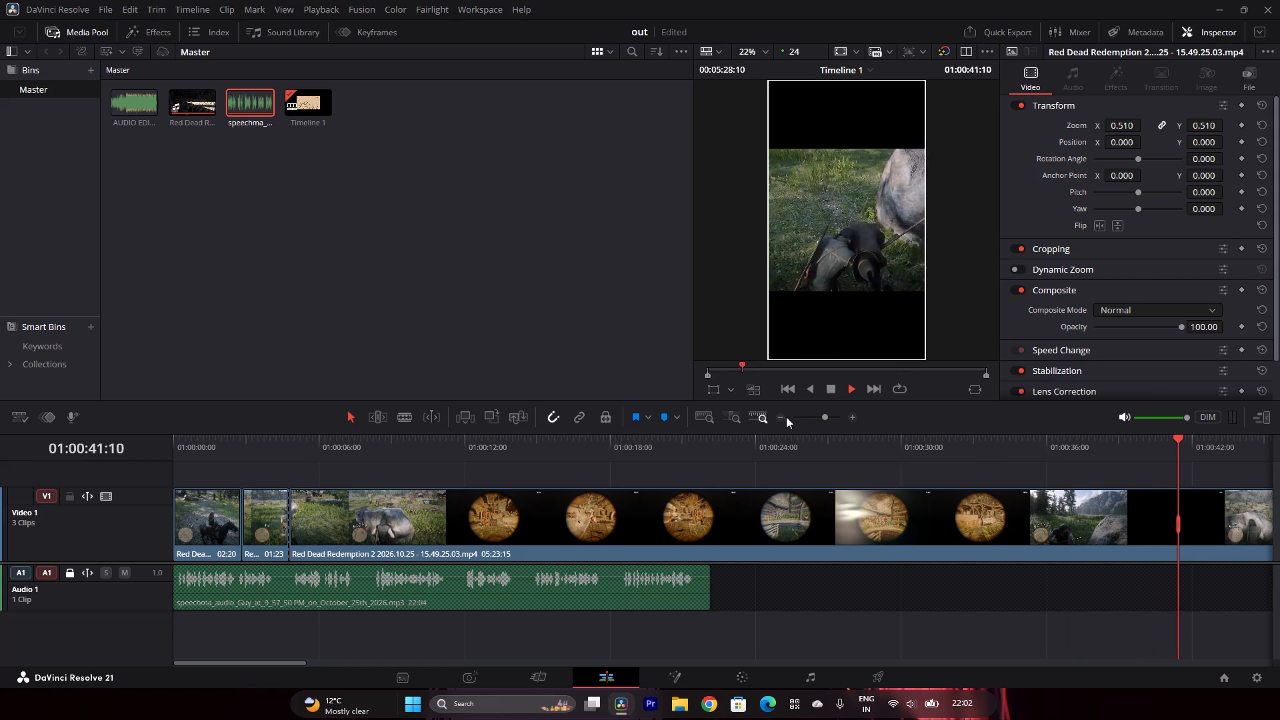
Find the shot of the character behind the rock facing the ruined building and split the gameplay clip at 01:00:48:11.
{"action": "left_click", "coordinate": [781, 416]}
{"action": "left_click", "coordinate": [780, 415]}
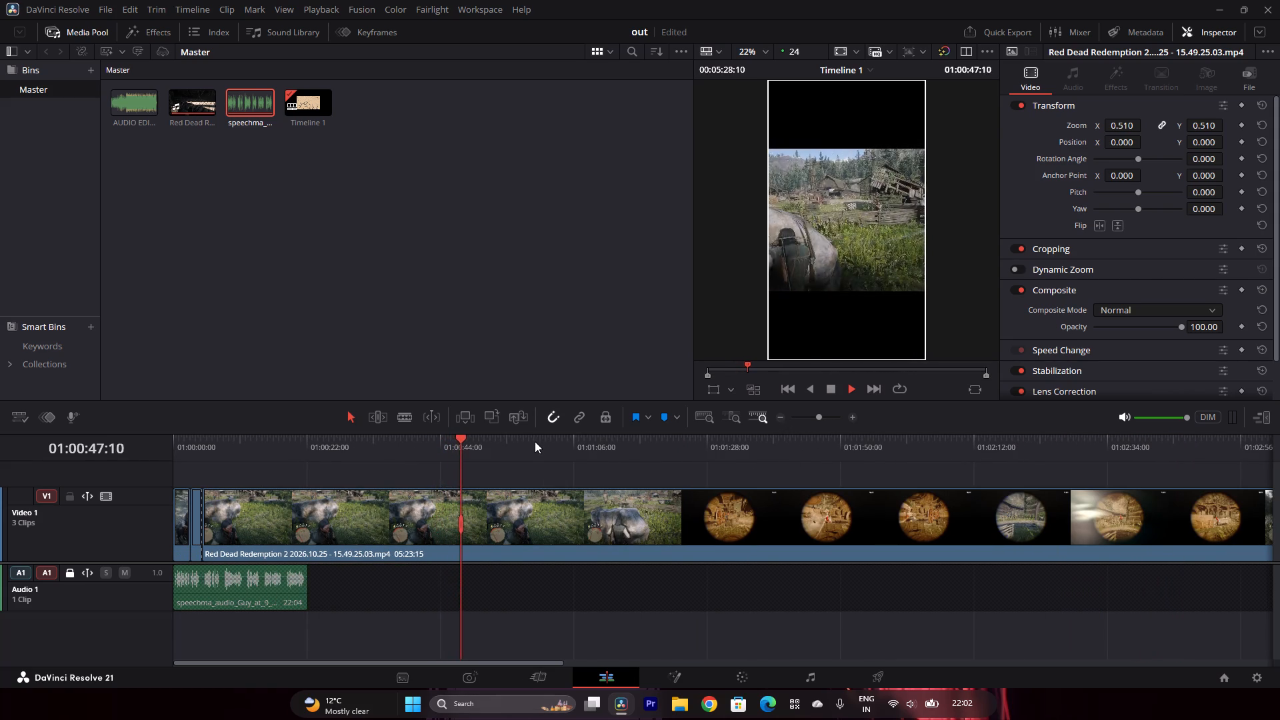
{"action": "left_click", "coordinate": [407, 418]}
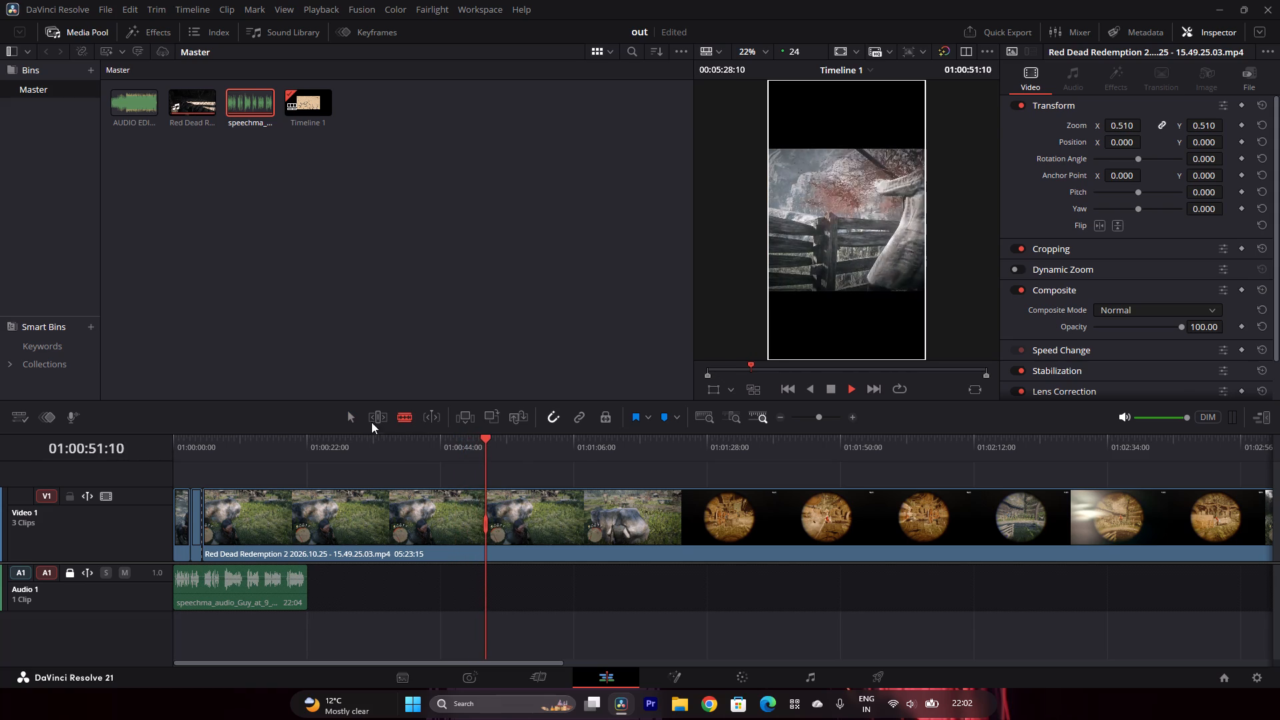
{"action": "left_click", "coordinate": [343, 411]}
{"action": "left_click", "coordinate": [450, 438]}
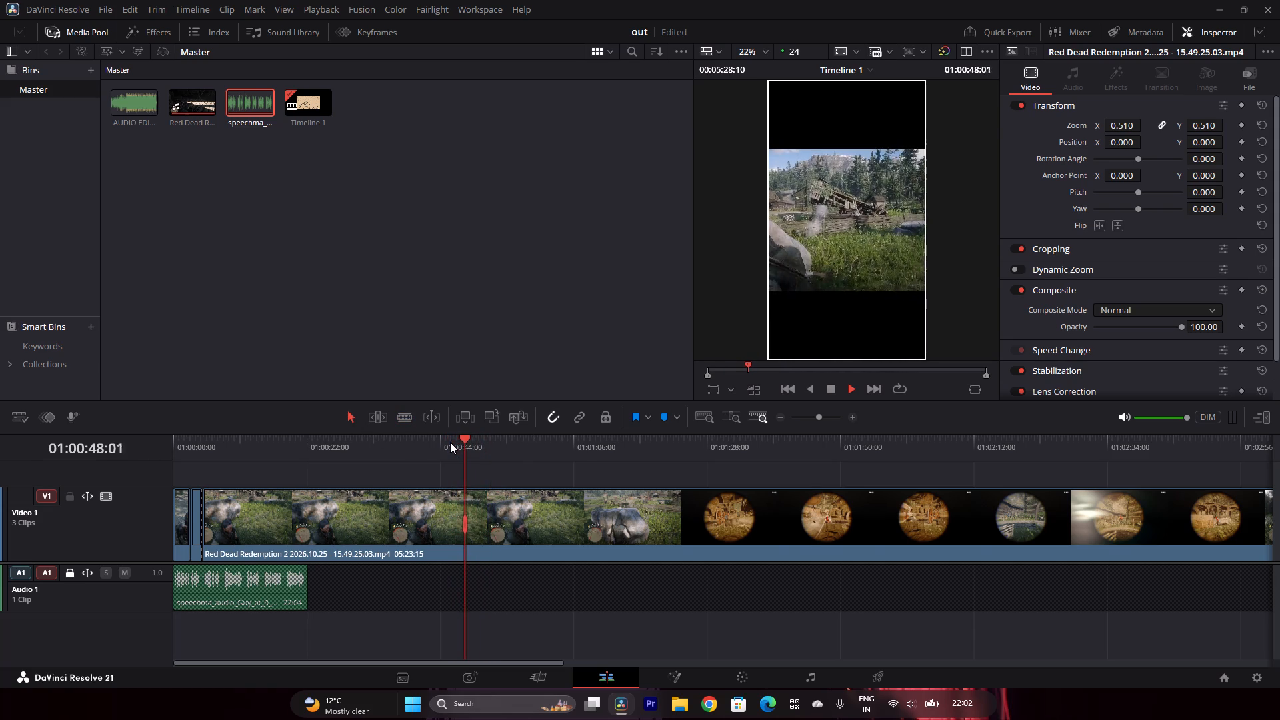
{"action": "key", "text": "space"}
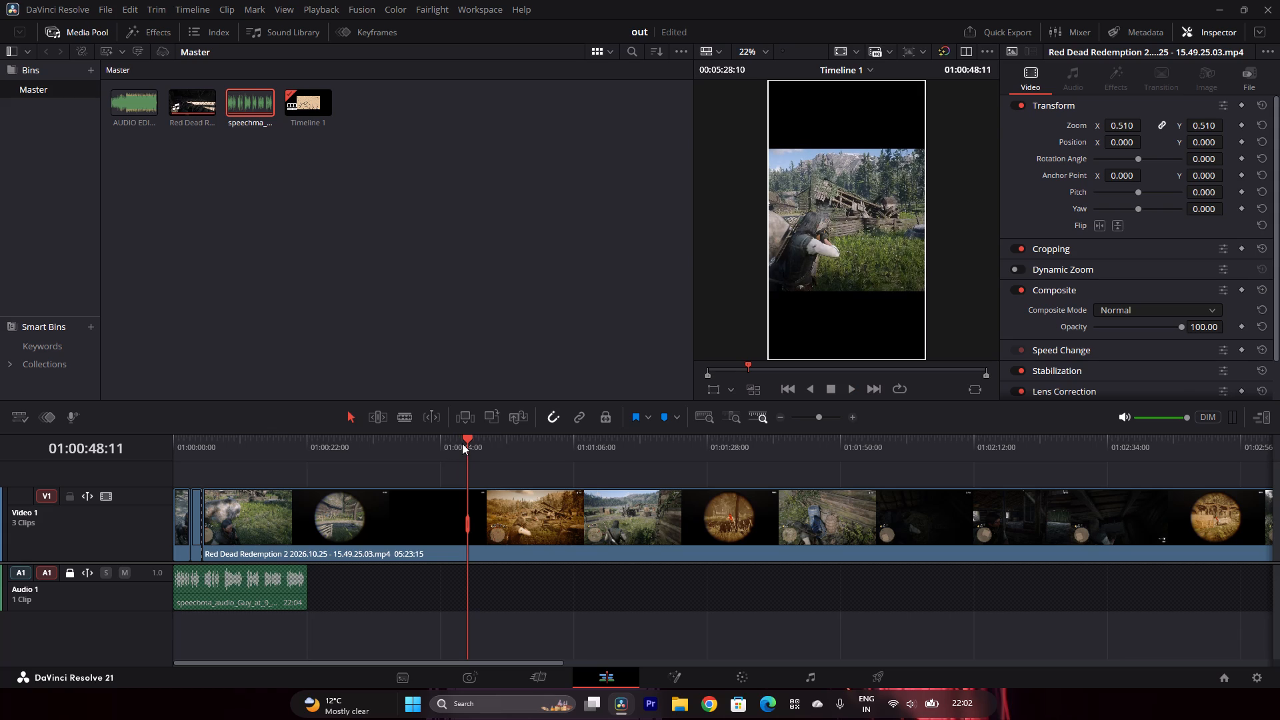
{"action": "left_click", "coordinate": [407, 423]}
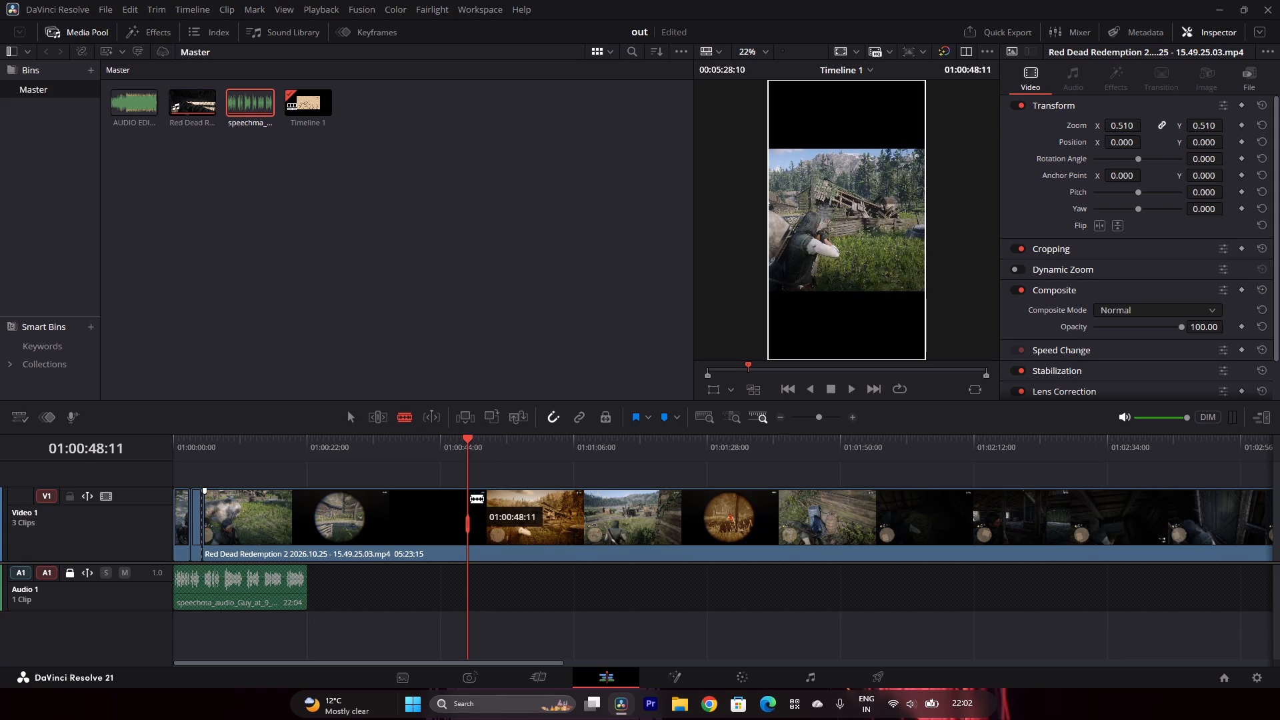
{"action": "left_click", "coordinate": [469, 503]}
{"action": "left_click", "coordinate": [362, 411]}
{"action": "left_click", "coordinate": [355, 420]}
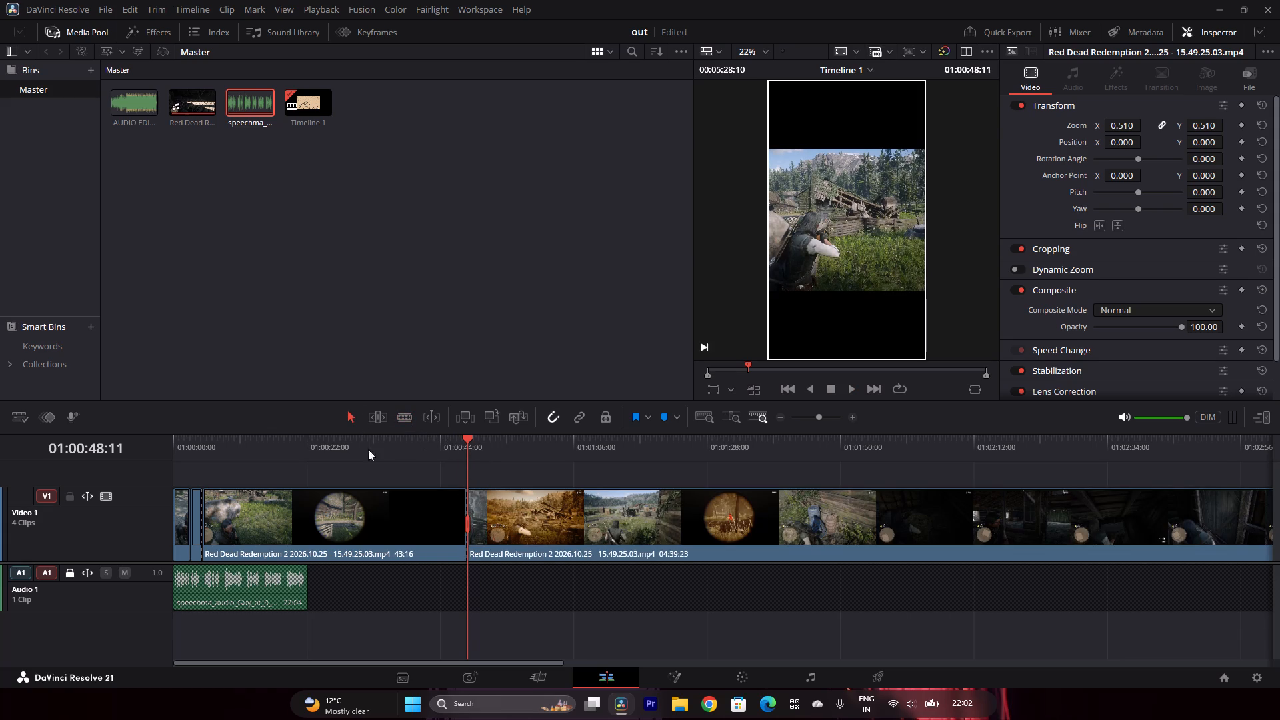
Delete the section between the 01:00:04:19 and 01:00:48:11 cuts and close the gap it leaves.
{"action": "left_click", "coordinate": [388, 522]}
{"action": "key", "text": "BackSpace"}
{"action": "left_click", "coordinate": [387, 530]}
{"action": "key", "text": "BackSpace"}
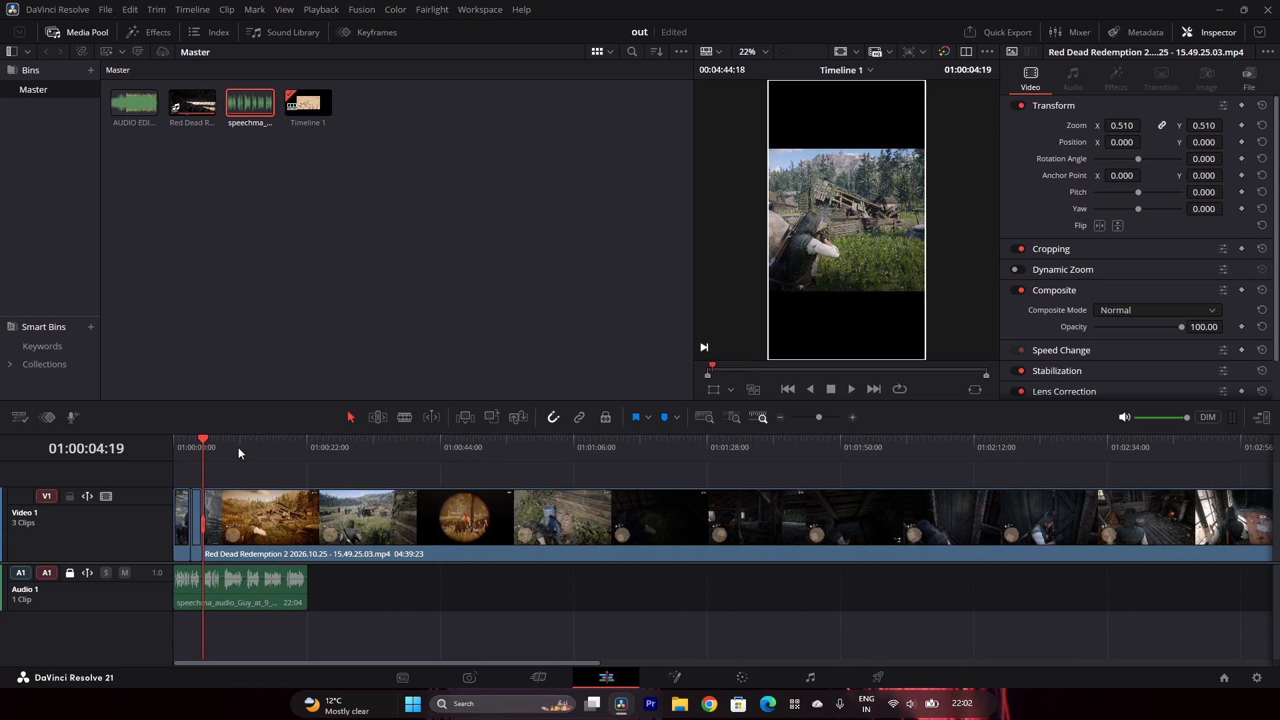
Play the edit from the start past the 01:00:04:19 cut to check the footage against the voice-over.
{"action": "left_click_drag", "start_coordinate": [204, 439], "coordinate": [168, 441]}
{"action": "key", "text": "space"}
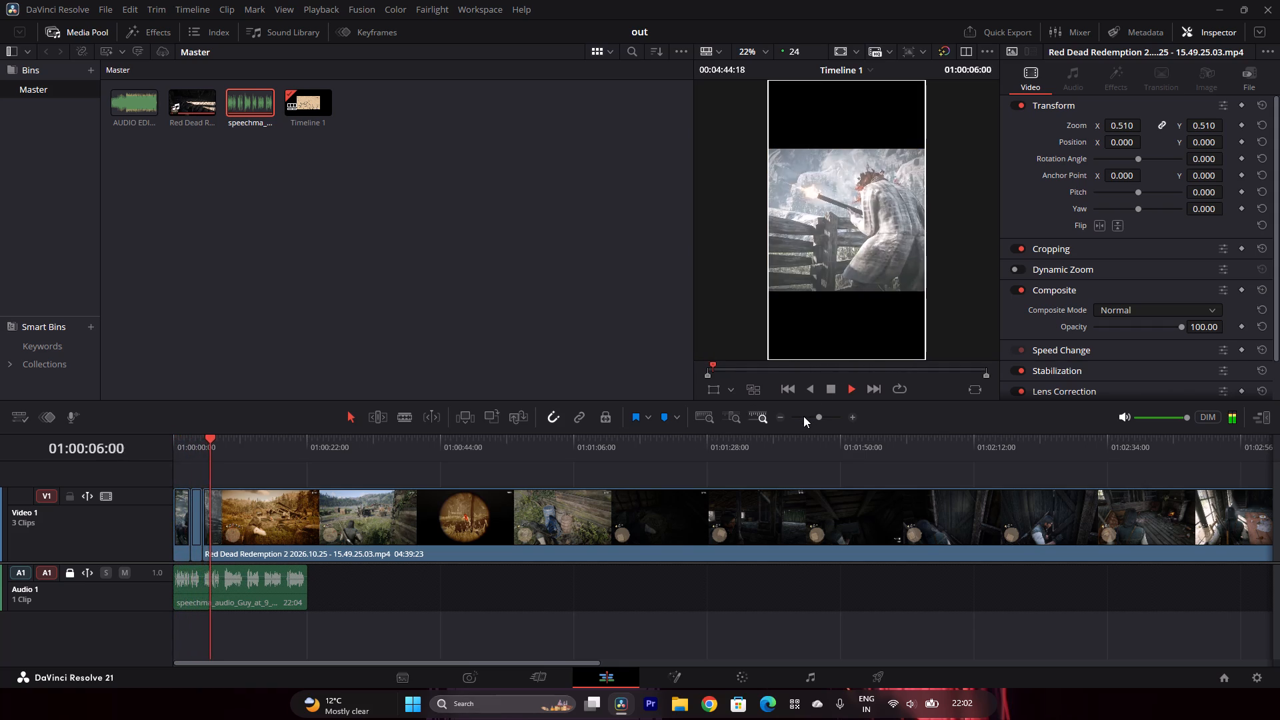
{"action": "left_click", "coordinate": [828, 385]}
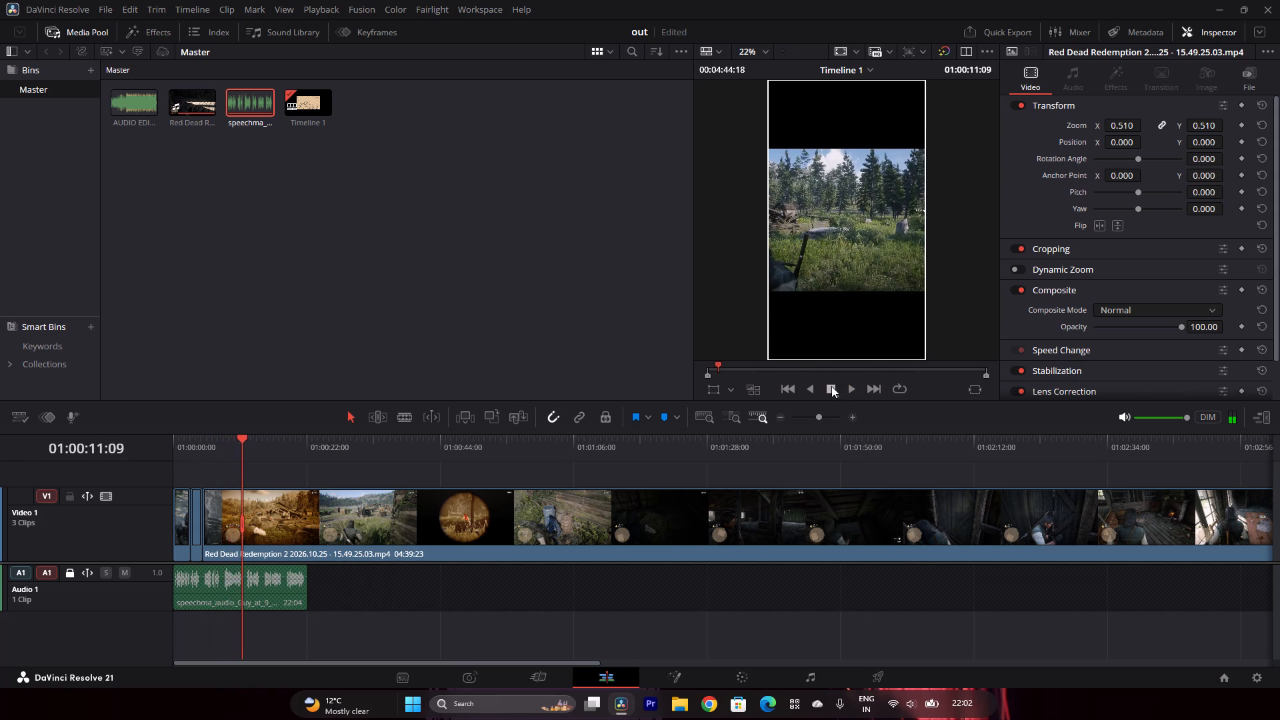
{"action": "left_click", "coordinate": [848, 385]}
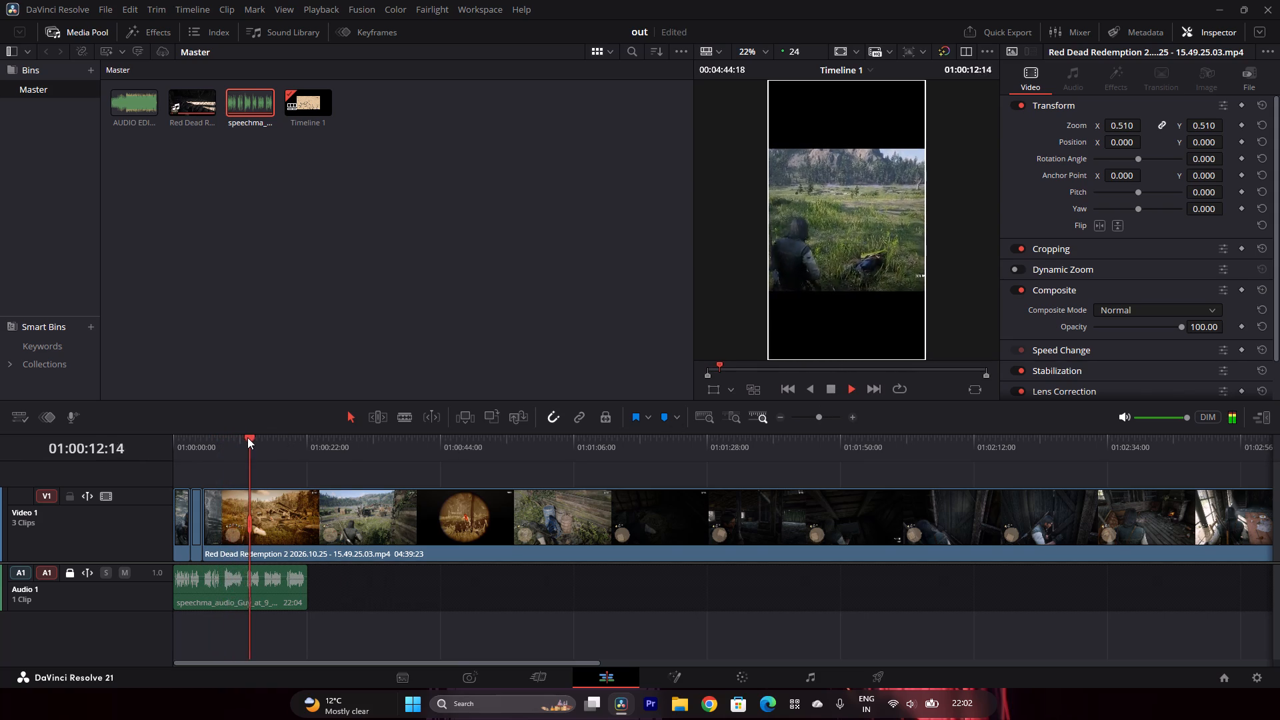
Replay the behind-the-rock shot to find where it should end and split the gameplay clip at 01:00:09:15.
{"action": "left_click_drag", "start_coordinate": [247, 437], "coordinate": [233, 448]}
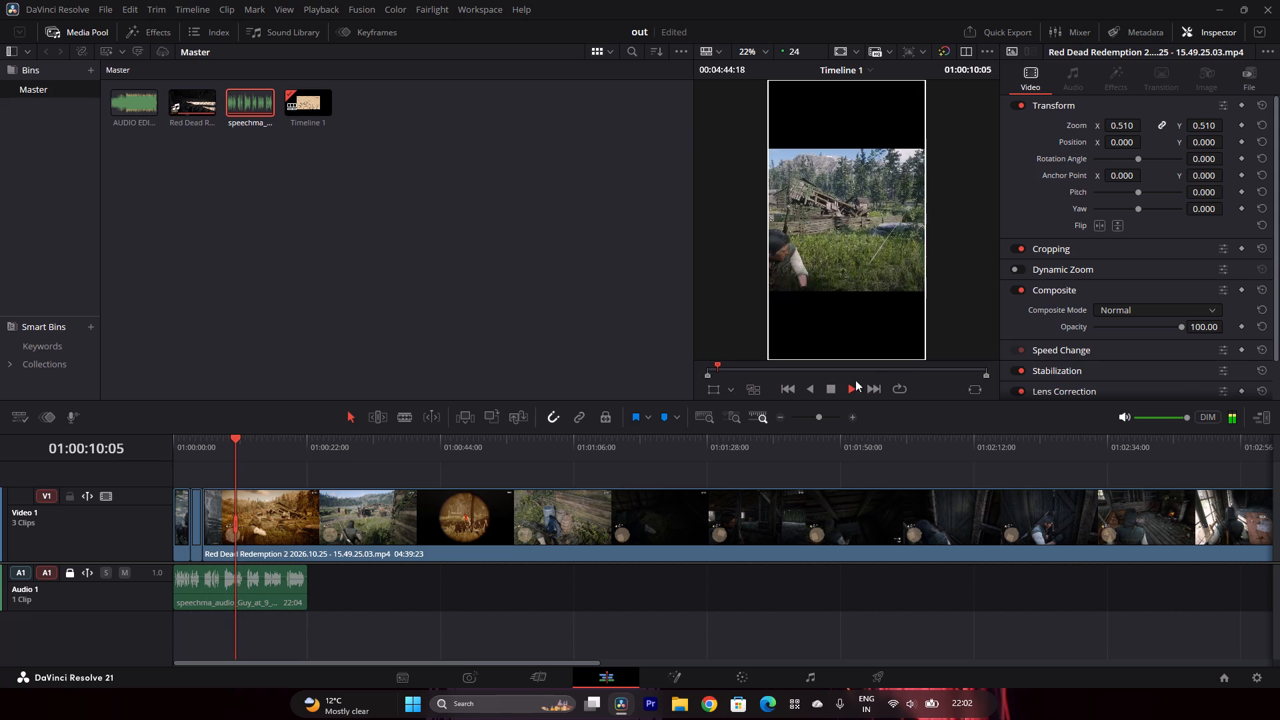
{"action": "left_click", "coordinate": [851, 385]}
{"action": "left_click_drag", "start_coordinate": [244, 435], "coordinate": [217, 447]}
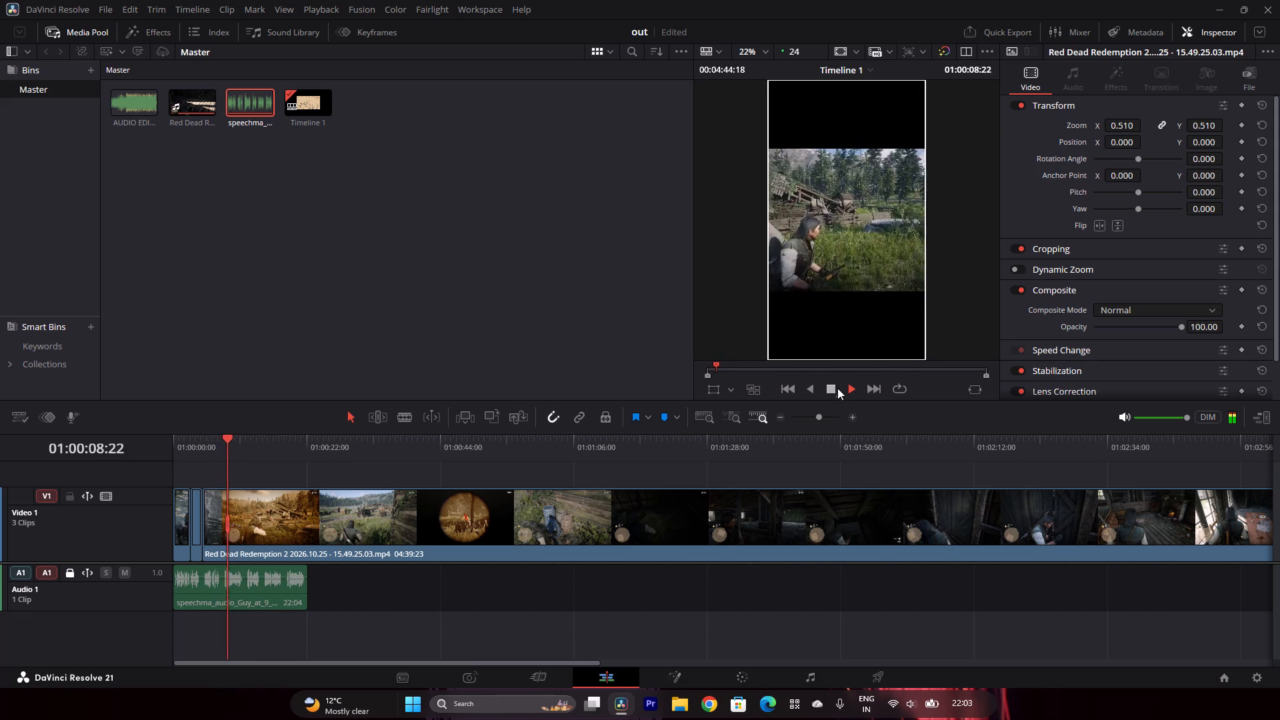
{"action": "left_click", "coordinate": [833, 387]}
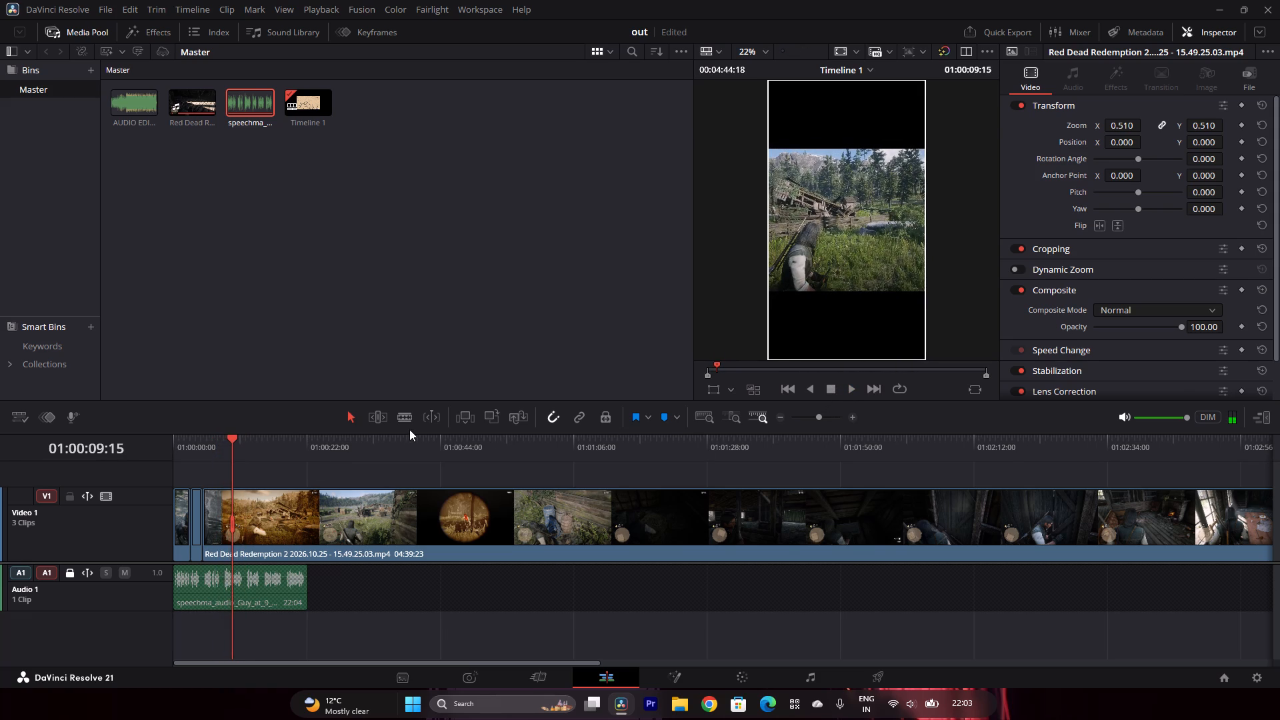
{"action": "left_click", "coordinate": [401, 417]}
{"action": "left_click", "coordinate": [233, 505]}
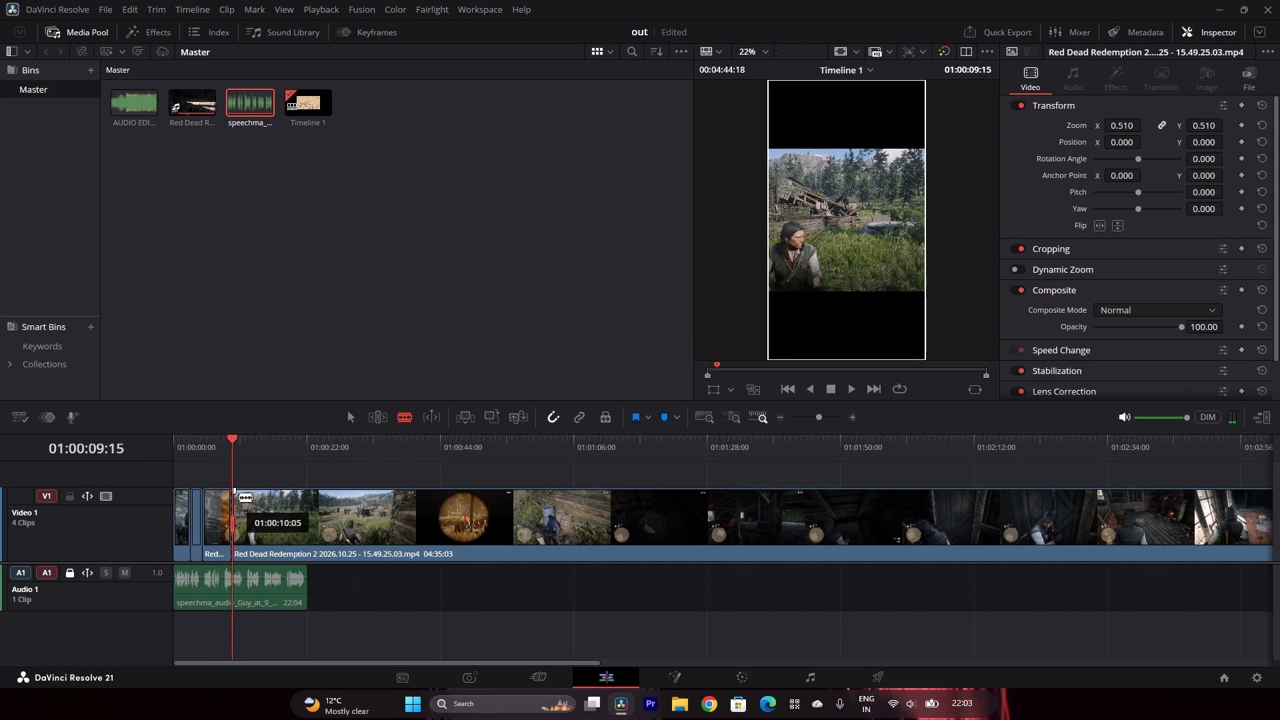
{"action": "left_click", "coordinate": [346, 418]}
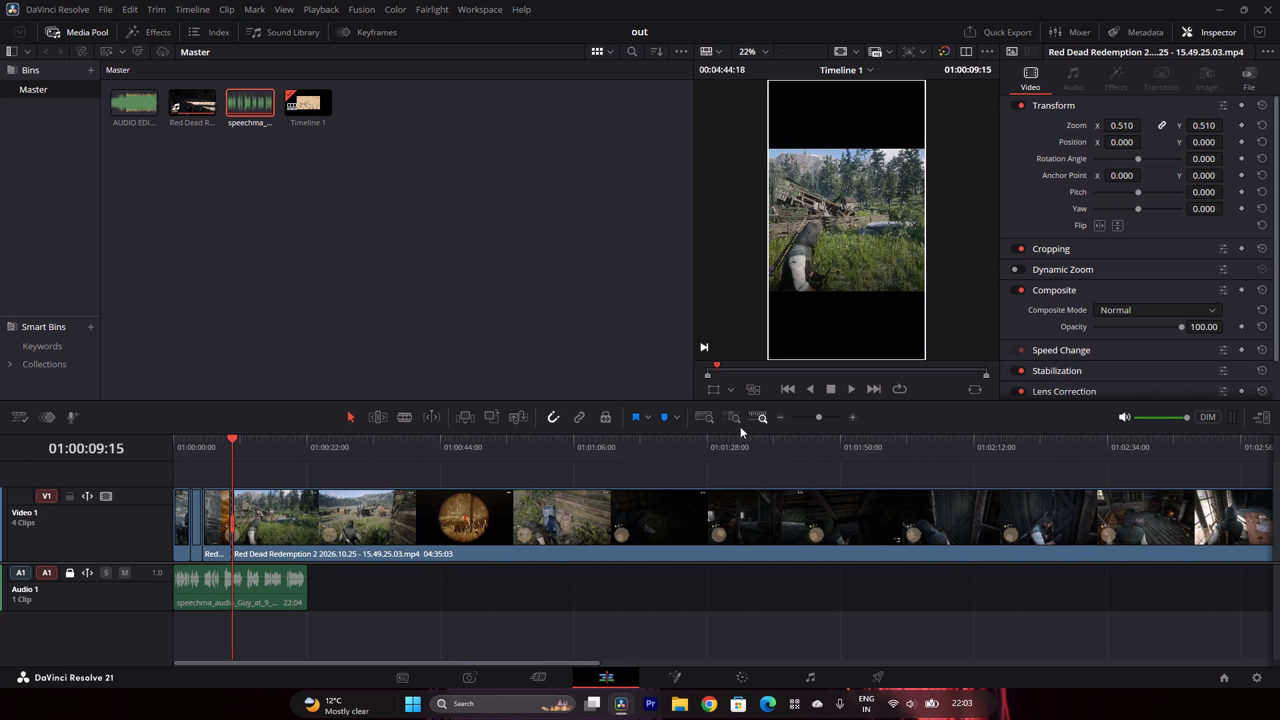
Search the remaining gameplay for the shot outside the wooden cabin and split the clip at 01:02:39:17.
{"action": "left_click", "coordinate": [778, 417]}
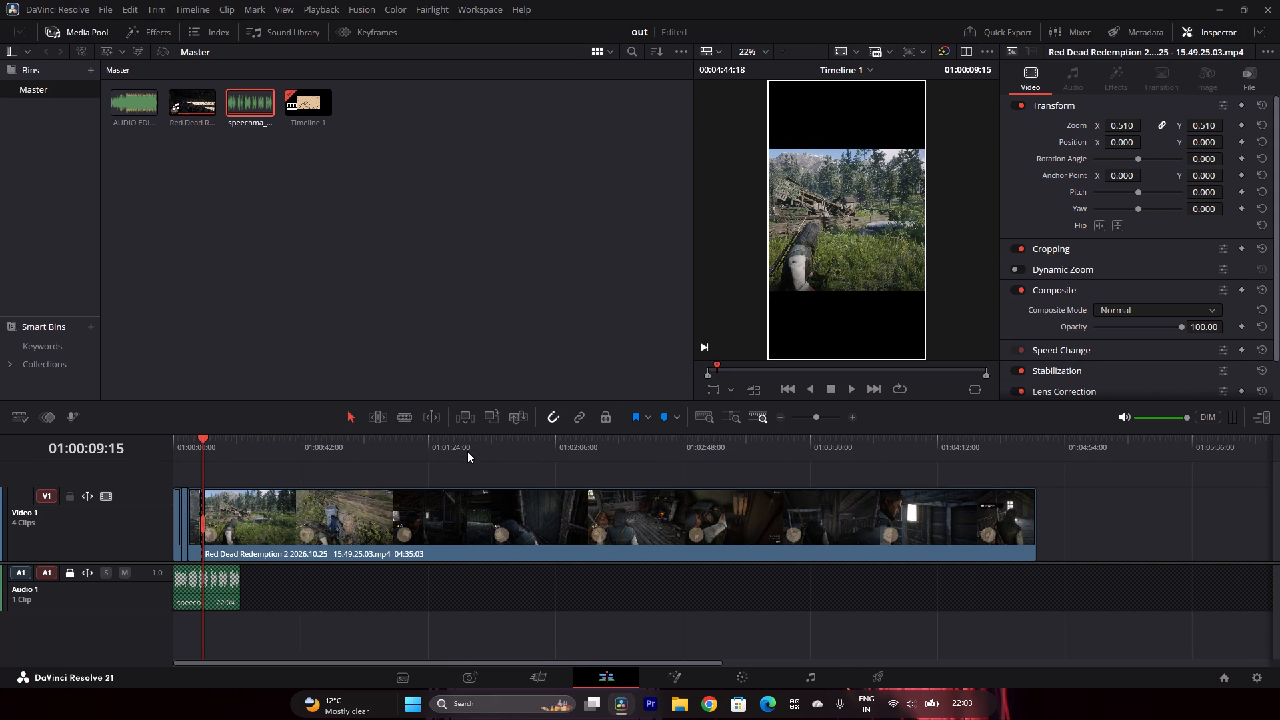
{"action": "left_click", "coordinate": [467, 450]}
{"action": "left_click", "coordinate": [443, 443]}
{"action": "left_click", "coordinate": [569, 451]}
{"action": "left_click", "coordinate": [611, 447]}
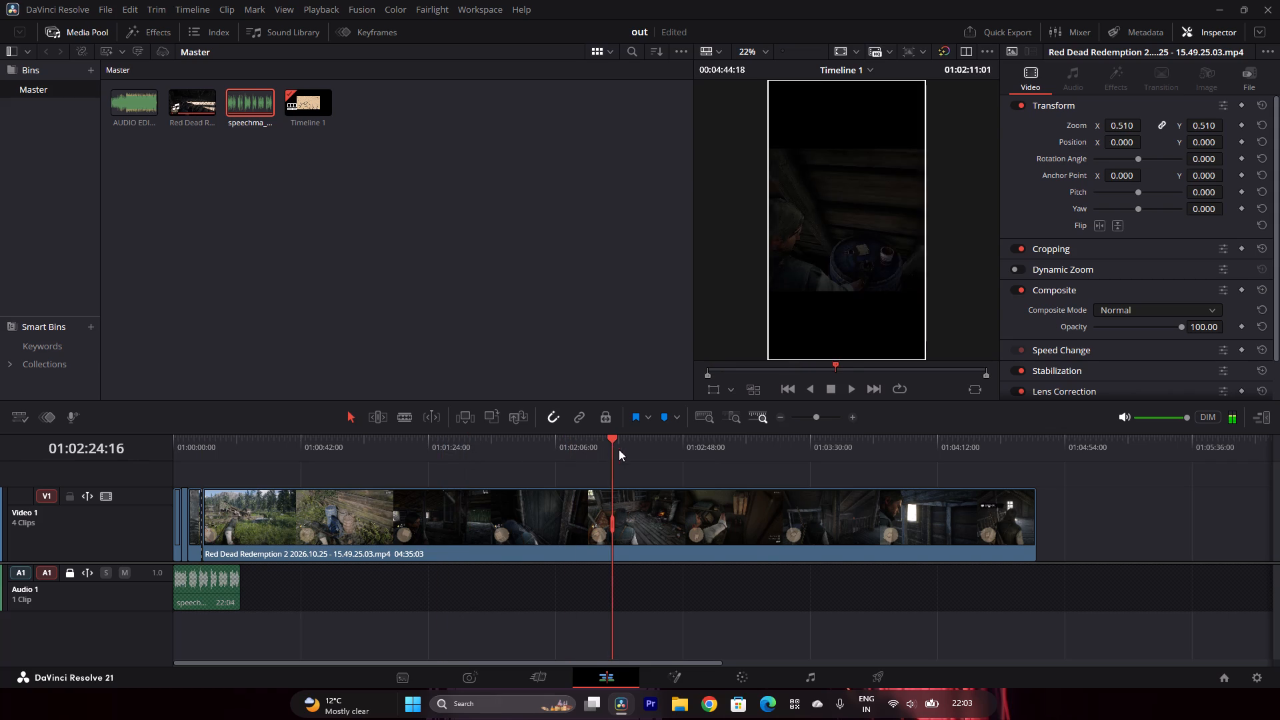
{"action": "left_click", "coordinate": [651, 459]}
{"action": "left_click", "coordinate": [673, 461]}
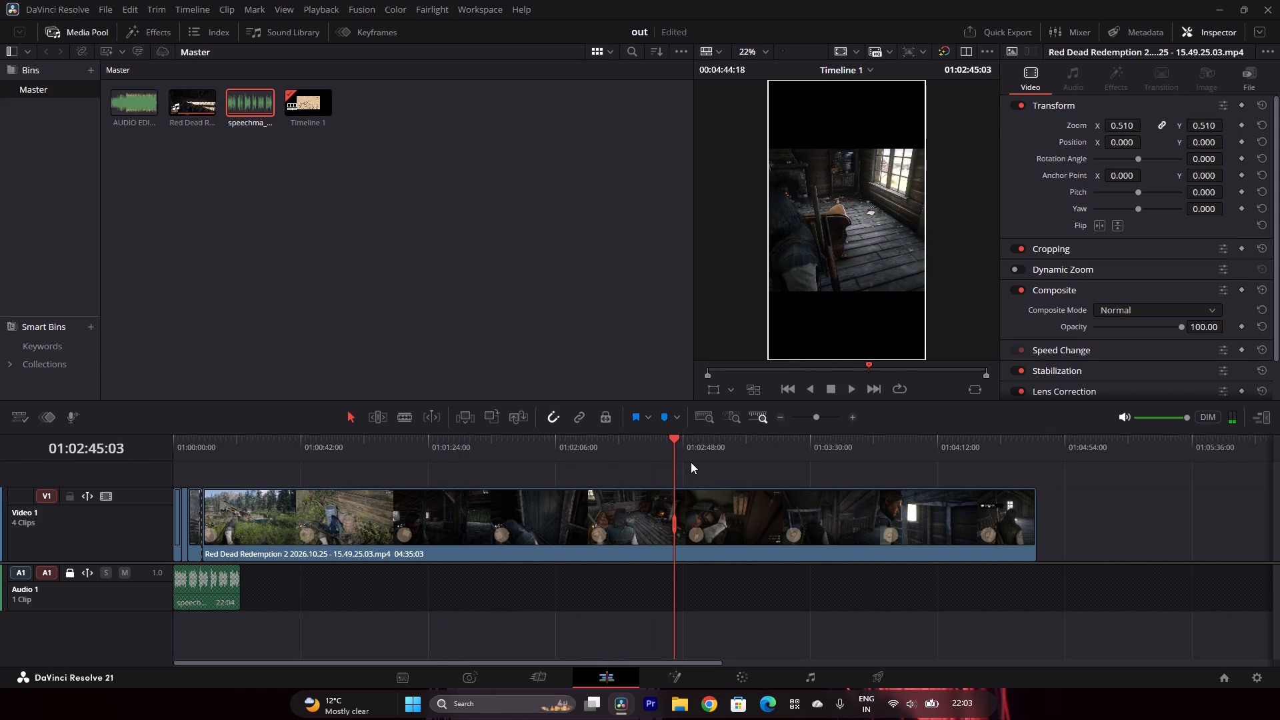
{"action": "left_click", "coordinate": [662, 445]}
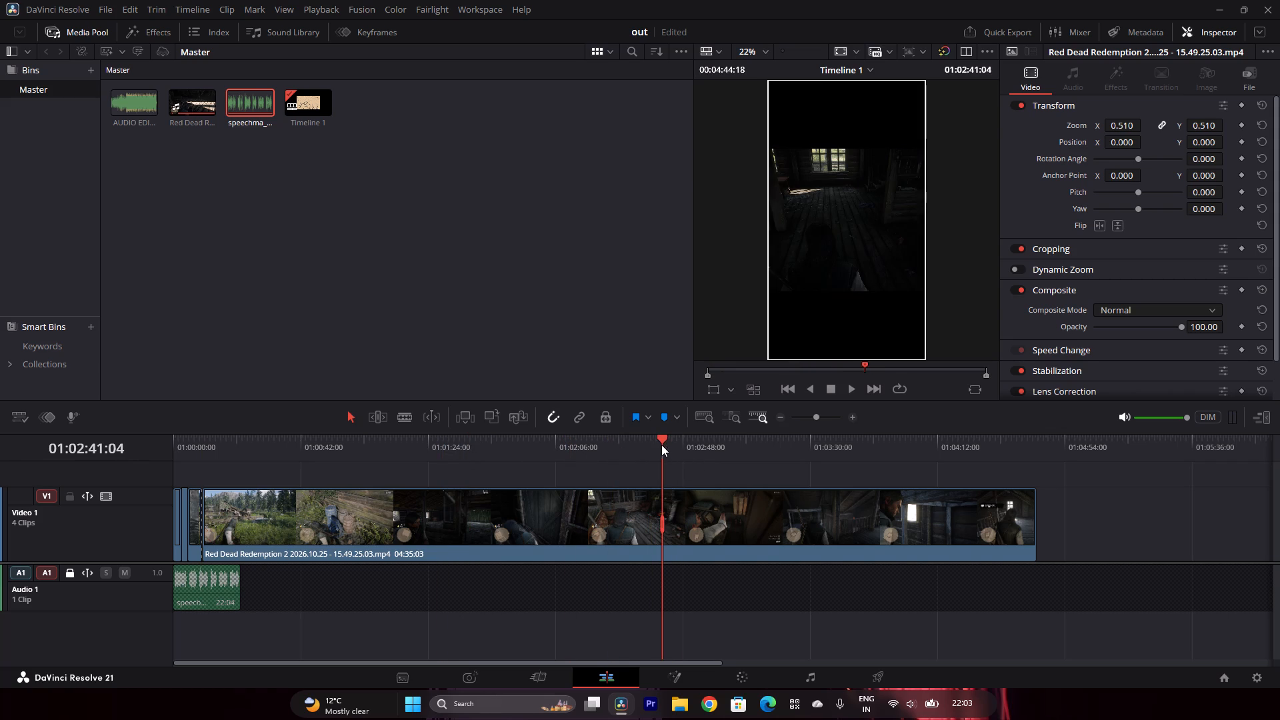
{"action": "left_click", "coordinate": [650, 444]}
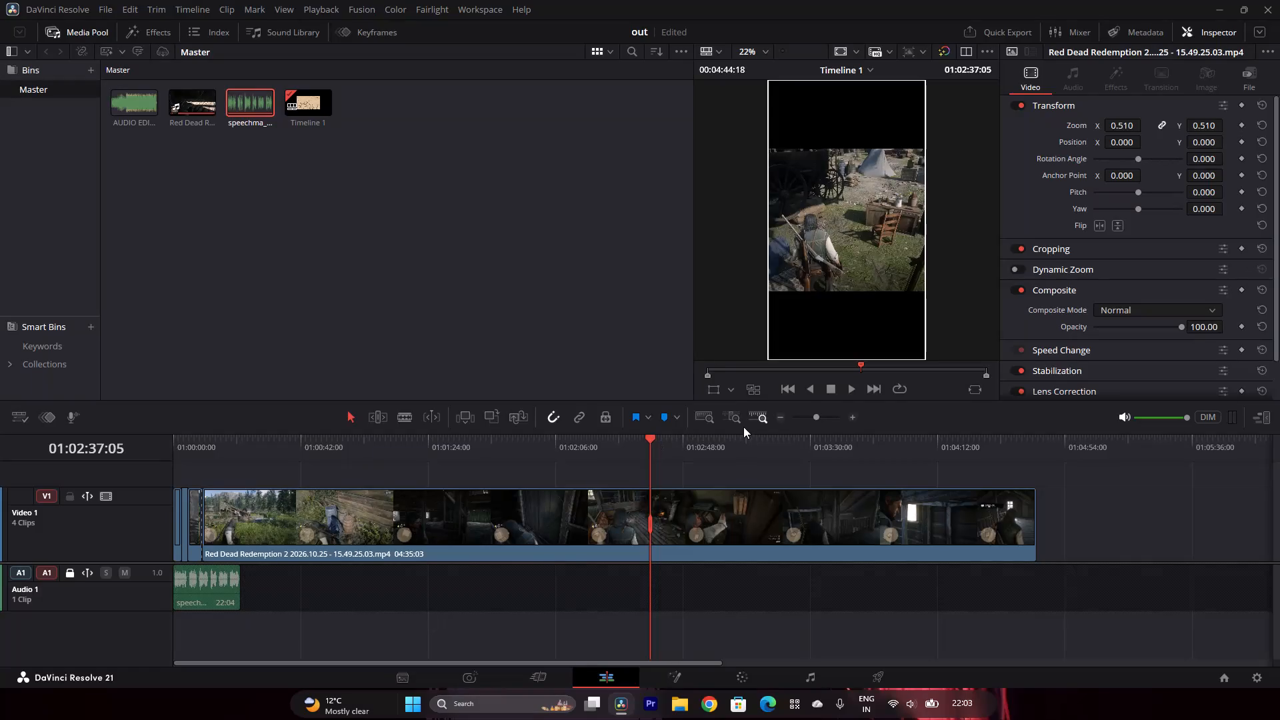
{"action": "left_click", "coordinate": [855, 385]}
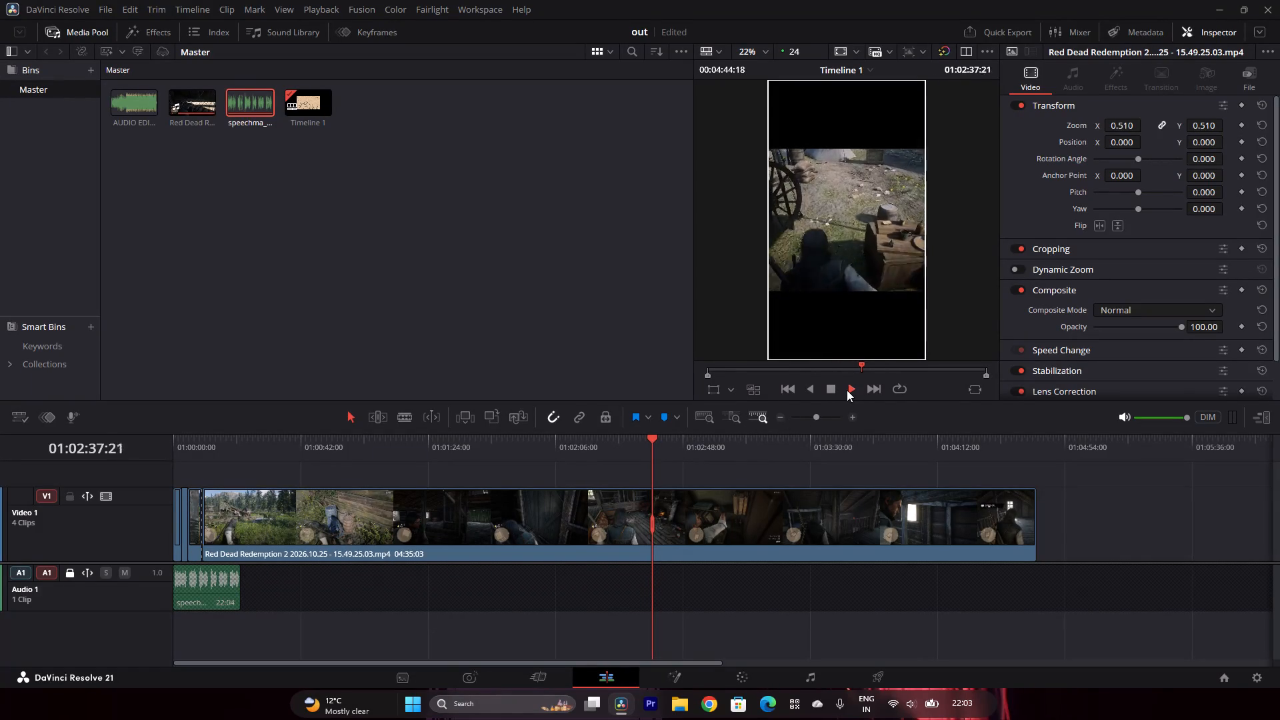
{"action": "left_click", "coordinate": [829, 389]}
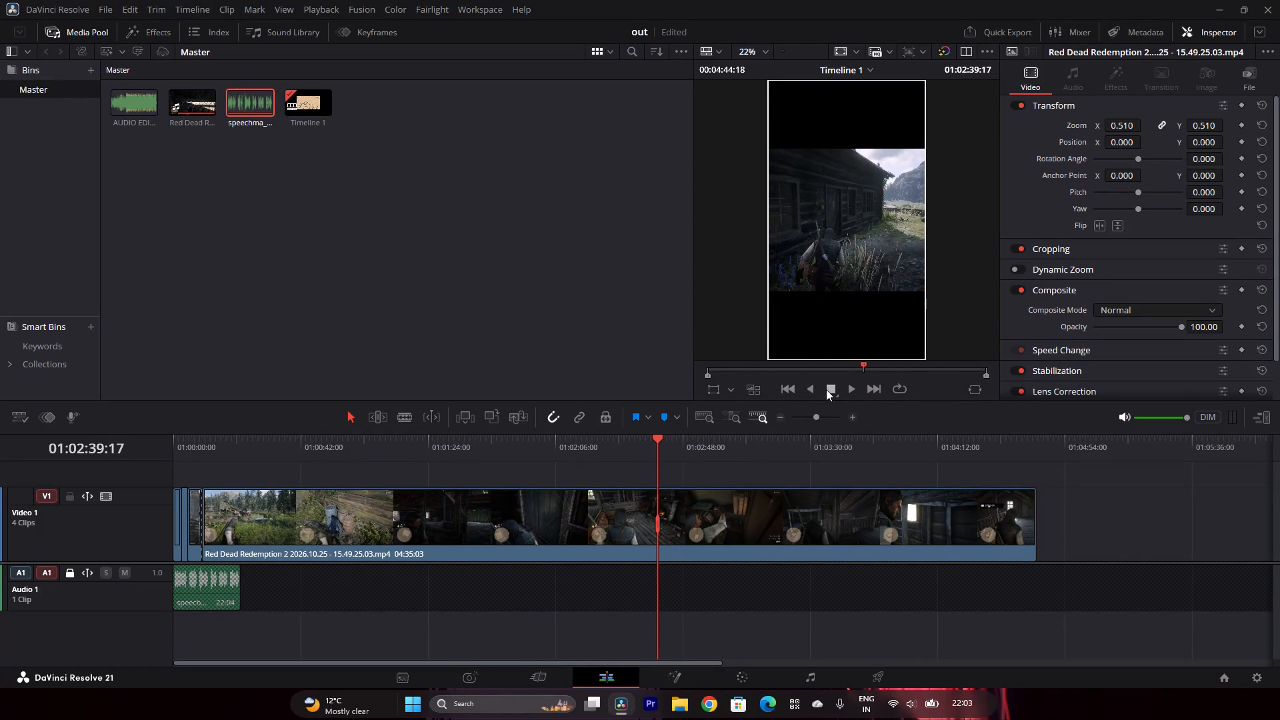
{"action": "left_click", "coordinate": [402, 417]}
{"action": "left_click", "coordinate": [653, 524]}
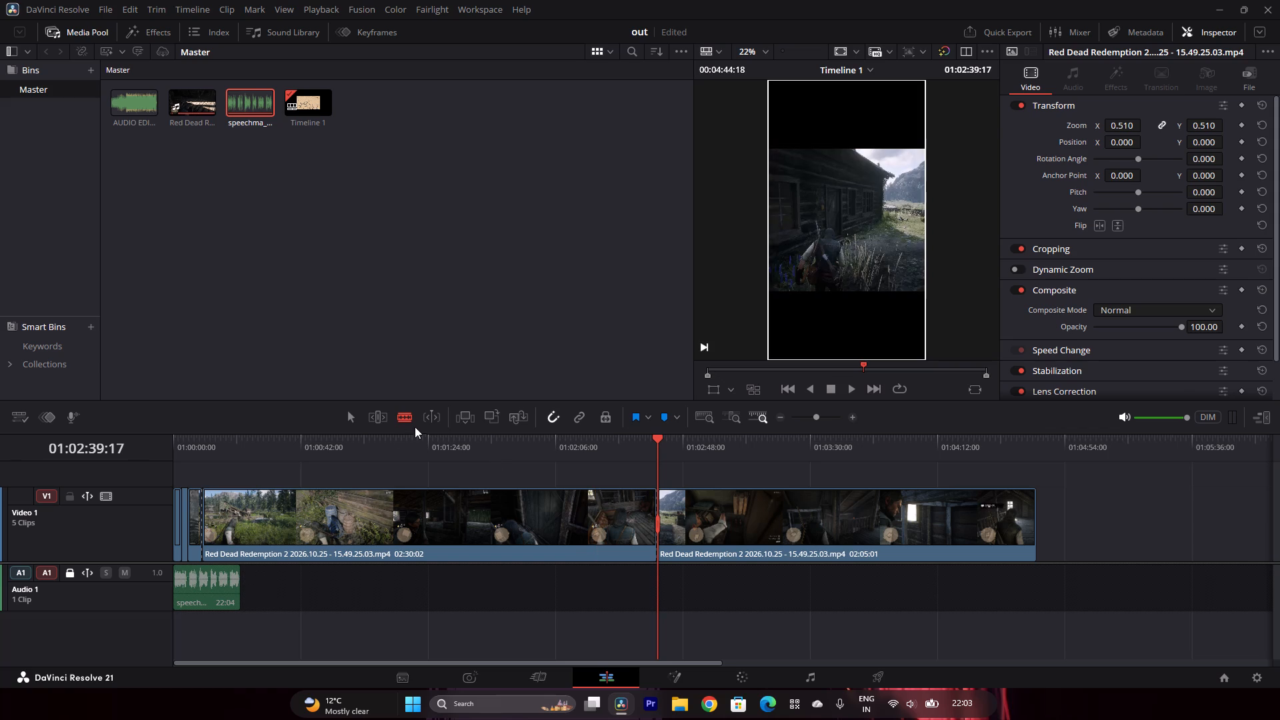
{"action": "left_click", "coordinate": [349, 413]}
Delete the section between the 01:00:09:15 and 01:02:39:17 cuts and close the gap it leaves.
{"action": "left_click", "coordinate": [395, 509]}
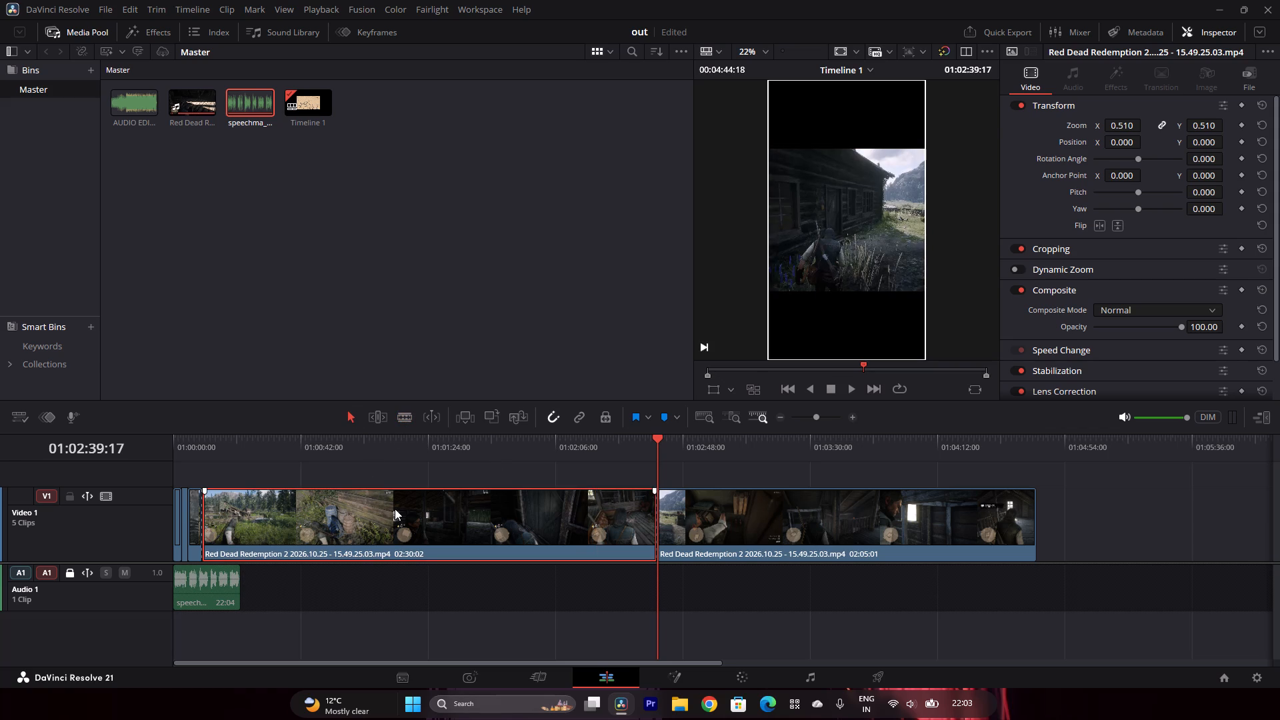
{"action": "key", "text": "BackSpace"}
{"action": "left_click", "coordinate": [395, 509]}
{"action": "key", "text": "BackSpace"}
Play the footage after the 01:00:09:15 cut and step back through the cabin interior to find where the shot should end.
{"action": "left_click_drag", "start_coordinate": [203, 438], "coordinate": [195, 439]}
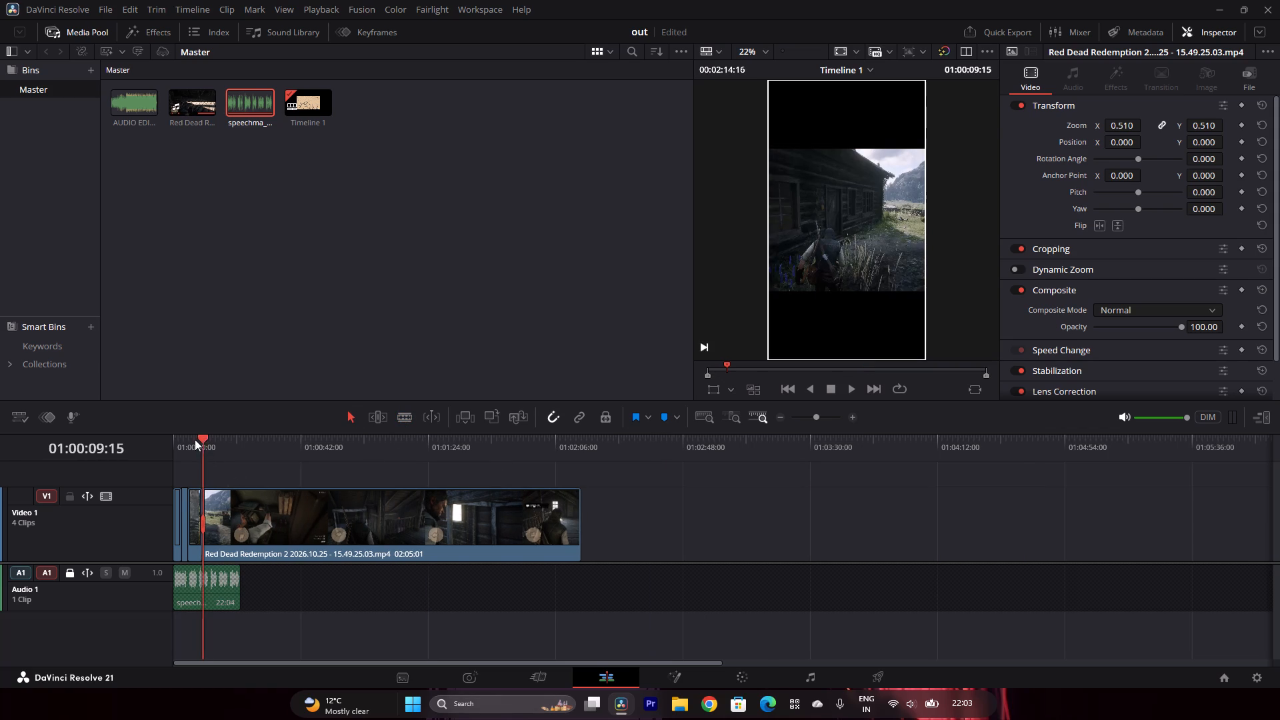
{"action": "left_click_drag", "start_coordinate": [195, 439], "coordinate": [192, 441]}
{"action": "left_click", "coordinate": [847, 389]}
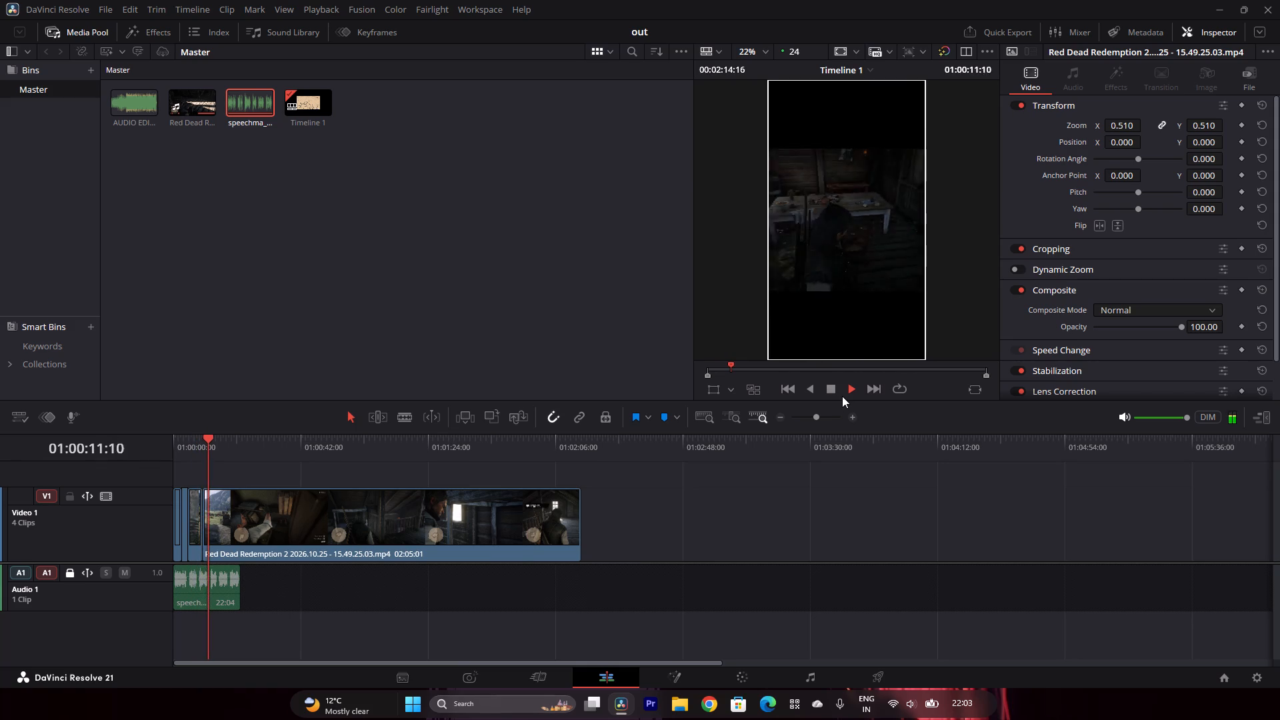
{"action": "left_click", "coordinate": [847, 390]}
{"action": "left_click", "coordinate": [827, 385]}
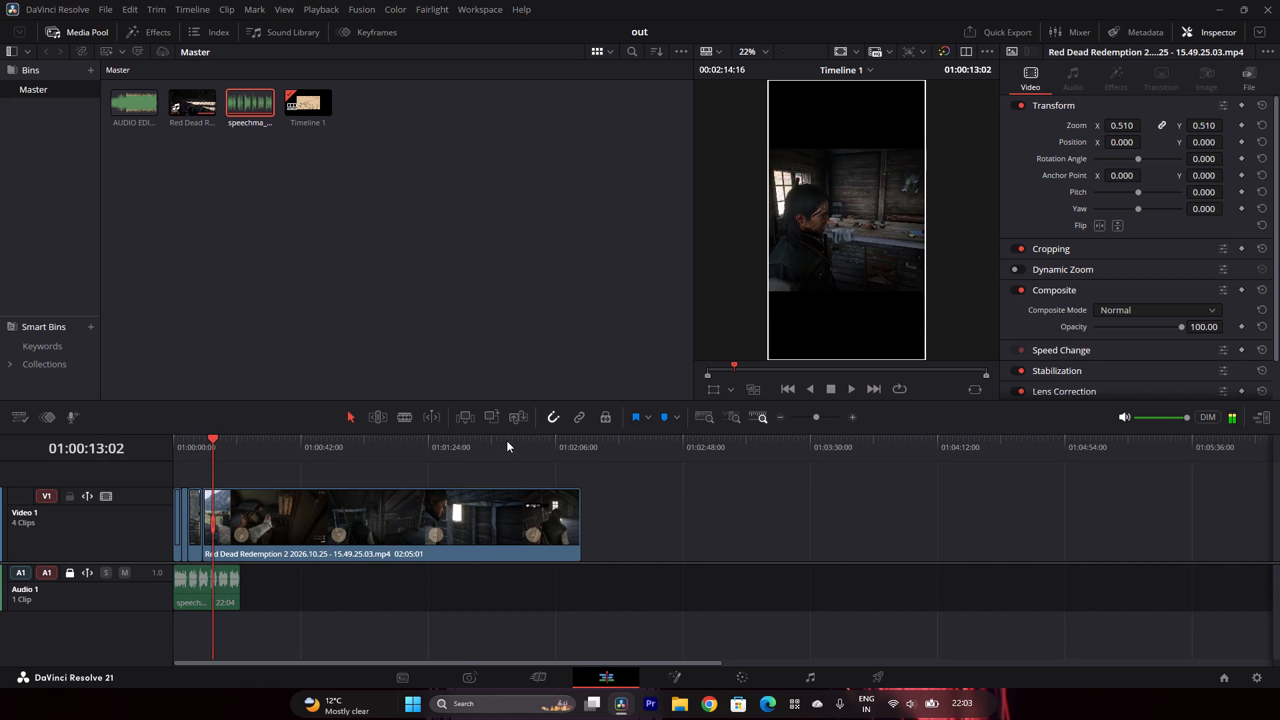
{"action": "key", "text": "Left"}
{"action": "key", "text": "Left"}
{"action": "key", "text": "Left"}
{"action": "key", "text": "Left"}
{"action": "key", "text": "Left"}
{"action": "key", "text": "Left"}
{"action": "key", "text": "Left"}
{"action": "key", "text": "Left"}
{"action": "key", "text": "Left"}
{"action": "key", "text": "Left"}
{"action": "key", "text": "Left"}
{"action": "key", "text": "Left"}
{"action": "key", "text": "Left"}
{"action": "key", "text": "Left"}
{"action": "key", "text": "Left"}
{"action": "key", "text": "Left"}
{"action": "key", "text": "Left"}
{"action": "key", "text": "Left"}
{"action": "key", "text": "Left"}
{"action": "key", "text": "Left"}
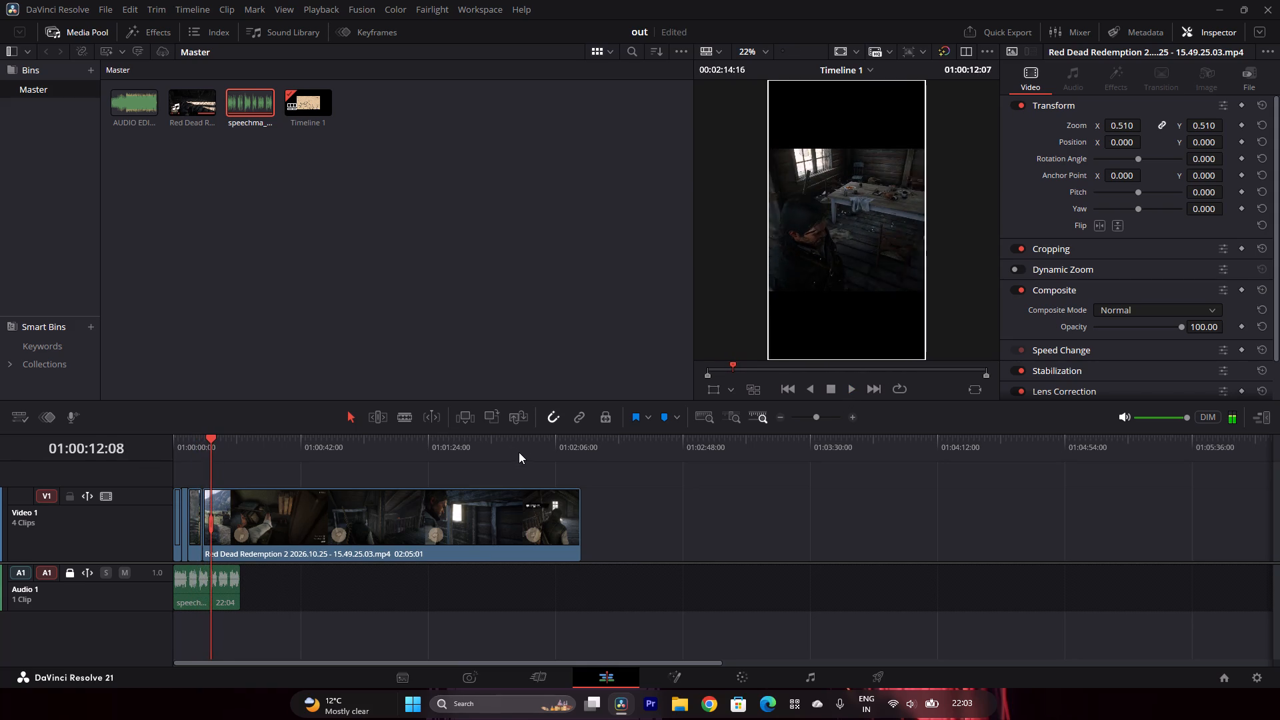
{"action": "left_click", "coordinate": [853, 391]}
{"action": "left_click", "coordinate": [825, 386]}
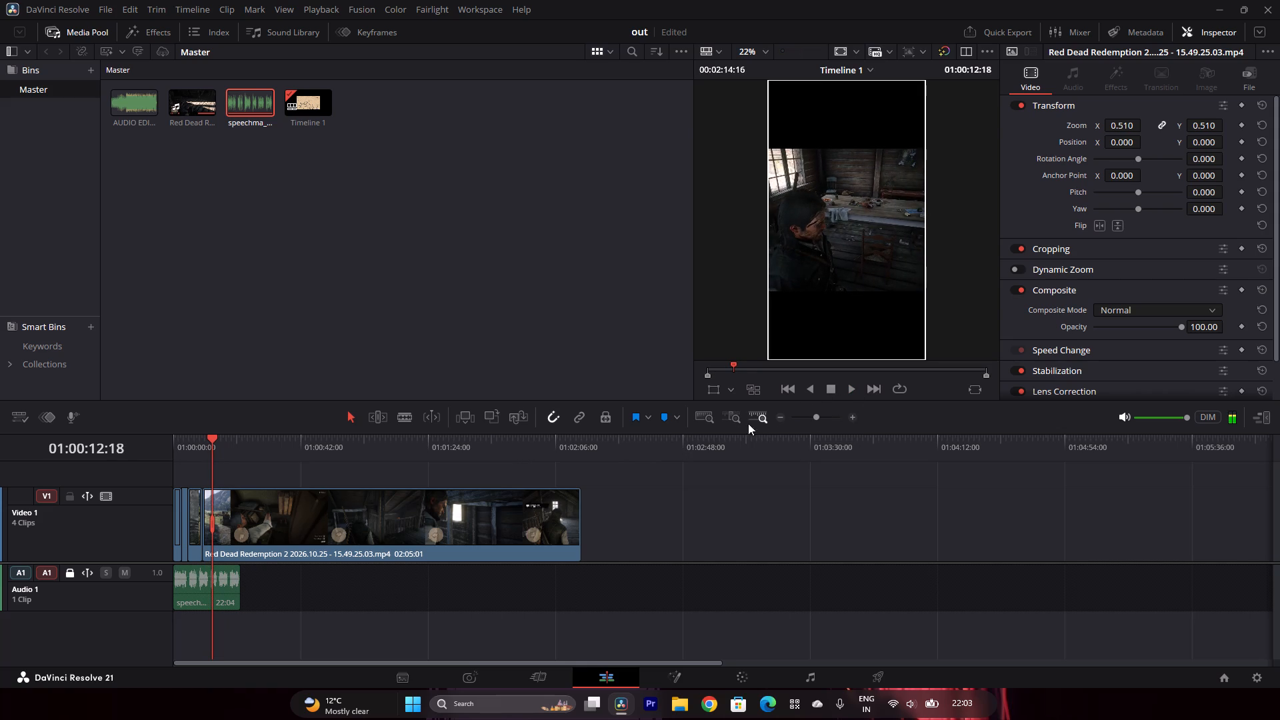
Replay the cabin shot from the 01:00:09:15 cut and split the gameplay clip at 01:00:11:11.
{"action": "left_click", "coordinate": [855, 415]}
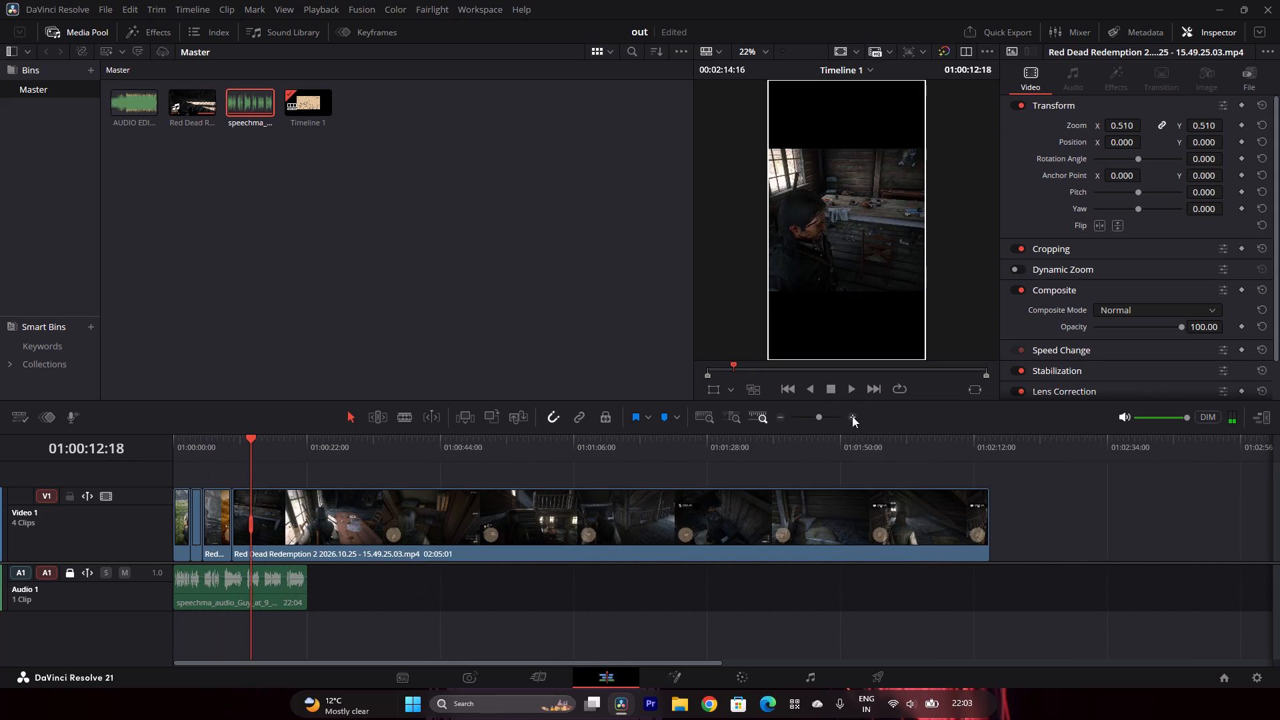
{"action": "left_click", "coordinate": [233, 439]}
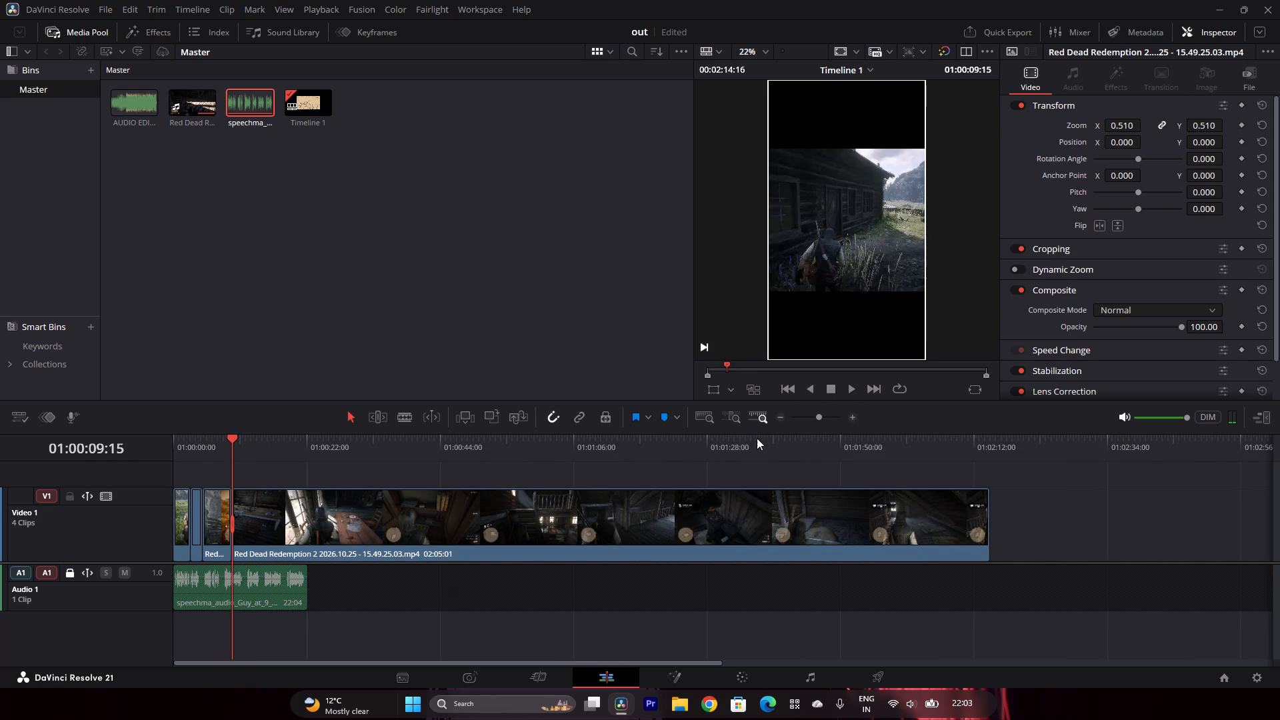
{"action": "left_click", "coordinate": [849, 390]}
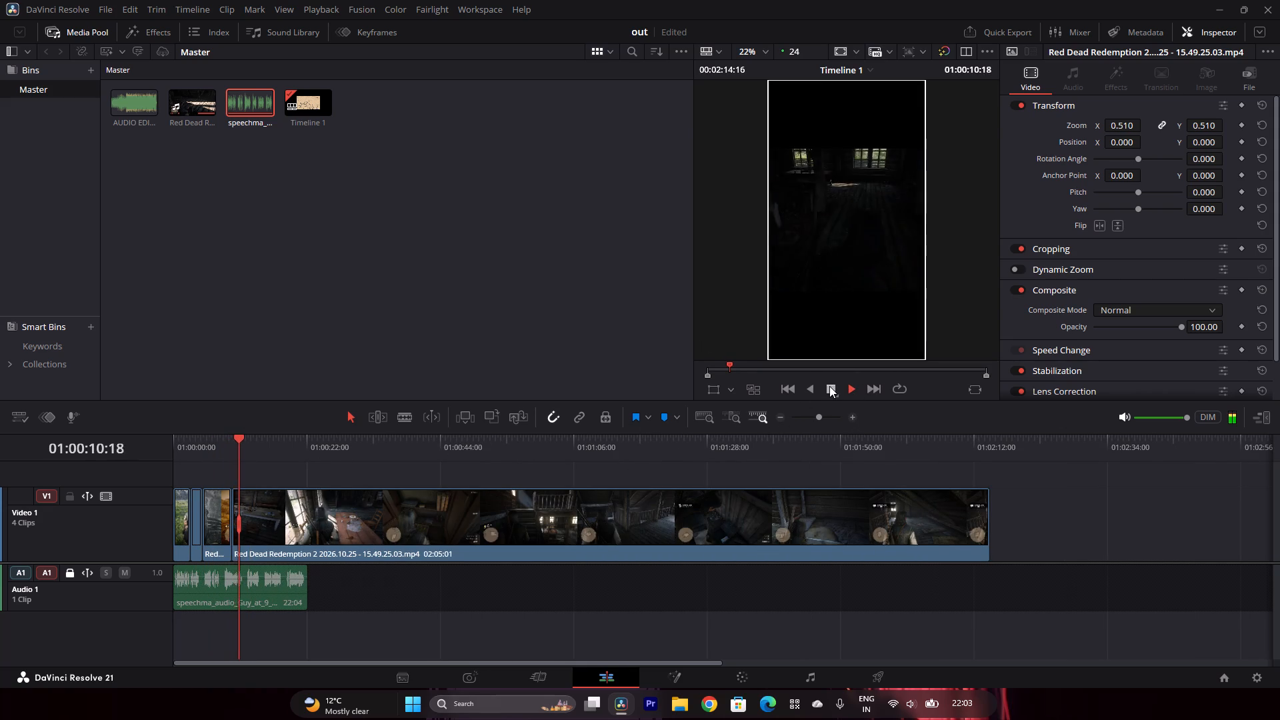
{"action": "left_click", "coordinate": [829, 386]}
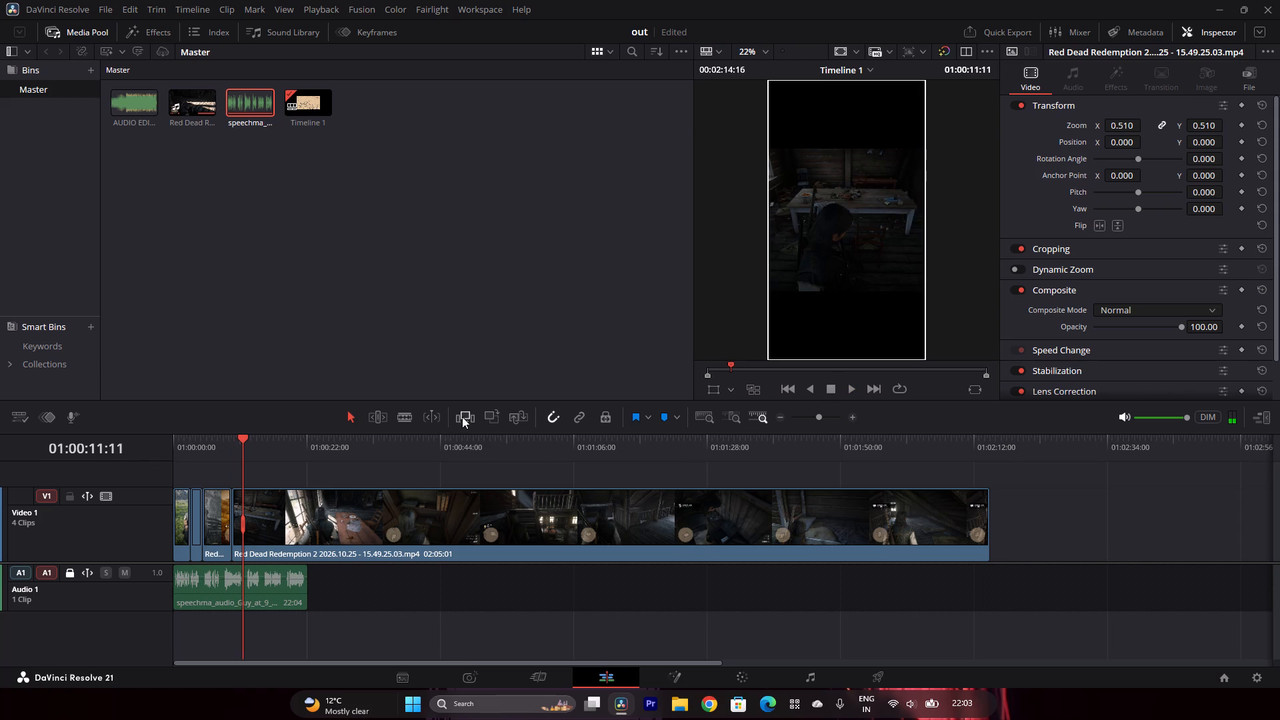
{"action": "left_click", "coordinate": [407, 415]}
{"action": "left_click", "coordinate": [241, 517]}
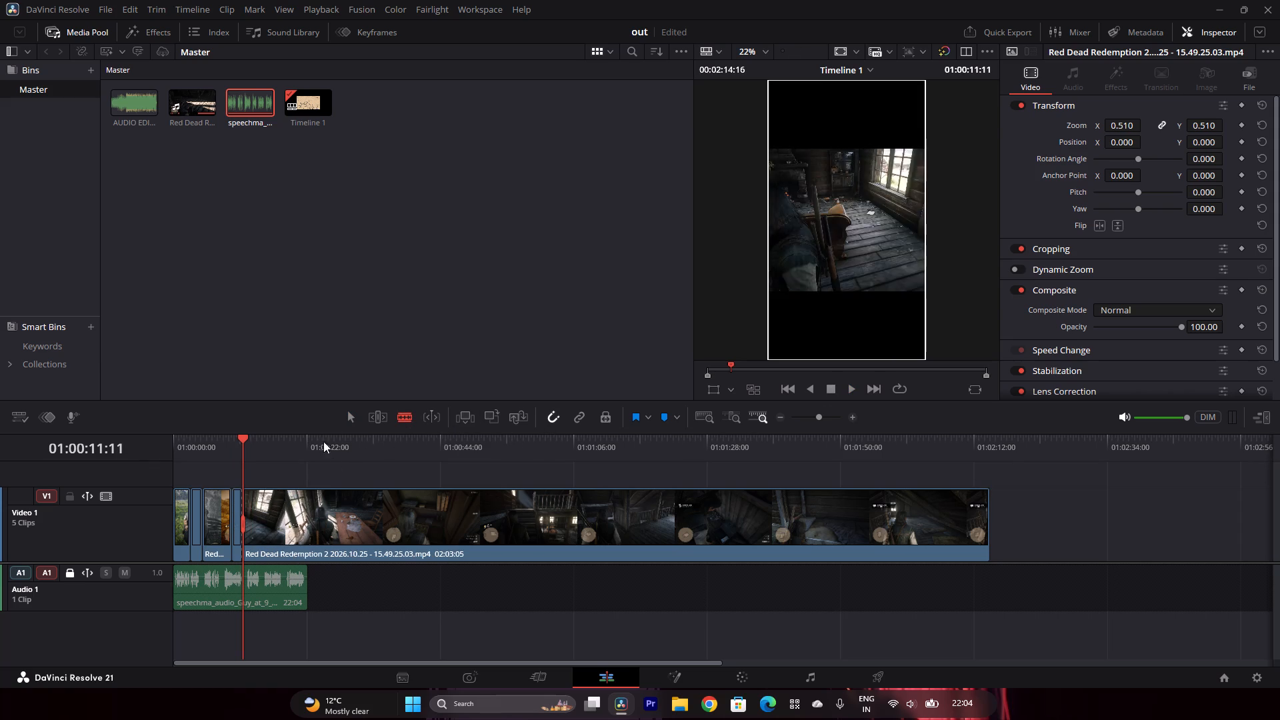
{"action": "left_click", "coordinate": [350, 413]}
Search the remaining cabin footage for the shot by the wooden staircase and split the clip at 01:01:05:10.
{"action": "left_click", "coordinate": [374, 444]}
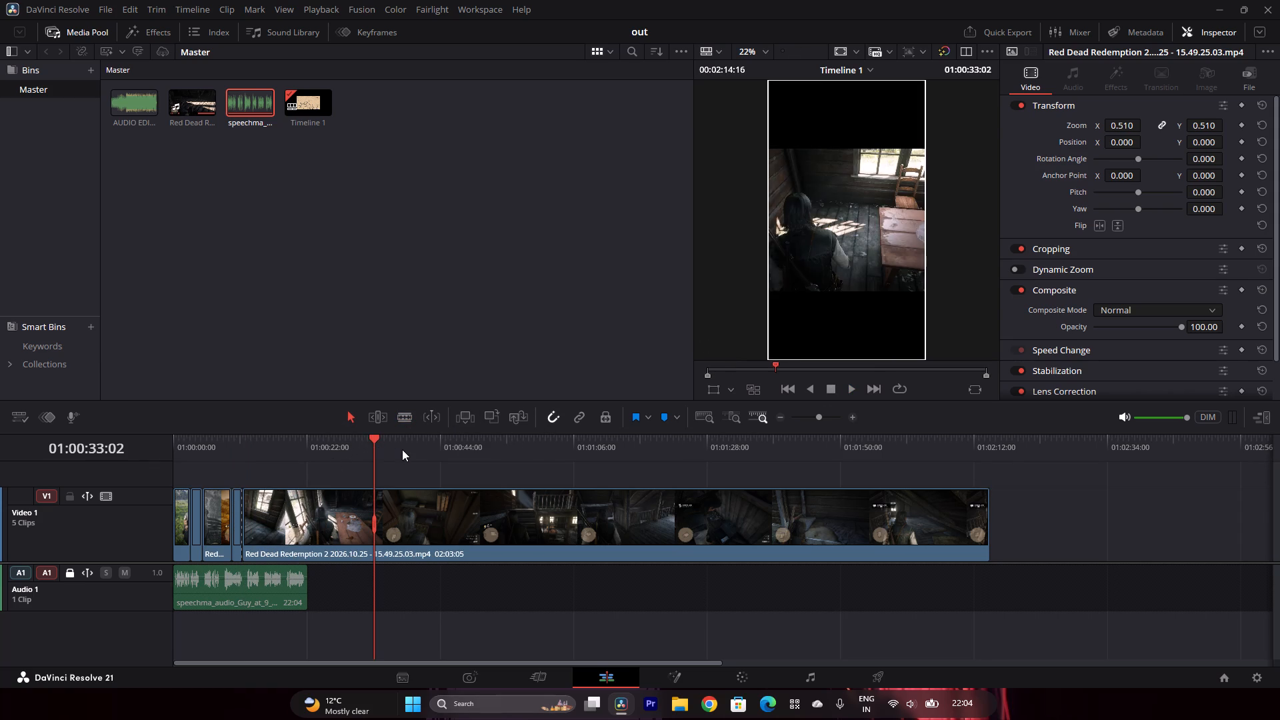
{"action": "left_click", "coordinate": [407, 446]}
{"action": "left_click", "coordinate": [443, 457]}
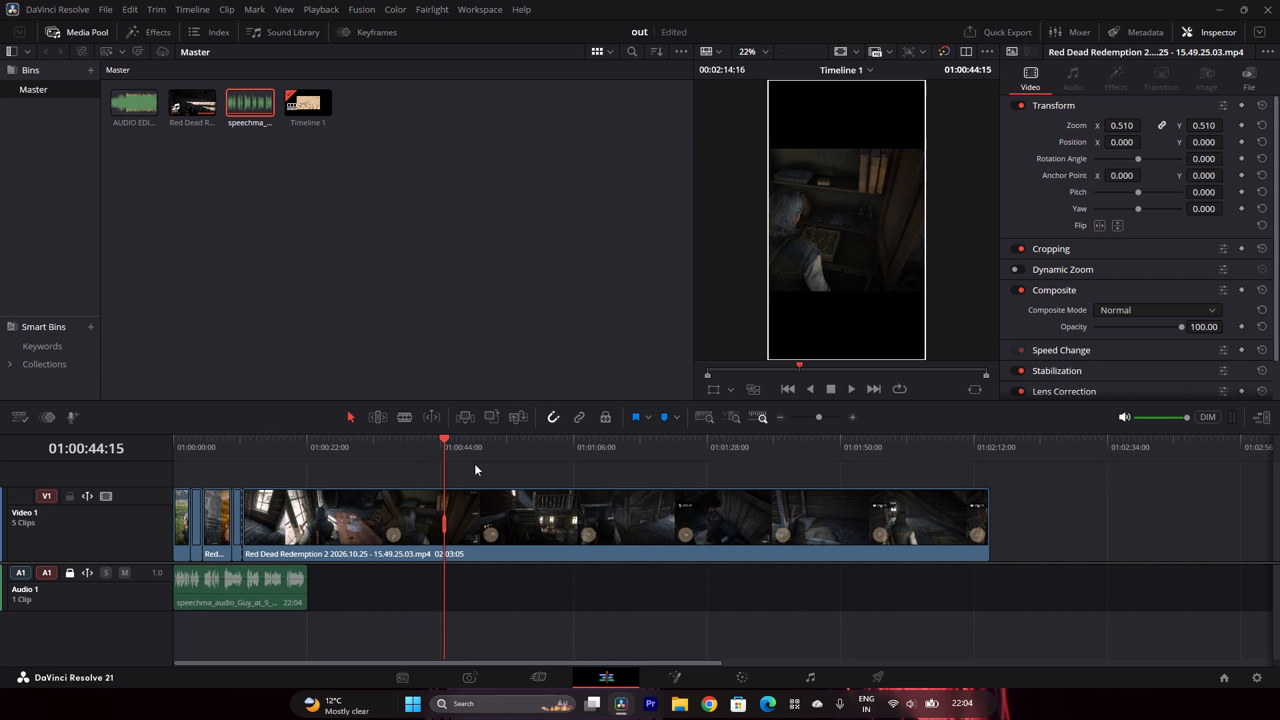
{"action": "left_click", "coordinate": [474, 445]}
{"action": "left_click", "coordinate": [498, 447]}
{"action": "left_click", "coordinate": [519, 451]}
{"action": "left_click", "coordinate": [553, 453]}
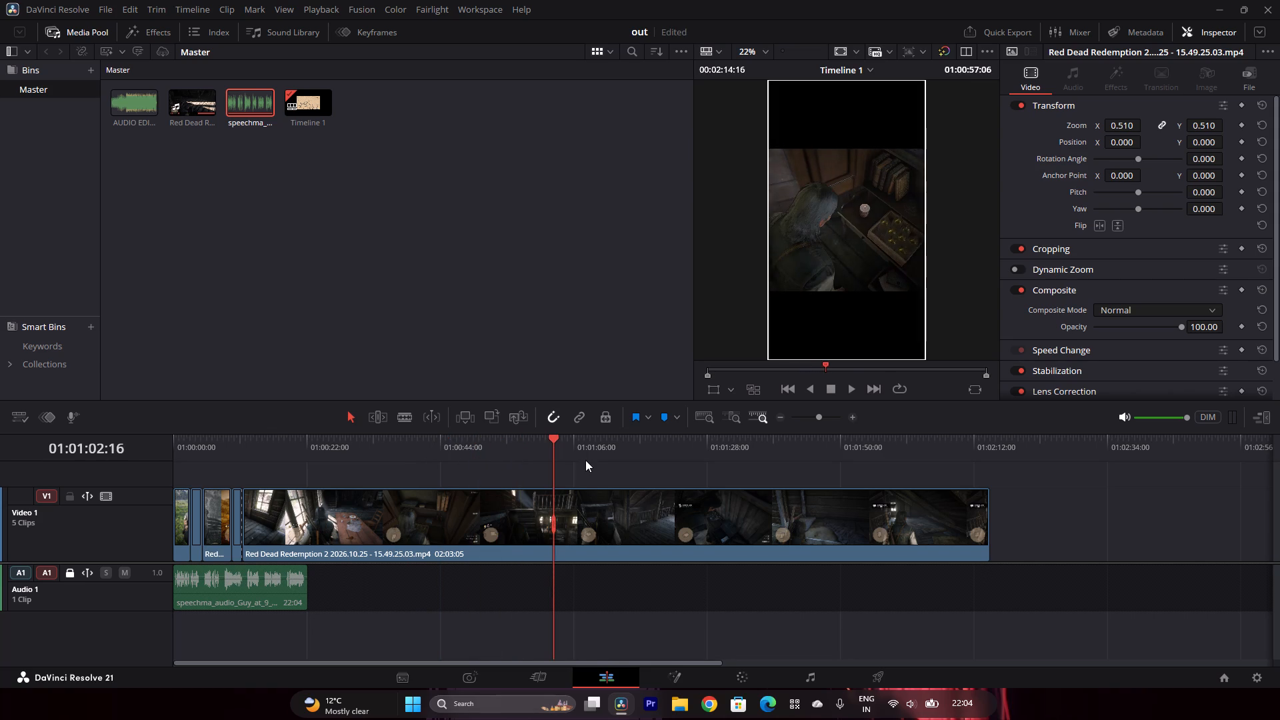
{"action": "left_click", "coordinate": [585, 460]}
{"action": "left_click", "coordinate": [615, 462]}
{"action": "left_click", "coordinate": [570, 443]}
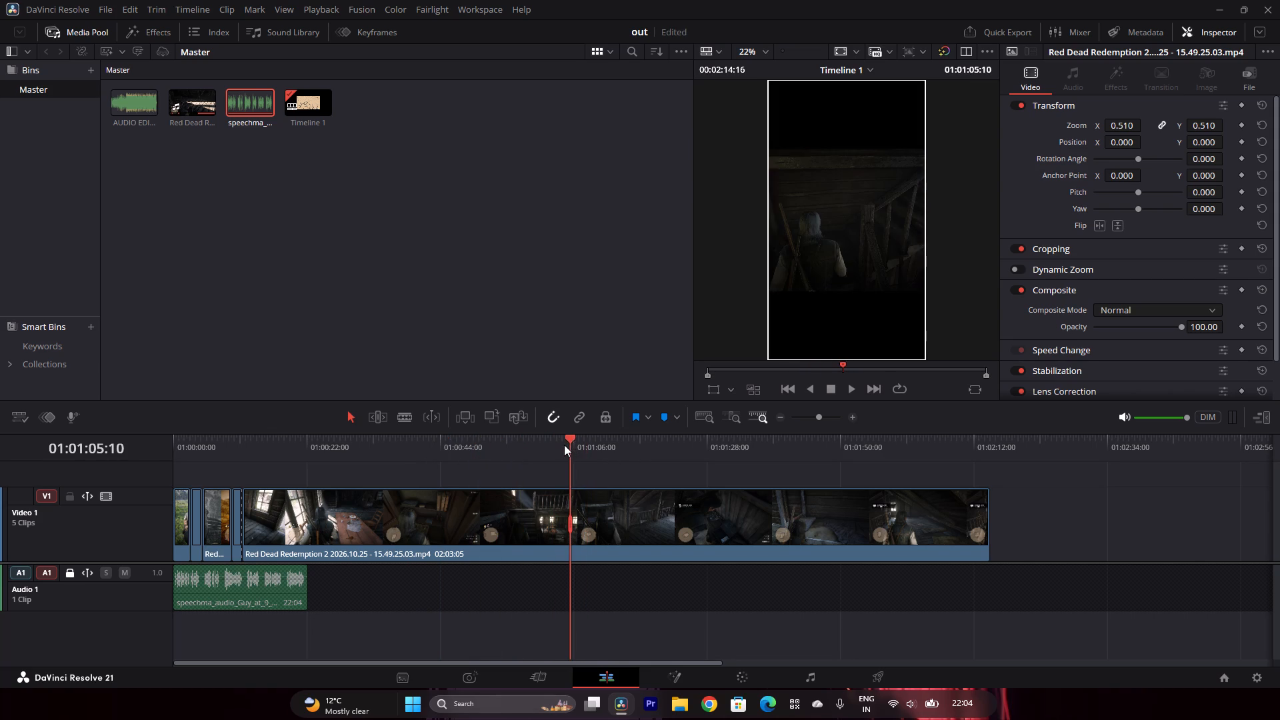
{"action": "left_click", "coordinate": [407, 417]}
{"action": "left_click", "coordinate": [568, 520]}
{"action": "left_click", "coordinate": [347, 416]}
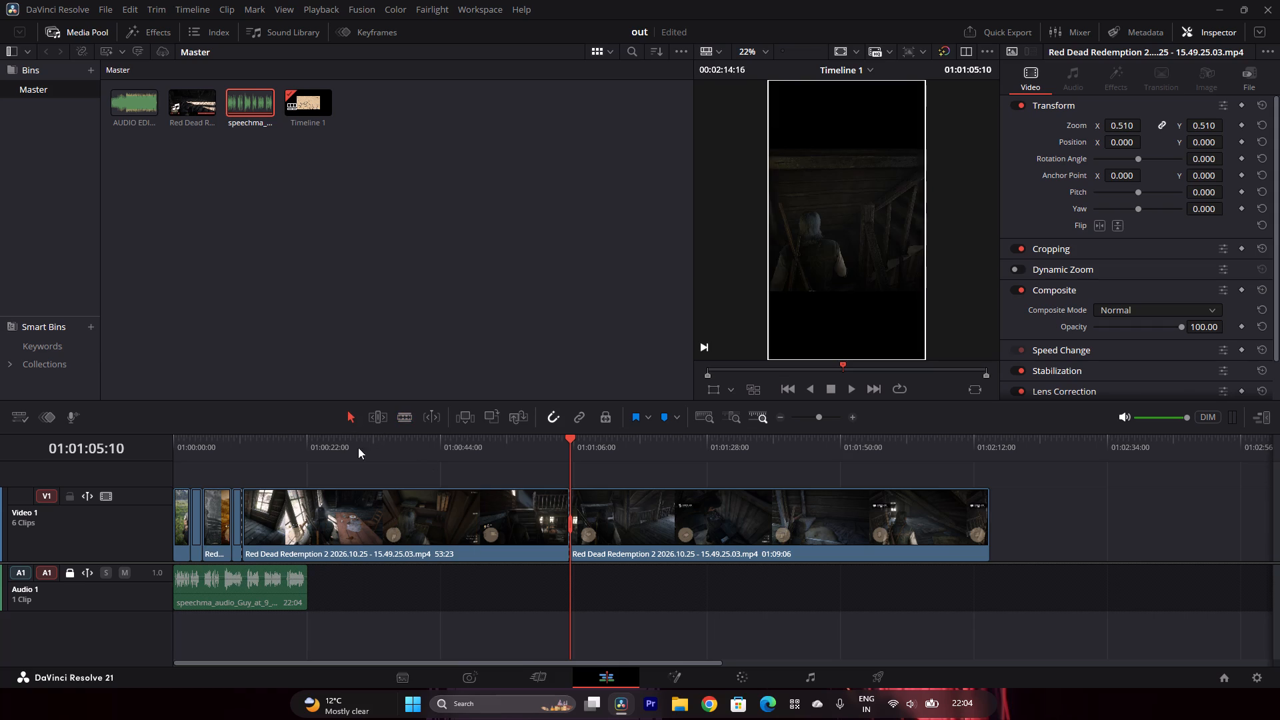
Delete the section between the 01:00:11:11 and 01:01:05:10 cuts and close the gap it leaves.
{"action": "left_click", "coordinate": [372, 508]}
{"action": "key", "text": "BackSpace"}
{"action": "left_click", "coordinate": [374, 512]}
{"action": "key", "text": "BackSpace"}
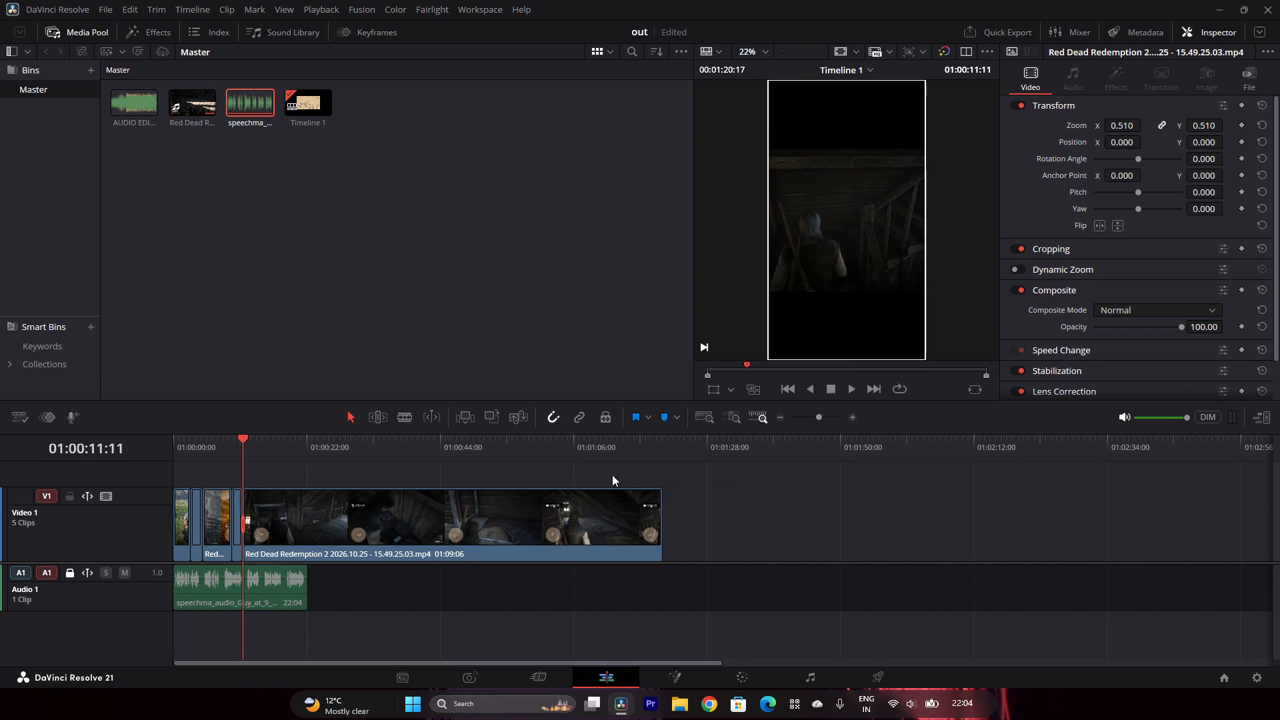
Play the staircase shot against the voice-over and split the gameplay clip at 01:00:14:05.
{"action": "left_click", "coordinate": [845, 390]}
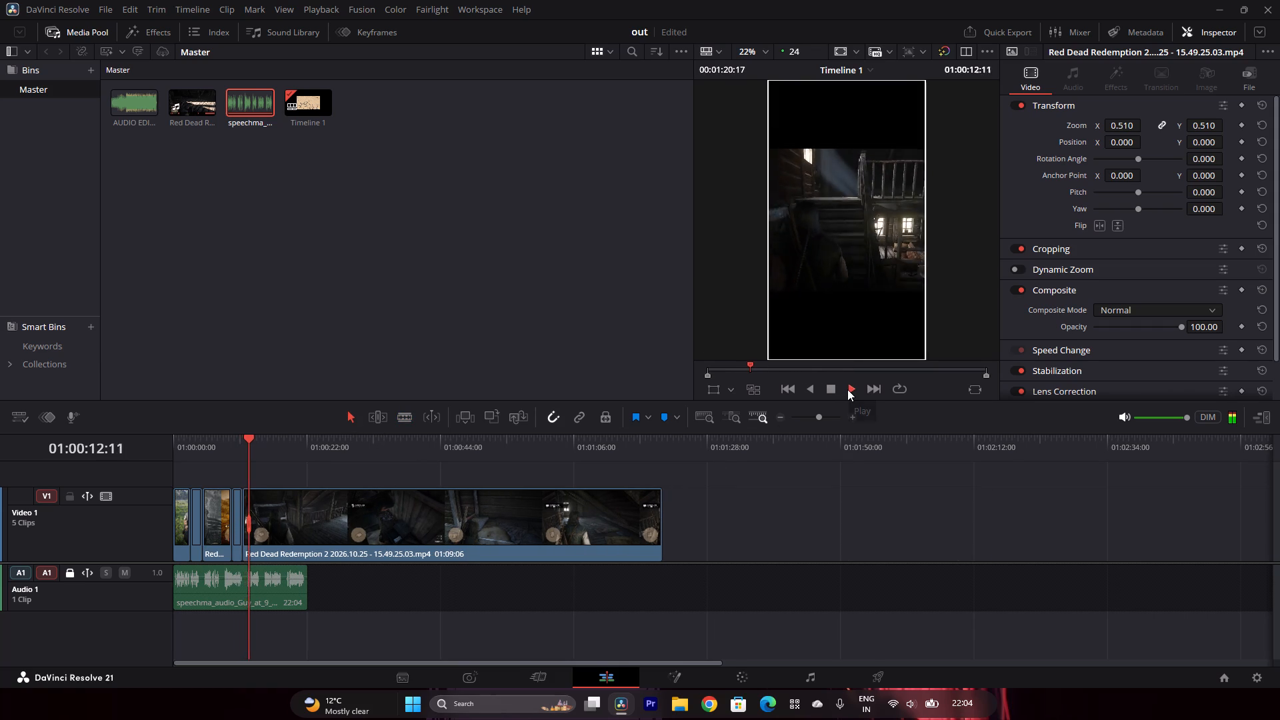
{"action": "left_click", "coordinate": [819, 381]}
{"action": "left_click", "coordinate": [826, 387]}
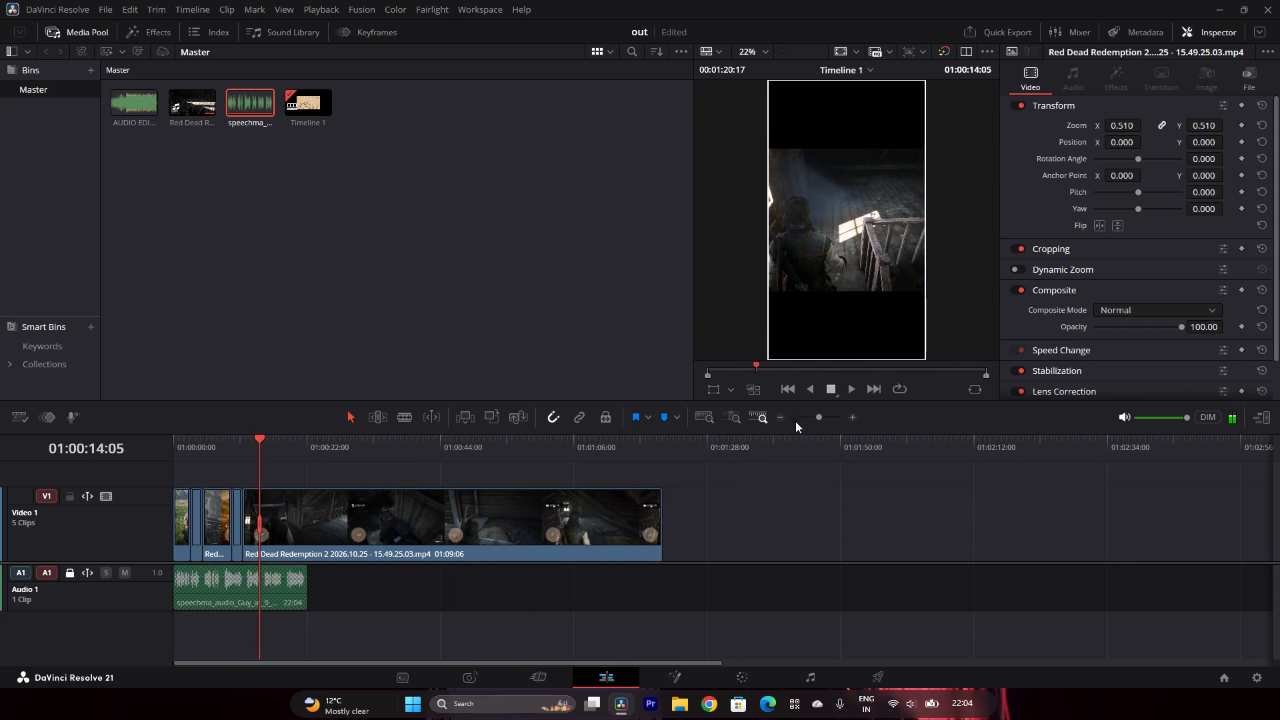
{"action": "left_click", "coordinate": [407, 413]}
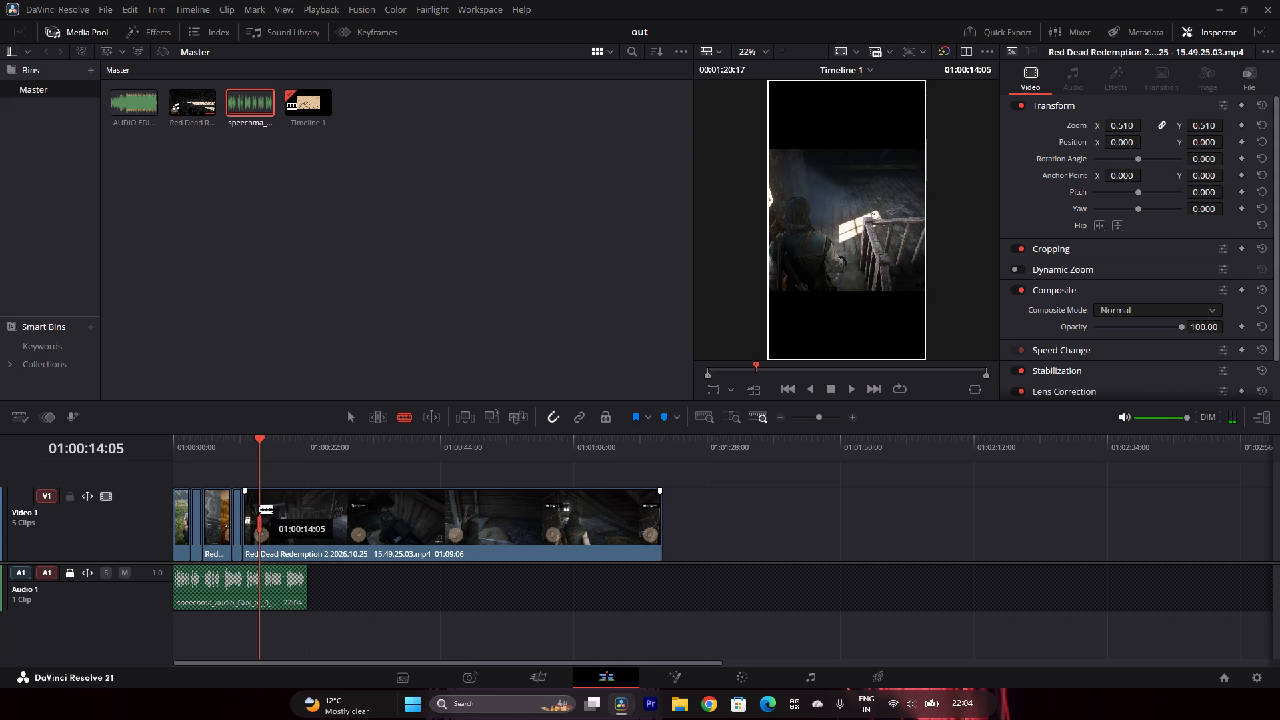
{"action": "left_click", "coordinate": [259, 509]}
{"action": "left_click", "coordinate": [354, 412]}
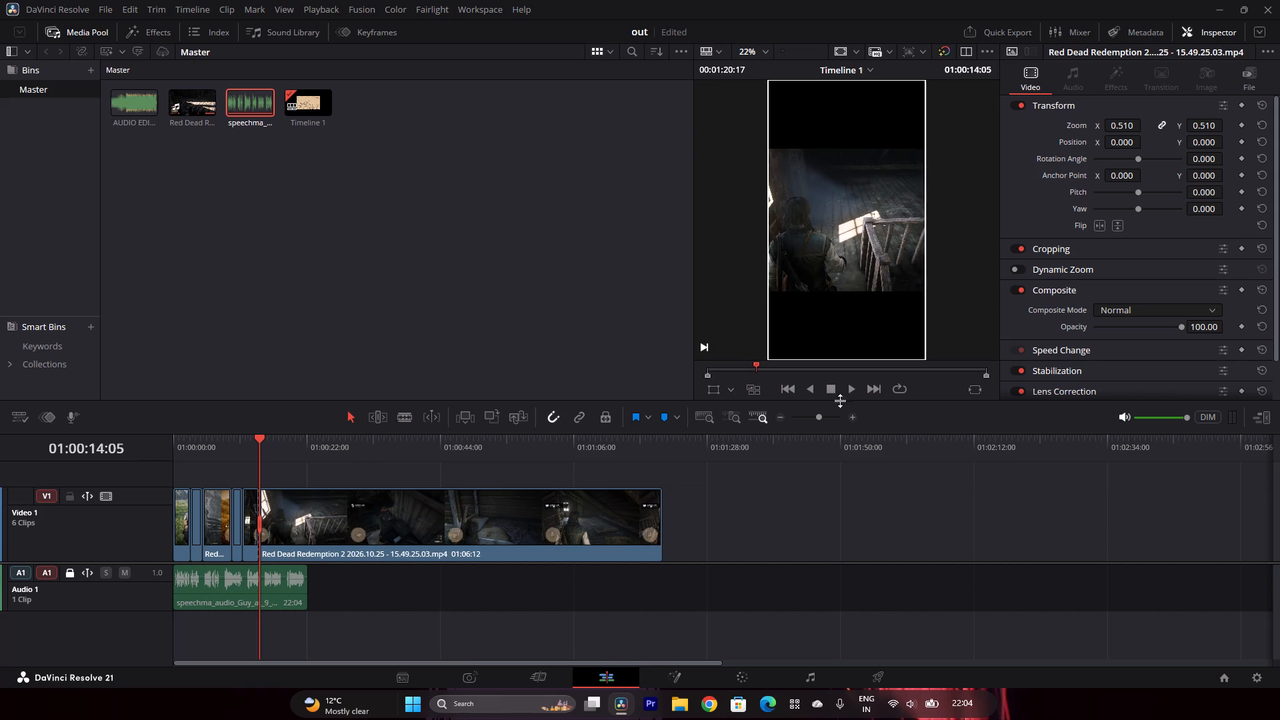
Search the upstairs footage for the shot of the character crouching at the box and split the clip at 01:00:39:21.
{"action": "left_click", "coordinate": [852, 393]}
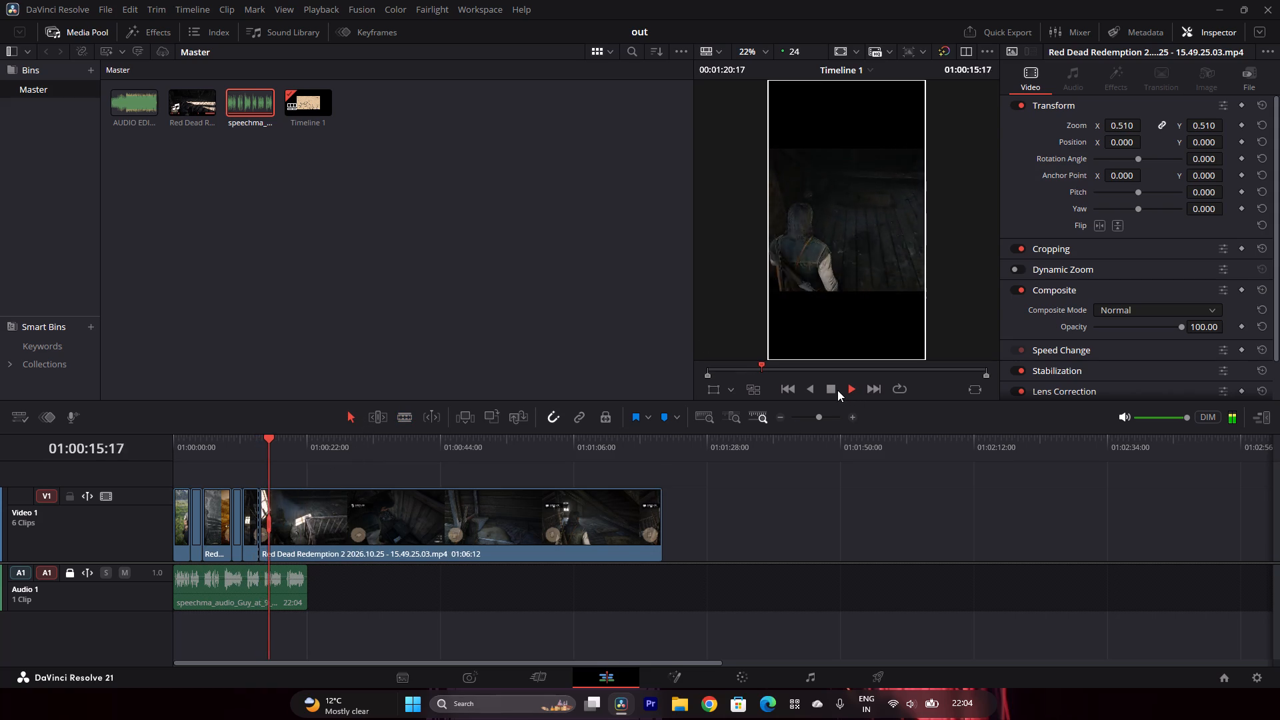
{"action": "left_click", "coordinate": [830, 388]}
{"action": "left_click", "coordinate": [433, 441]}
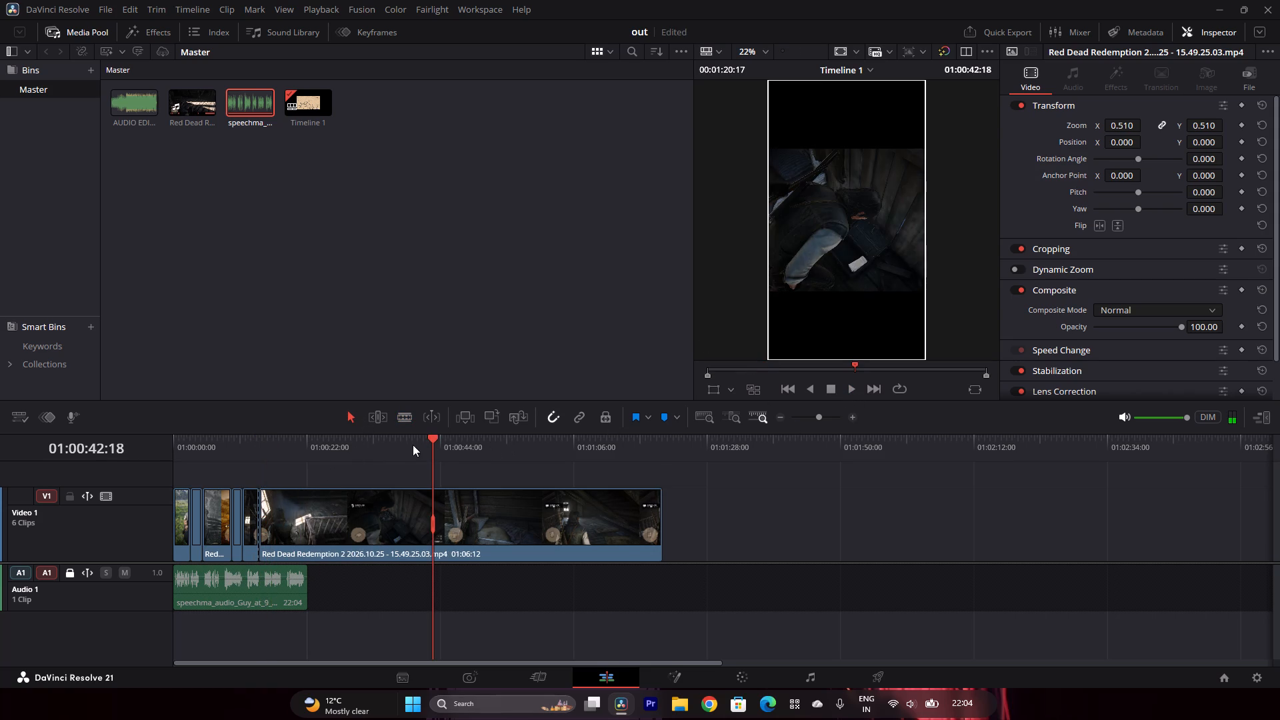
{"action": "left_click", "coordinate": [415, 441]}
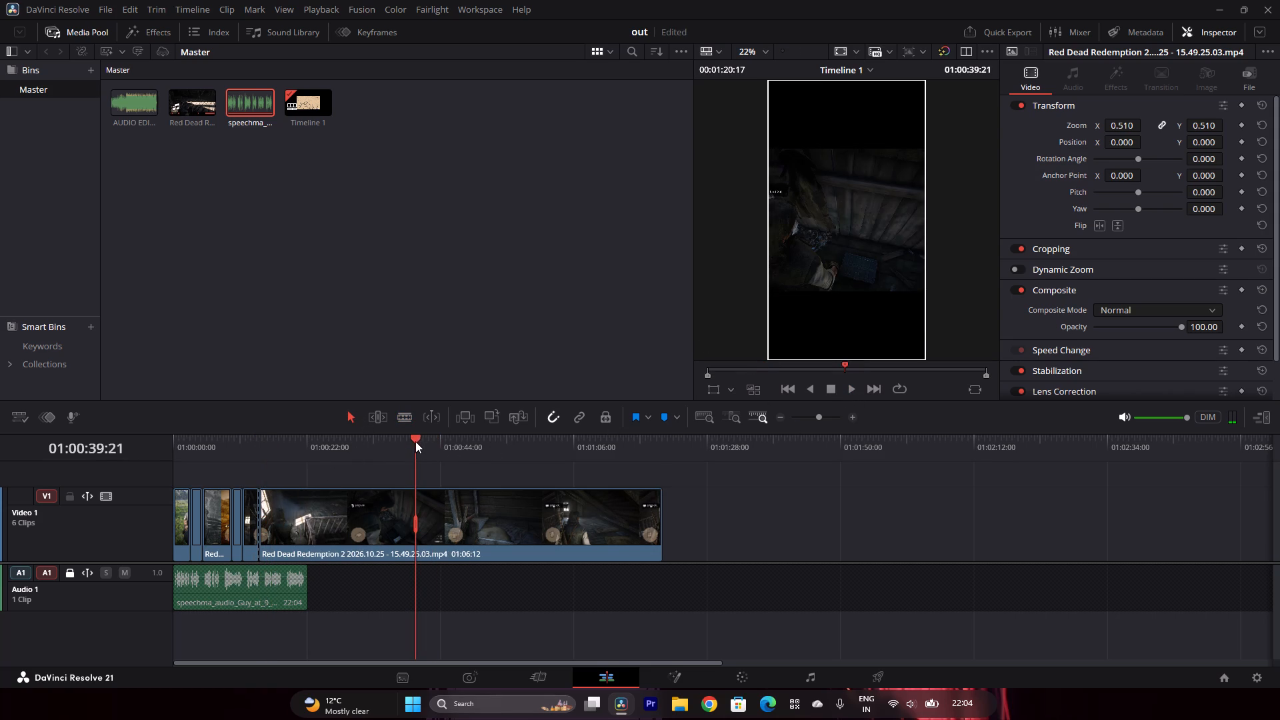
{"action": "left_click", "coordinate": [399, 413]}
{"action": "left_click", "coordinate": [412, 511]}
{"action": "left_click_drag", "start_coordinate": [354, 411], "coordinate": [353, 450]}
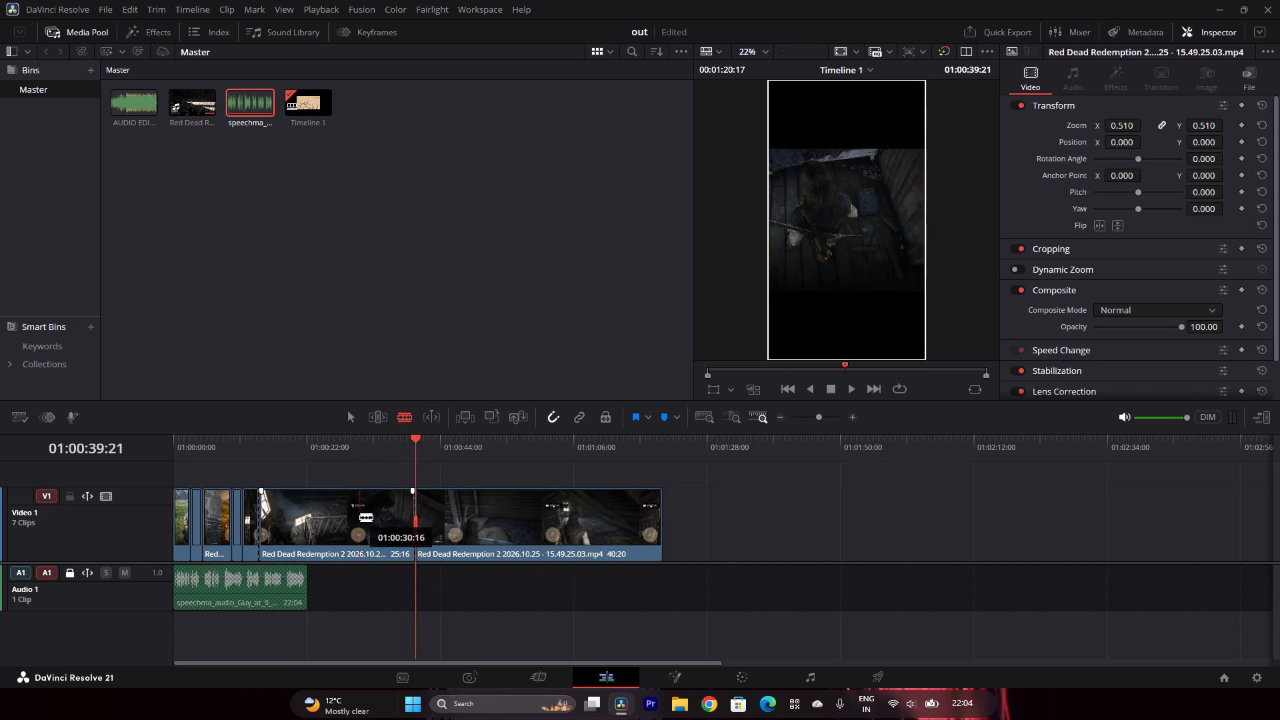
{"action": "left_click", "coordinate": [359, 517]}
{"action": "left_click", "coordinate": [349, 424]}
Delete both pieces between the 01:00:14:05 and 01:00:39:21 cuts and close the gap they leave.
{"action": "left_click", "coordinate": [384, 516]}
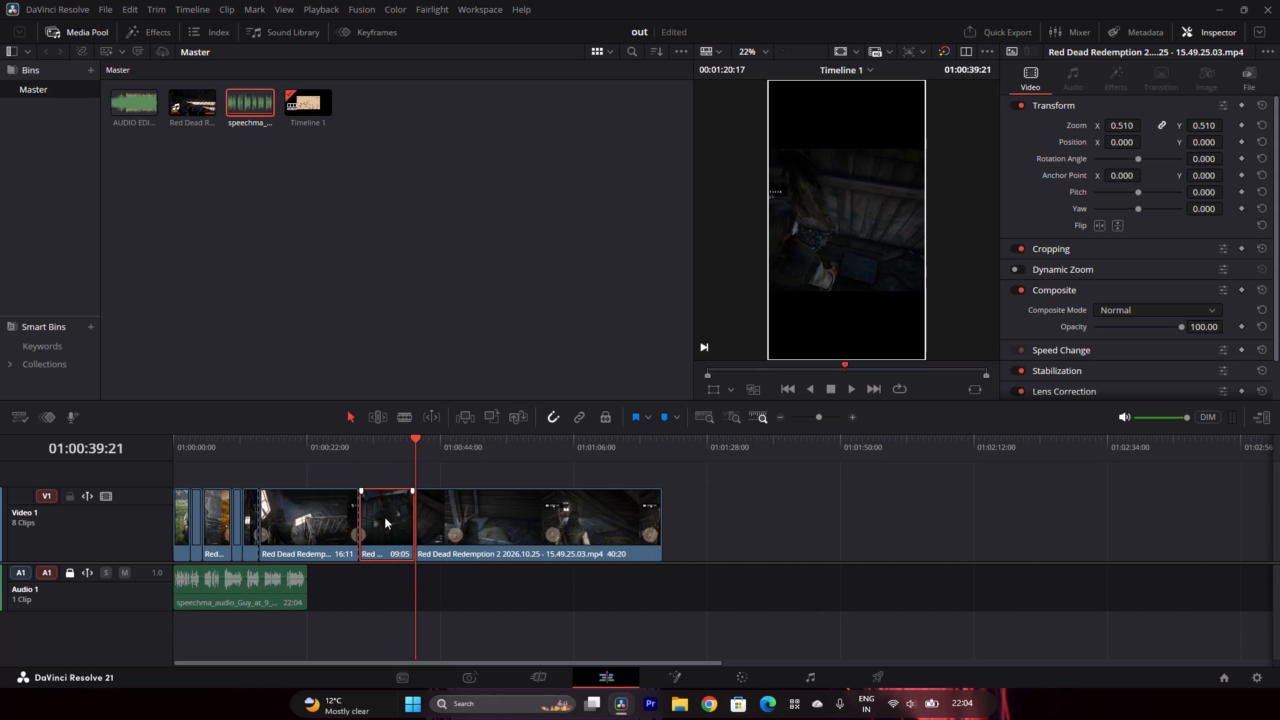
{"action": "key", "text": "BackSpace"}
{"action": "left_click", "coordinate": [341, 519]}
{"action": "key", "text": "BackSpace"}
{"action": "left_click", "coordinate": [341, 519]}
{"action": "key", "text": "BackSpace"}
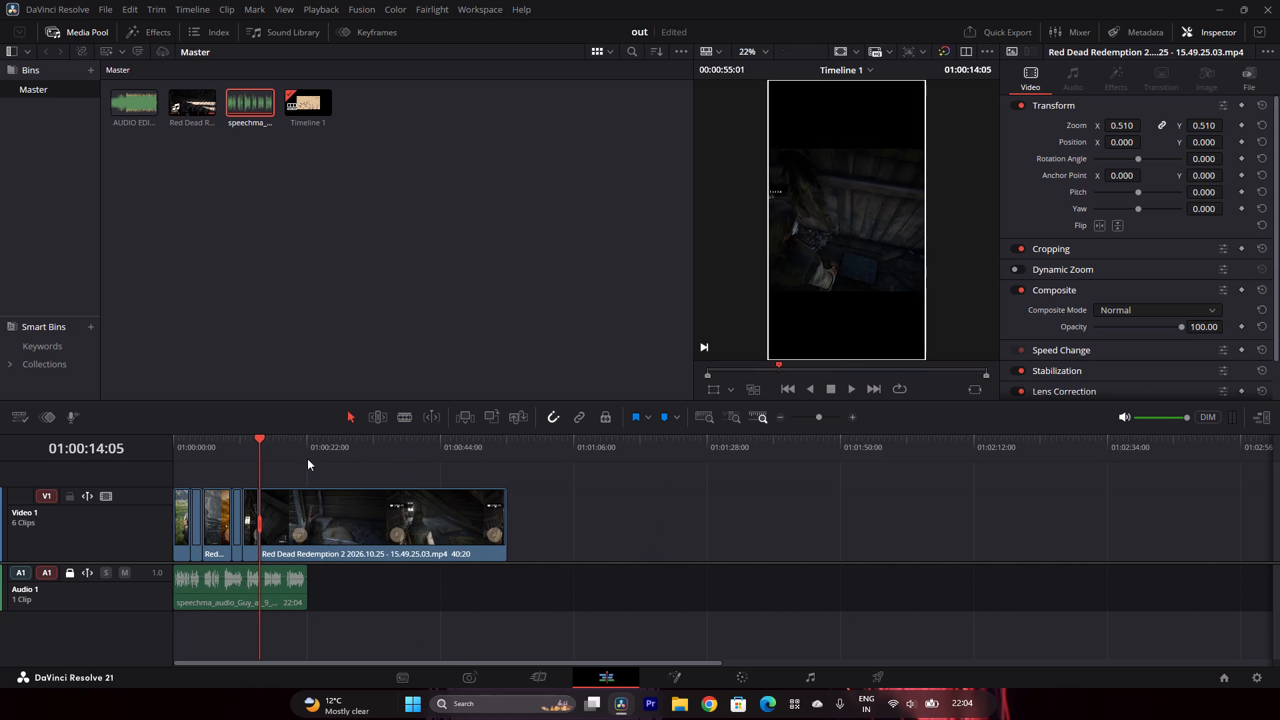
Play the crouching shot to the end of the voice-over, split the gameplay clip there and delete the remaining footage.
{"action": "left_click", "coordinate": [848, 387]}
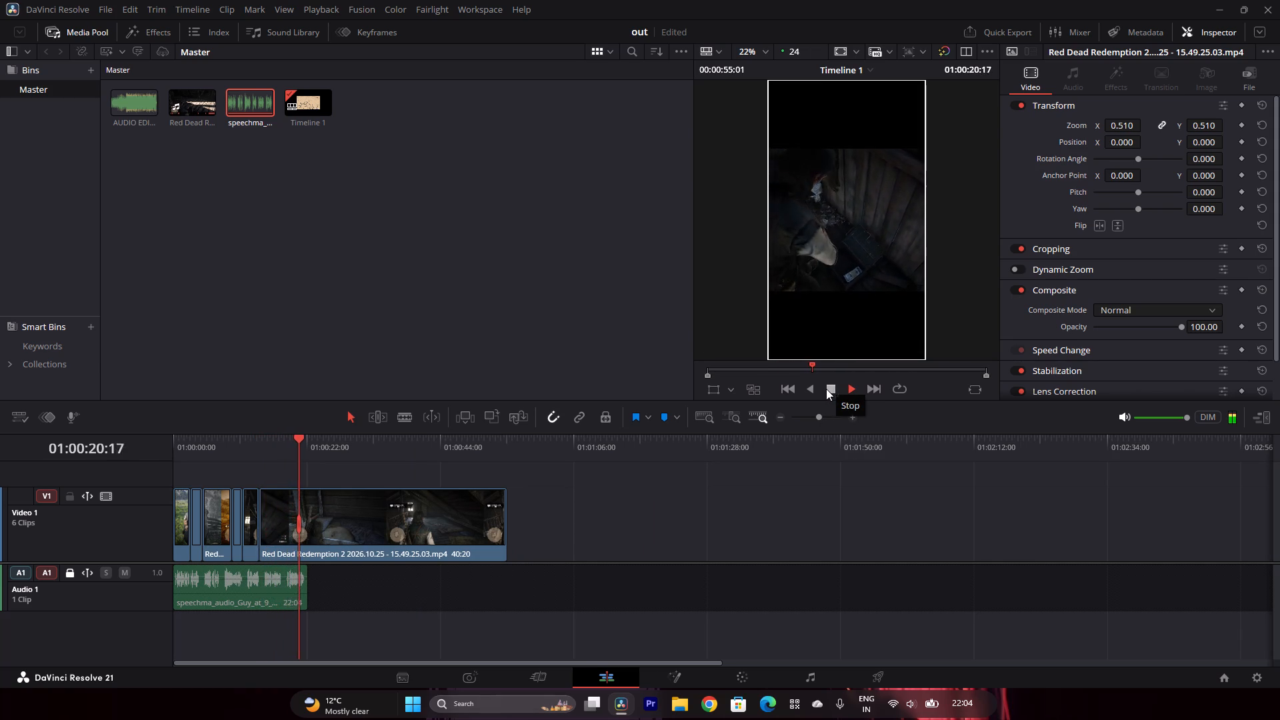
{"action": "left_click", "coordinate": [826, 389]}
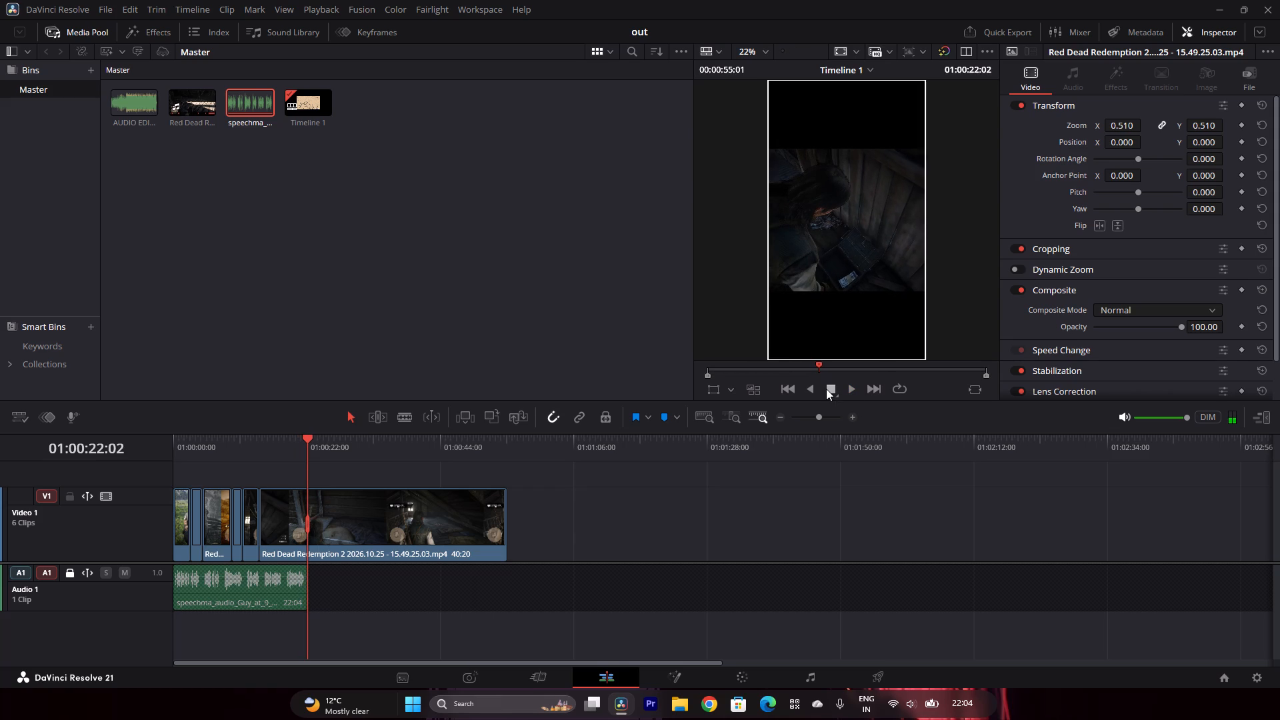
{"action": "left_click", "coordinate": [847, 415]}
{"action": "left_click", "coordinate": [852, 417]}
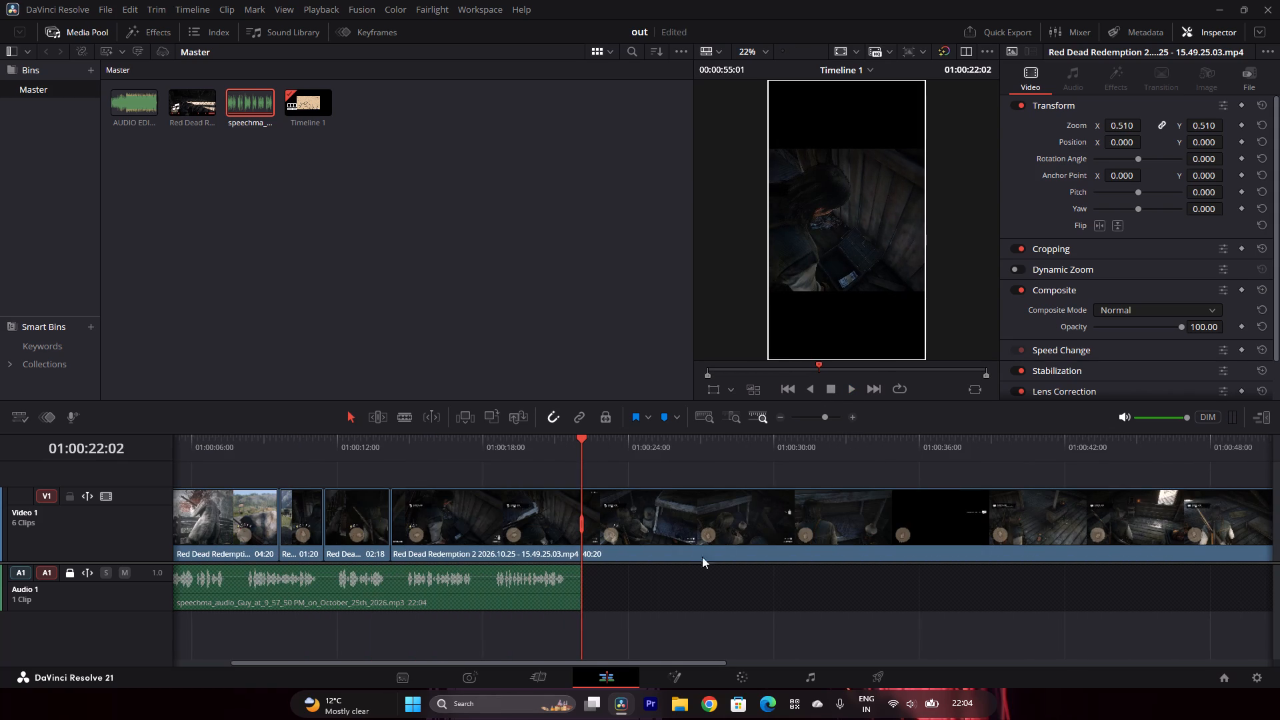
{"action": "left_click", "coordinate": [853, 415]}
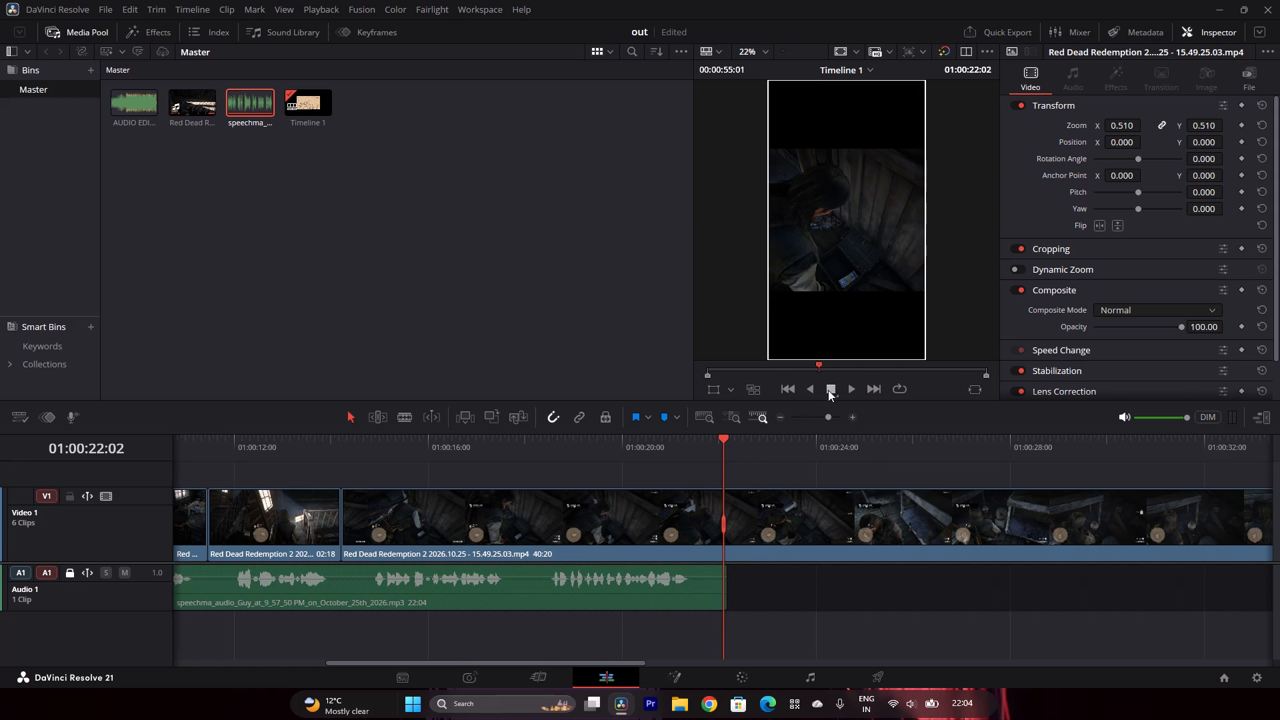
{"action": "left_click", "coordinate": [851, 388]}
{"action": "left_click", "coordinate": [835, 390]}
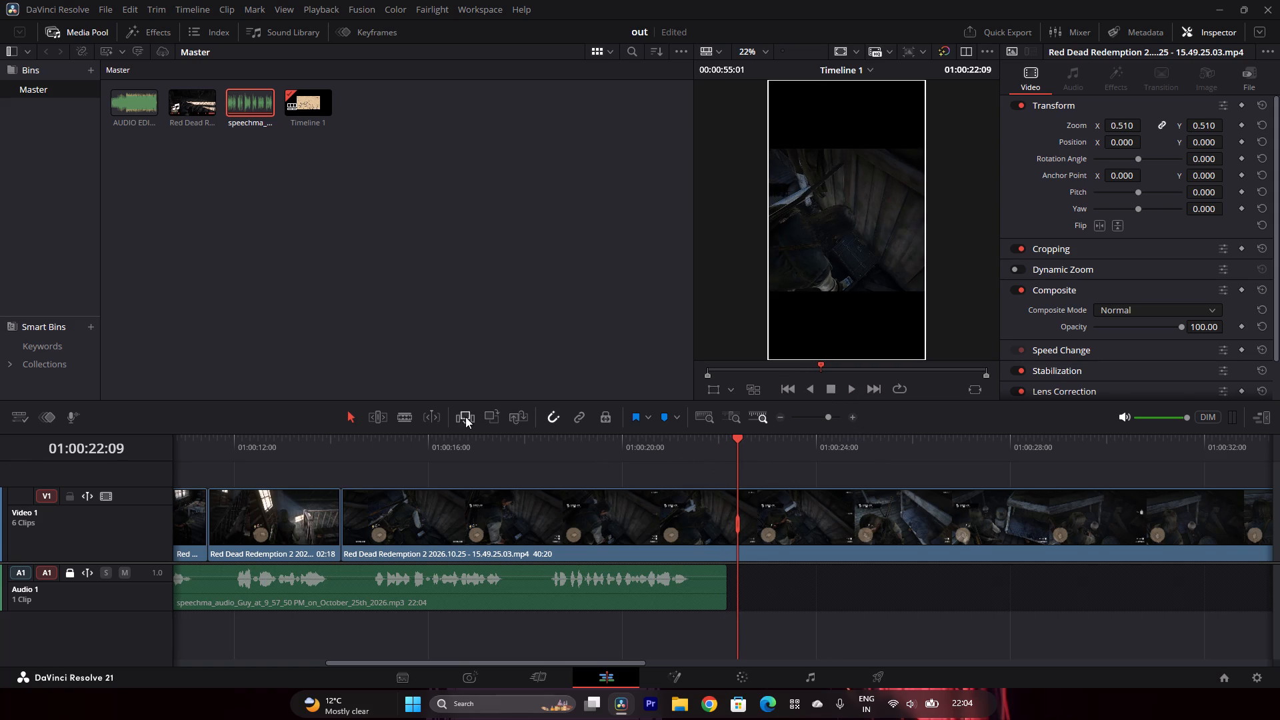
{"action": "left_click", "coordinate": [411, 417]}
{"action": "left_click", "coordinate": [725, 556]}
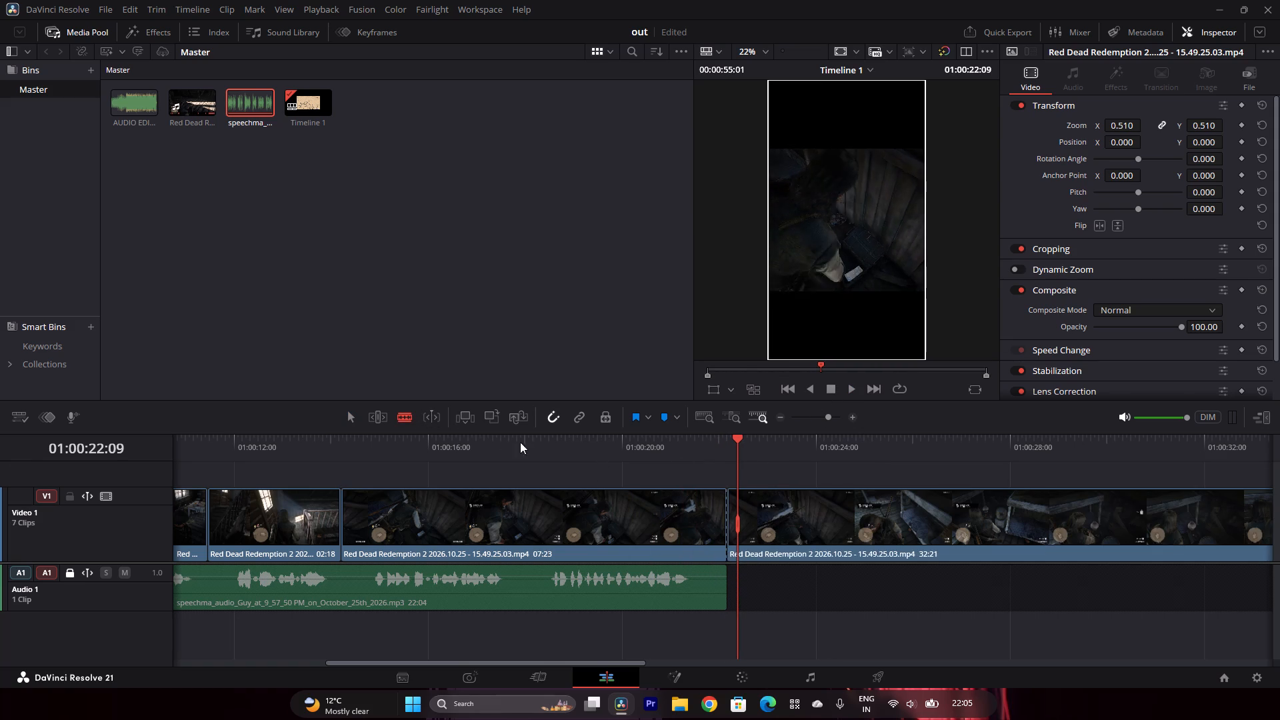
{"action": "left_click", "coordinate": [352, 415]}
{"action": "left_click", "coordinate": [889, 521]}
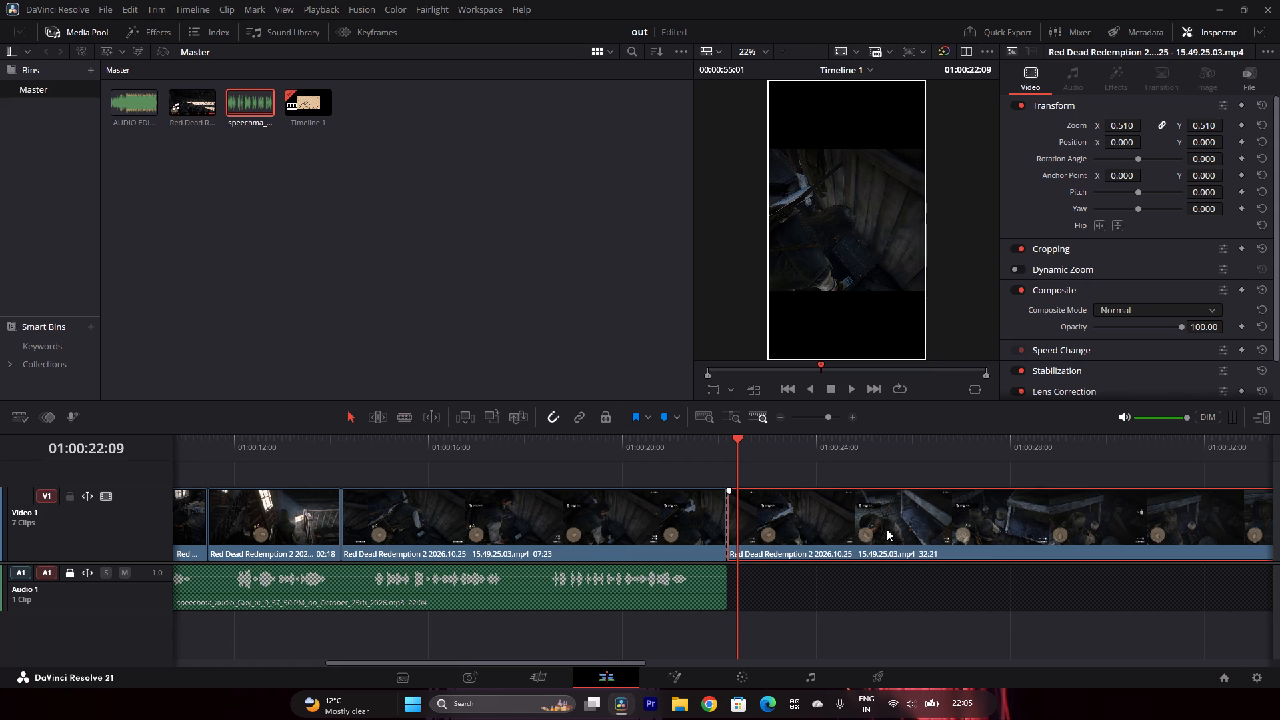
{"action": "key", "text": "BackSpace"}
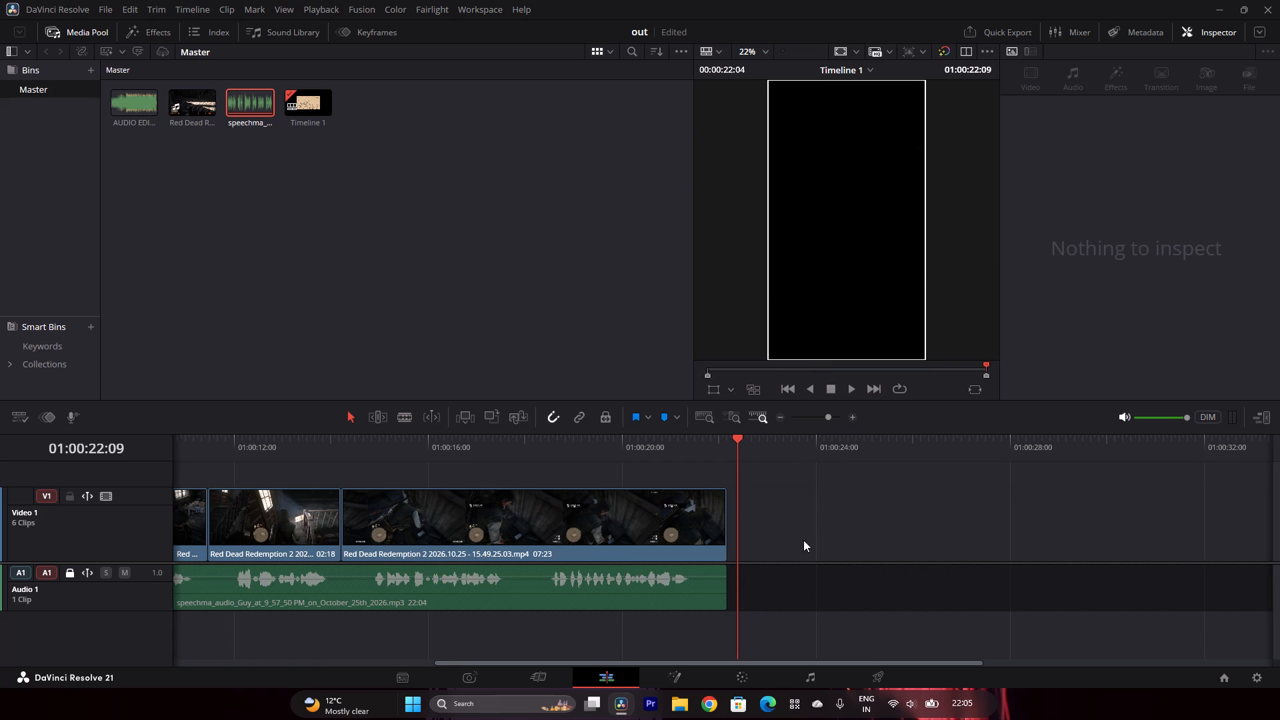
Return the playhead to the start of the timeline at 01:00:00:00.
{"action": "left_click_drag", "start_coordinate": [735, 662], "coordinate": [351, 616]}
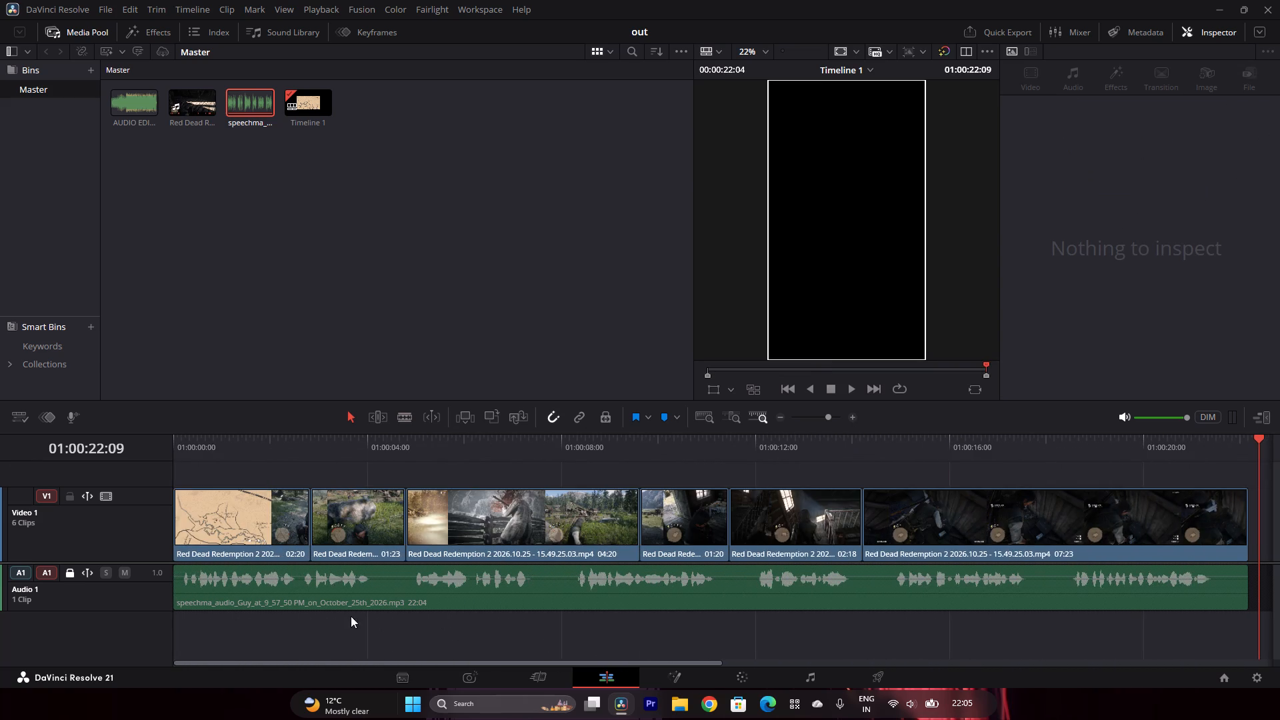
{"action": "left_click_drag", "start_coordinate": [351, 616], "coordinate": [349, 613]}
{"action": "left_click_drag", "start_coordinate": [917, 437], "coordinate": [0, 487]}
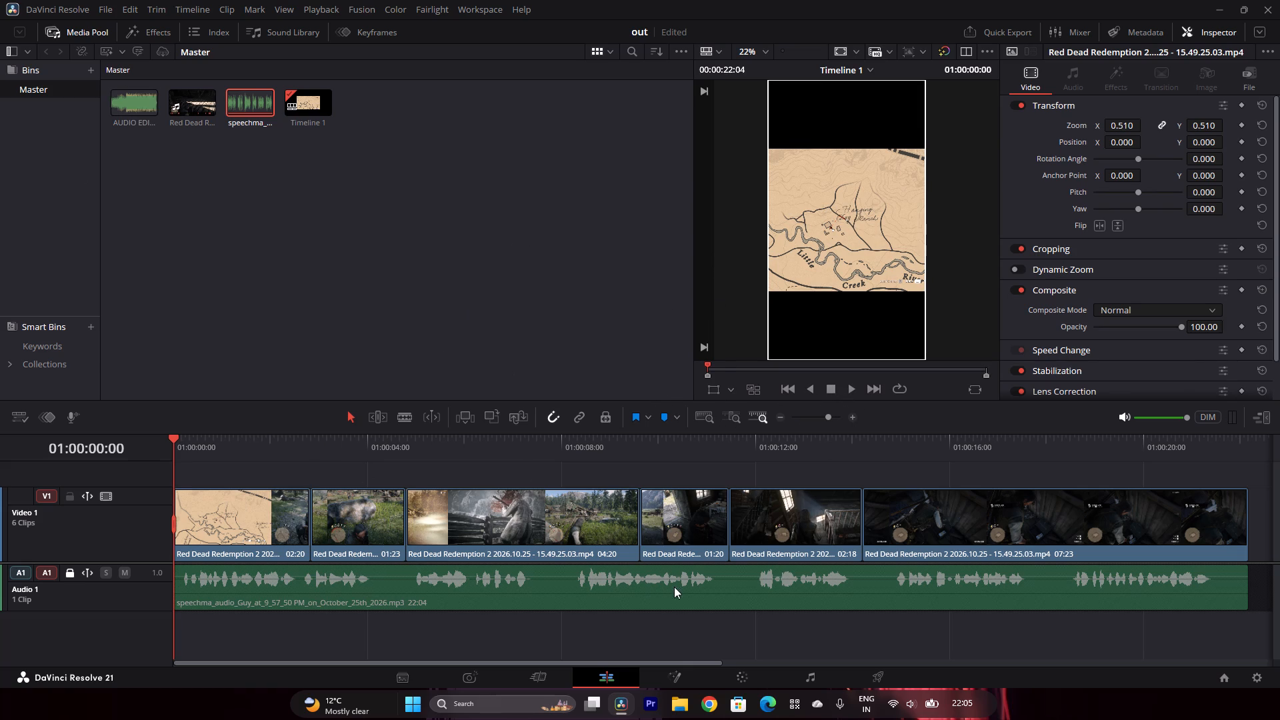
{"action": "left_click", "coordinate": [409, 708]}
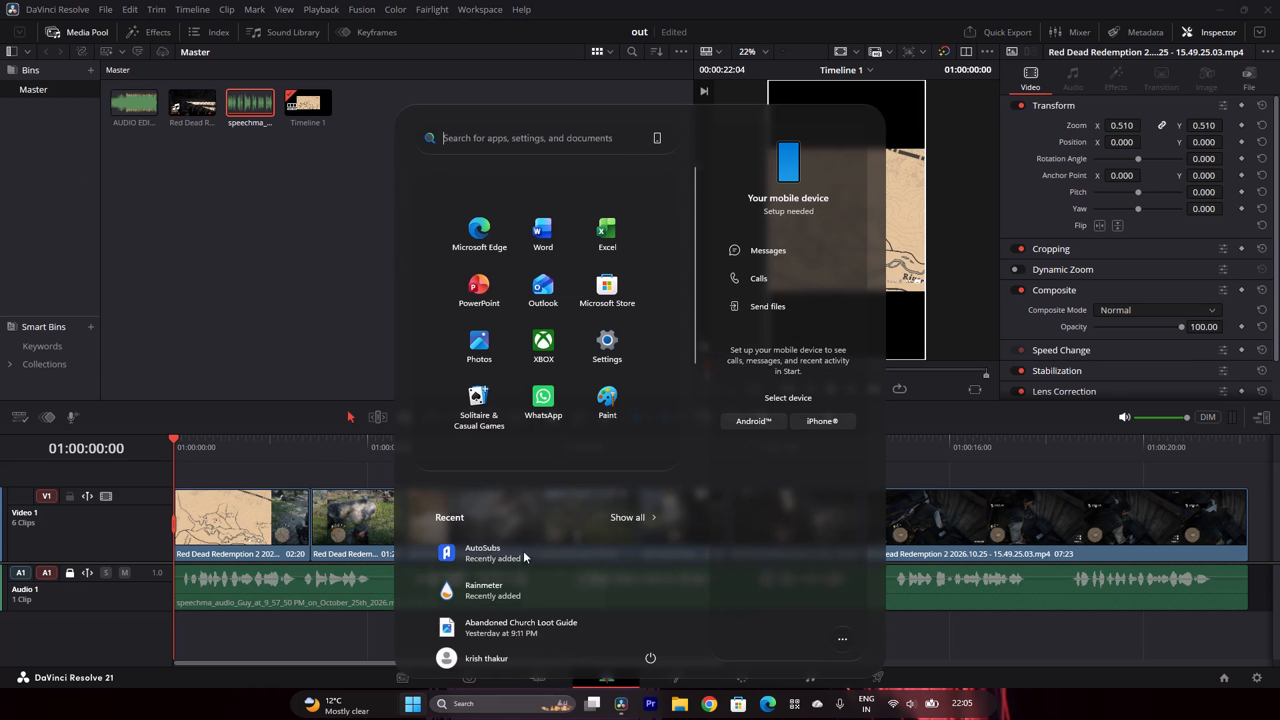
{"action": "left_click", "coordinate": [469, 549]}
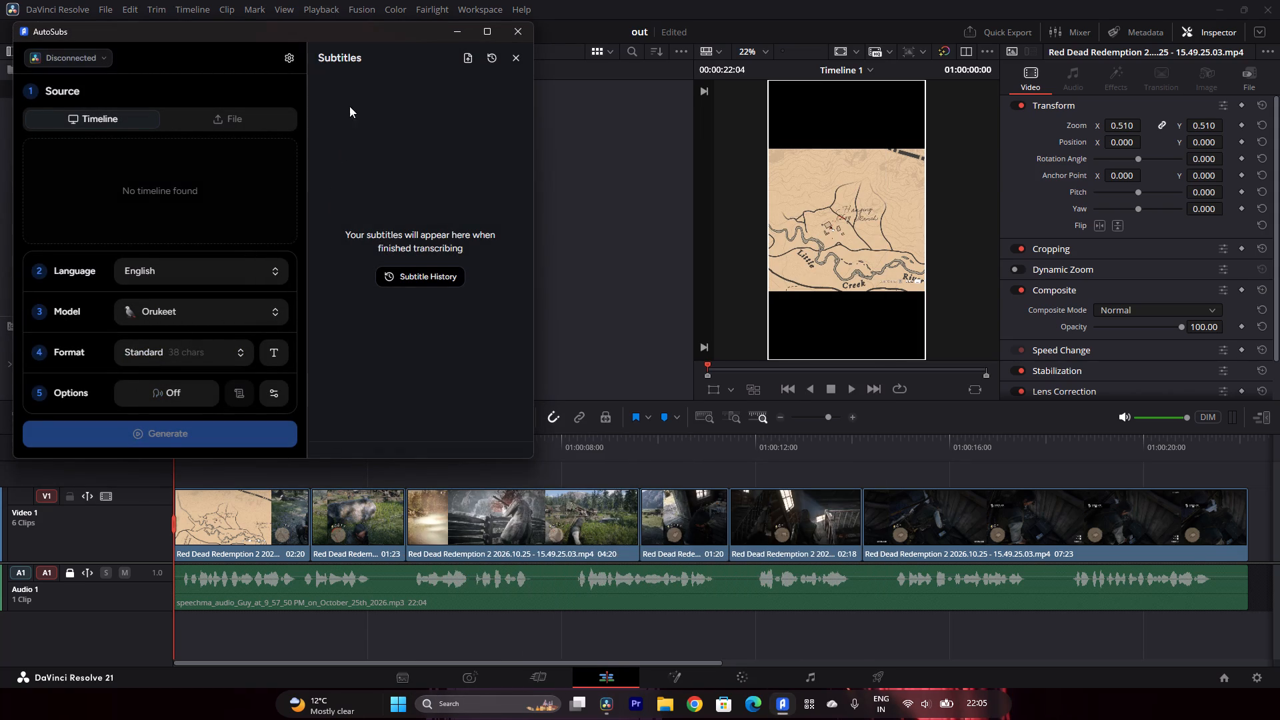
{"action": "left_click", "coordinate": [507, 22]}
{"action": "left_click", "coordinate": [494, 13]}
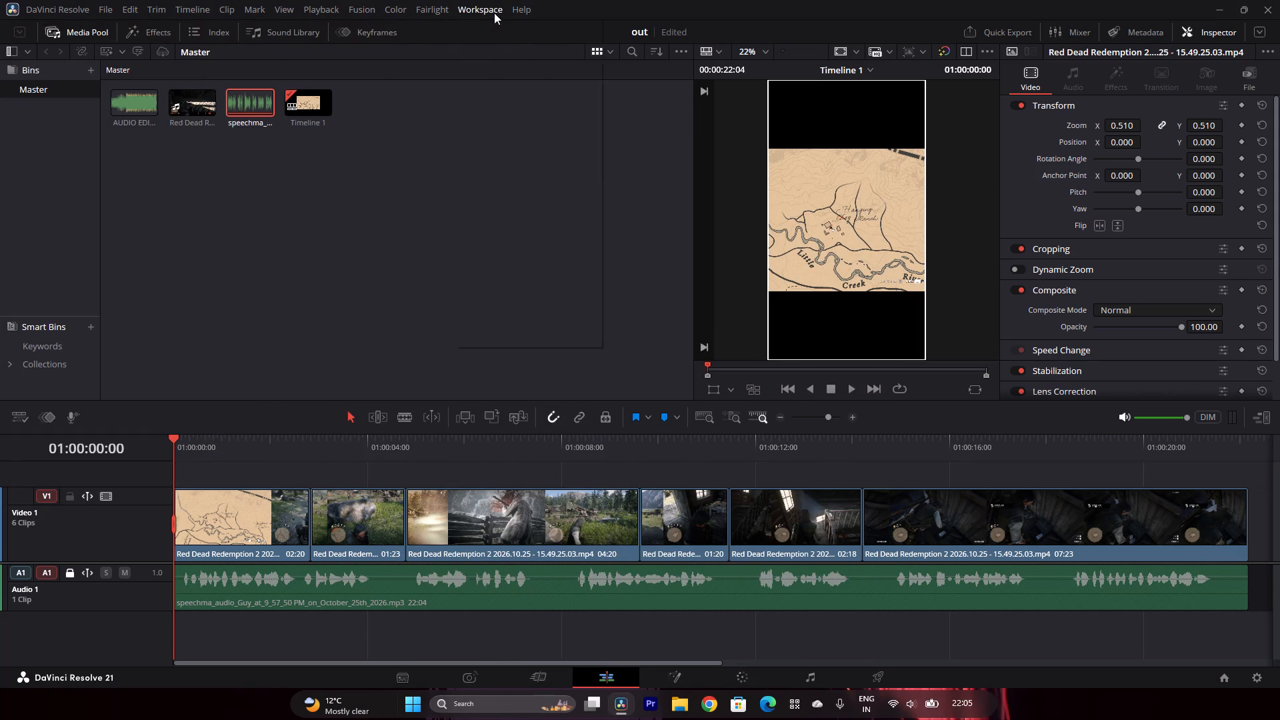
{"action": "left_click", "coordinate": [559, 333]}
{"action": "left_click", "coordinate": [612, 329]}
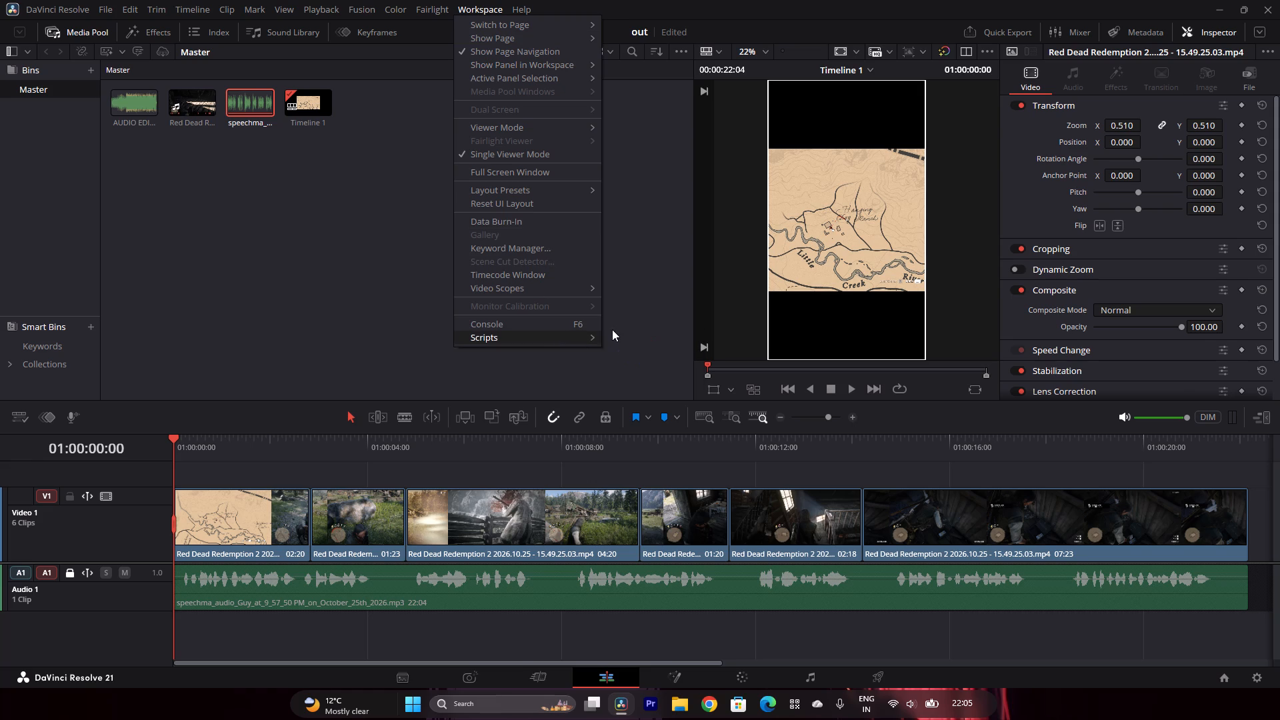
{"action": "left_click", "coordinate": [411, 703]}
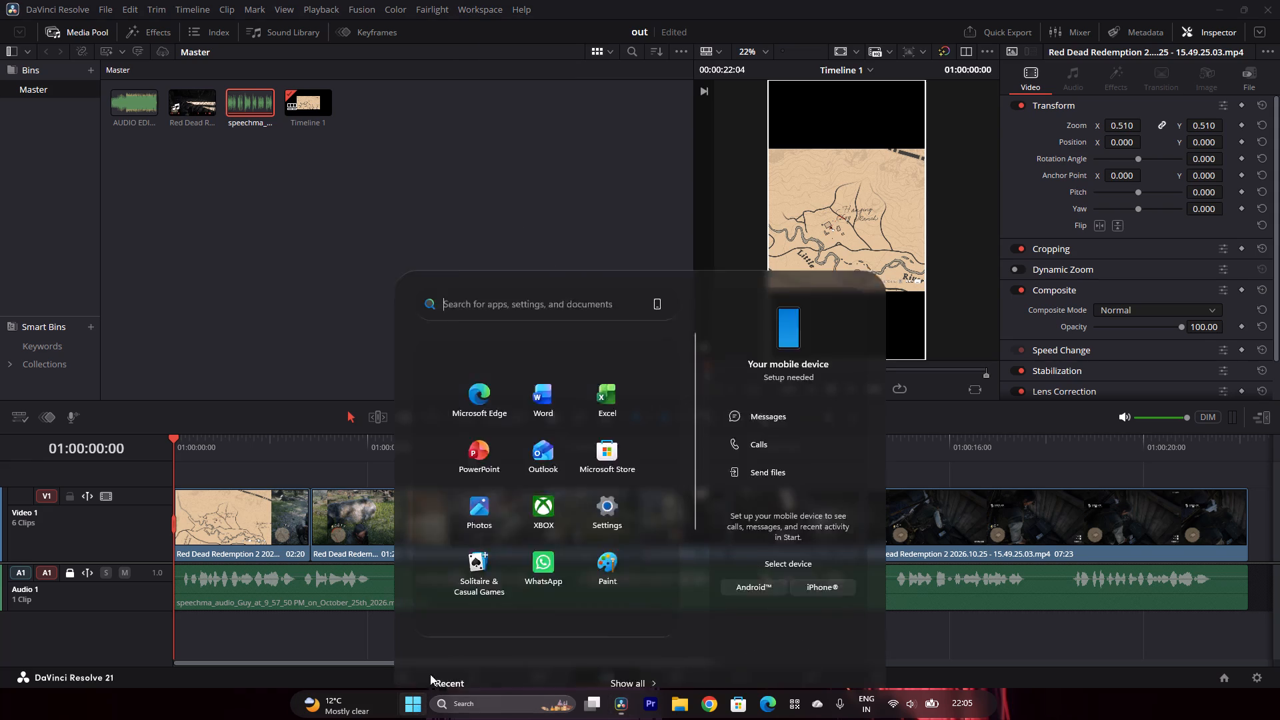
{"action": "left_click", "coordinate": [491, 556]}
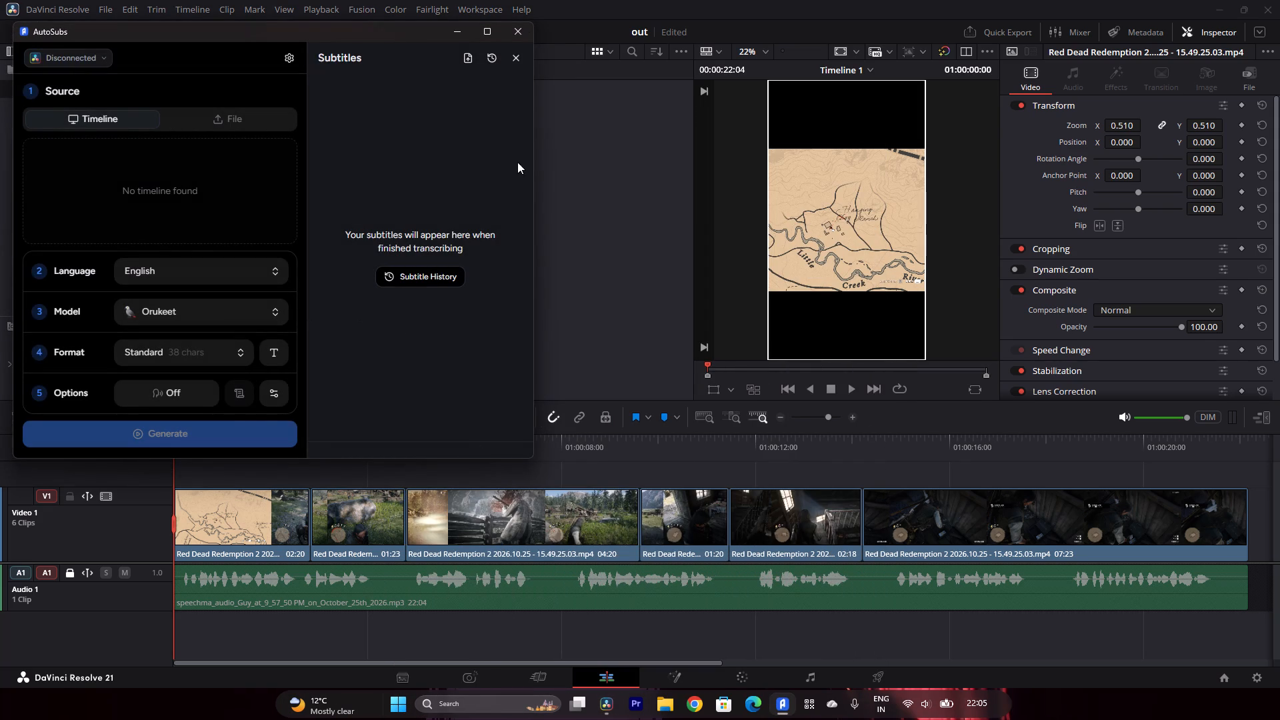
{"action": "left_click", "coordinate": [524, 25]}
Open AutoSubs connected to Timeline 1 and generate English subtitles from the Audio 1 track.
{"action": "left_click", "coordinate": [471, 10]}
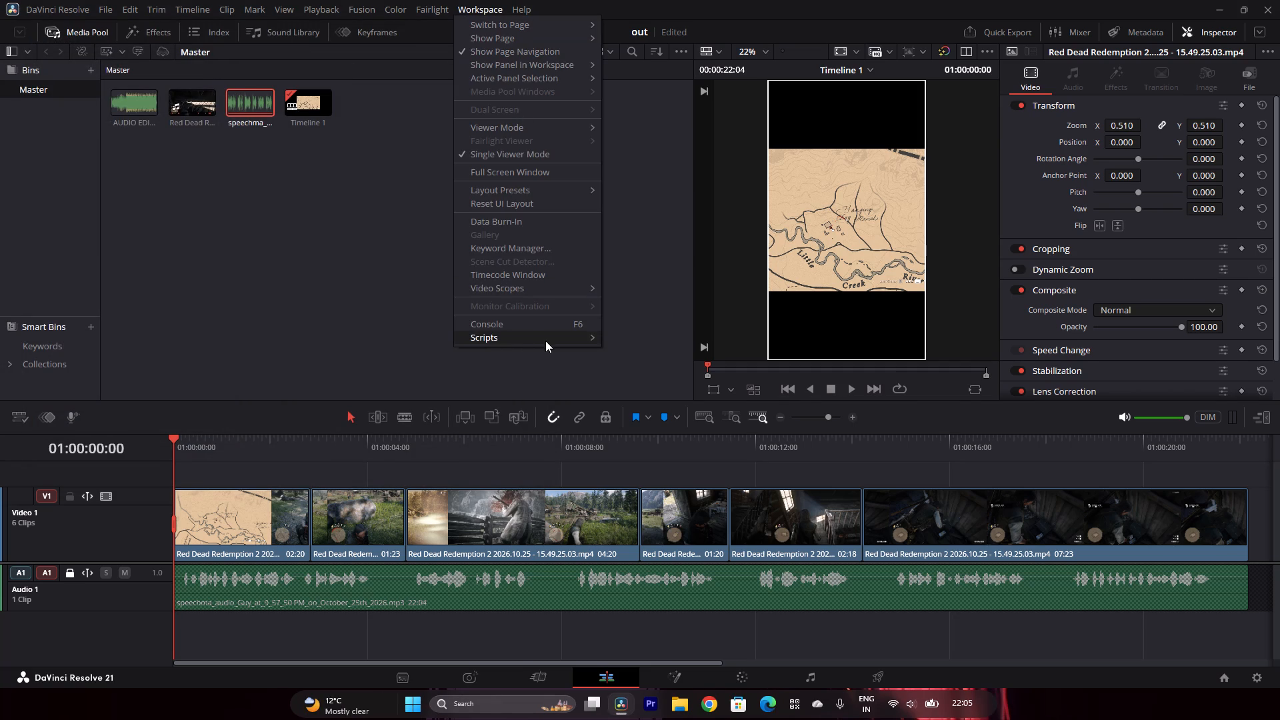
{"action": "left_click", "coordinate": [545, 341]}
{"action": "left_click", "coordinate": [634, 338]}
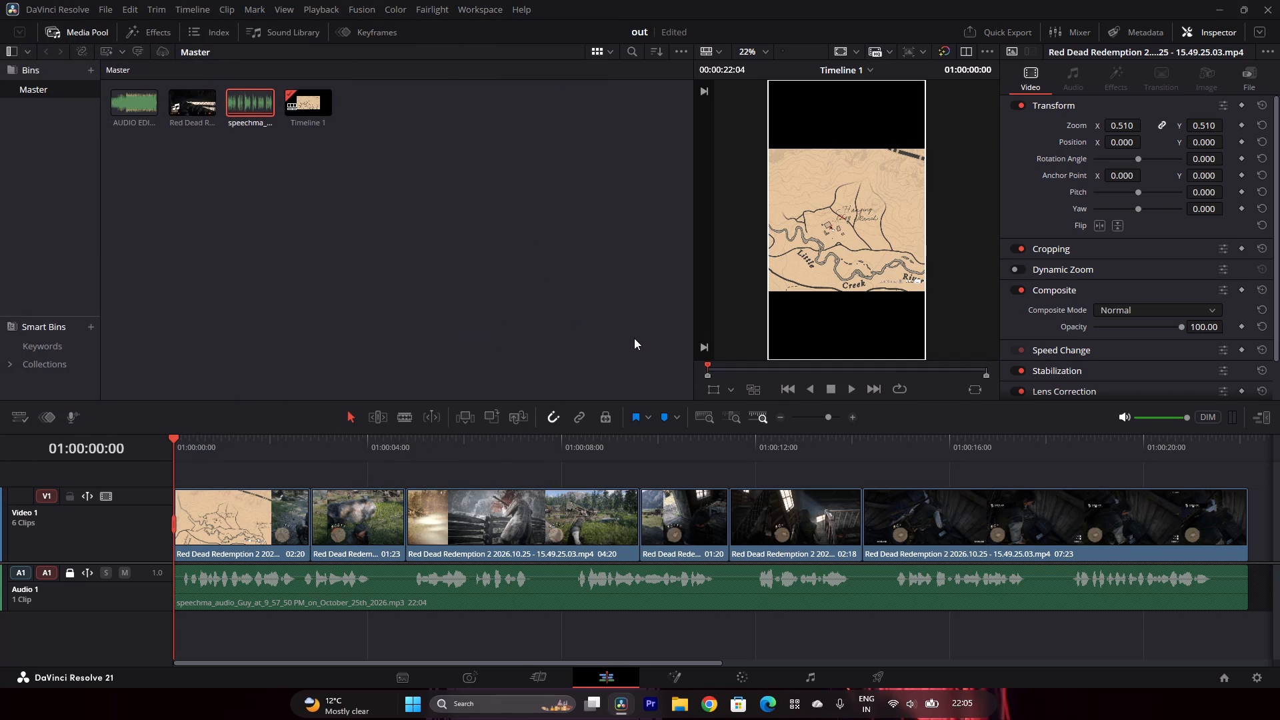
{"action": "left_click", "coordinate": [522, 708]}
{"action": "left_click", "coordinate": [494, 259]}
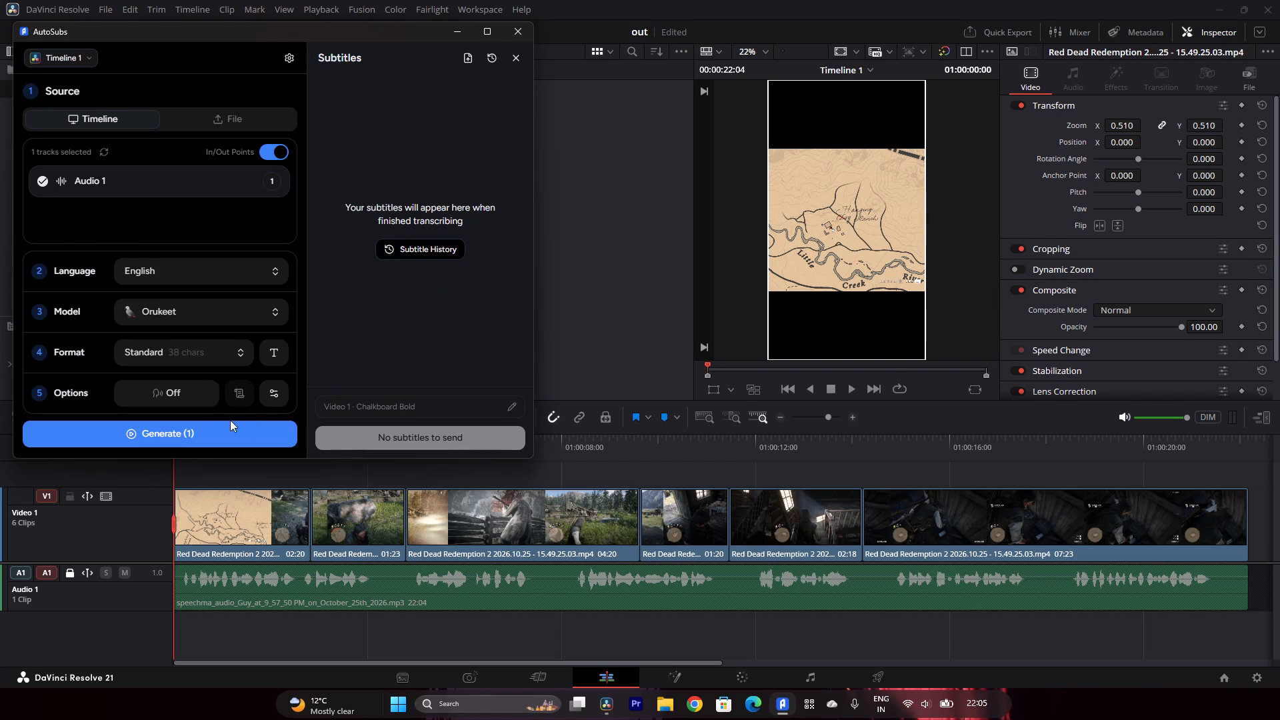
{"action": "left_click", "coordinate": [203, 426]}
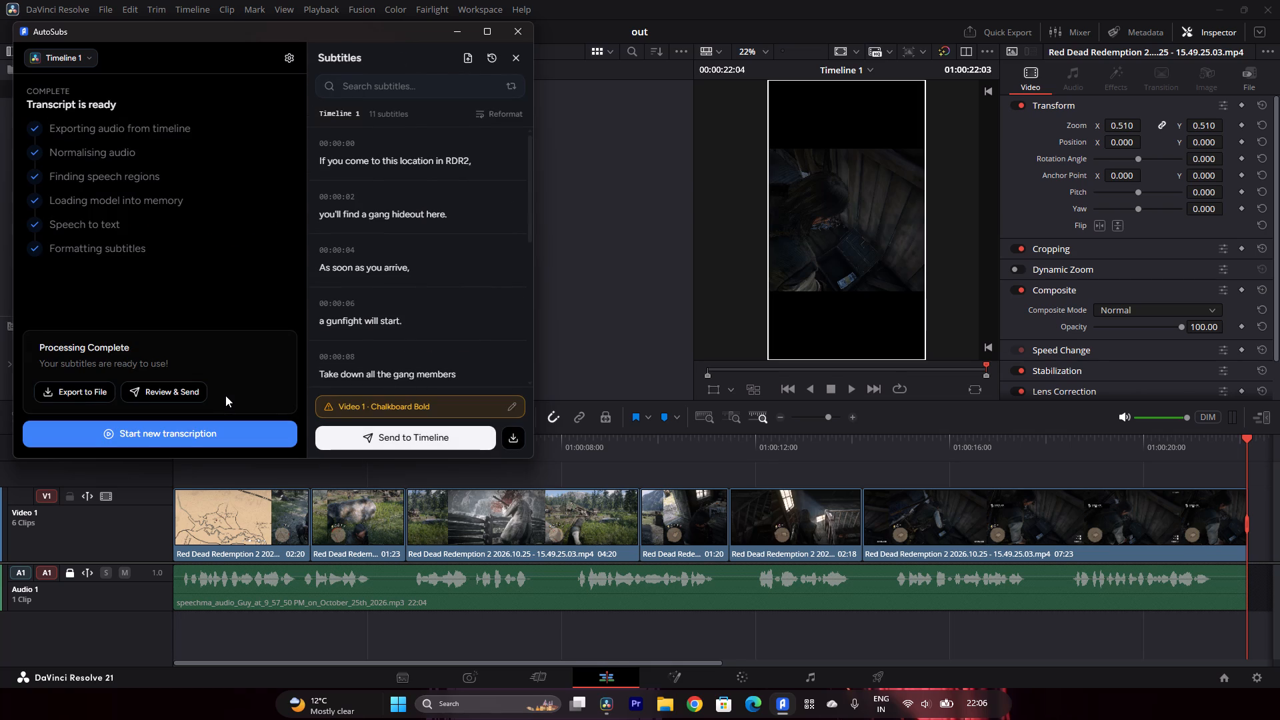
Send the generated subtitles to the timeline and close AutoSubs.
{"action": "left_click", "coordinate": [387, 435]}
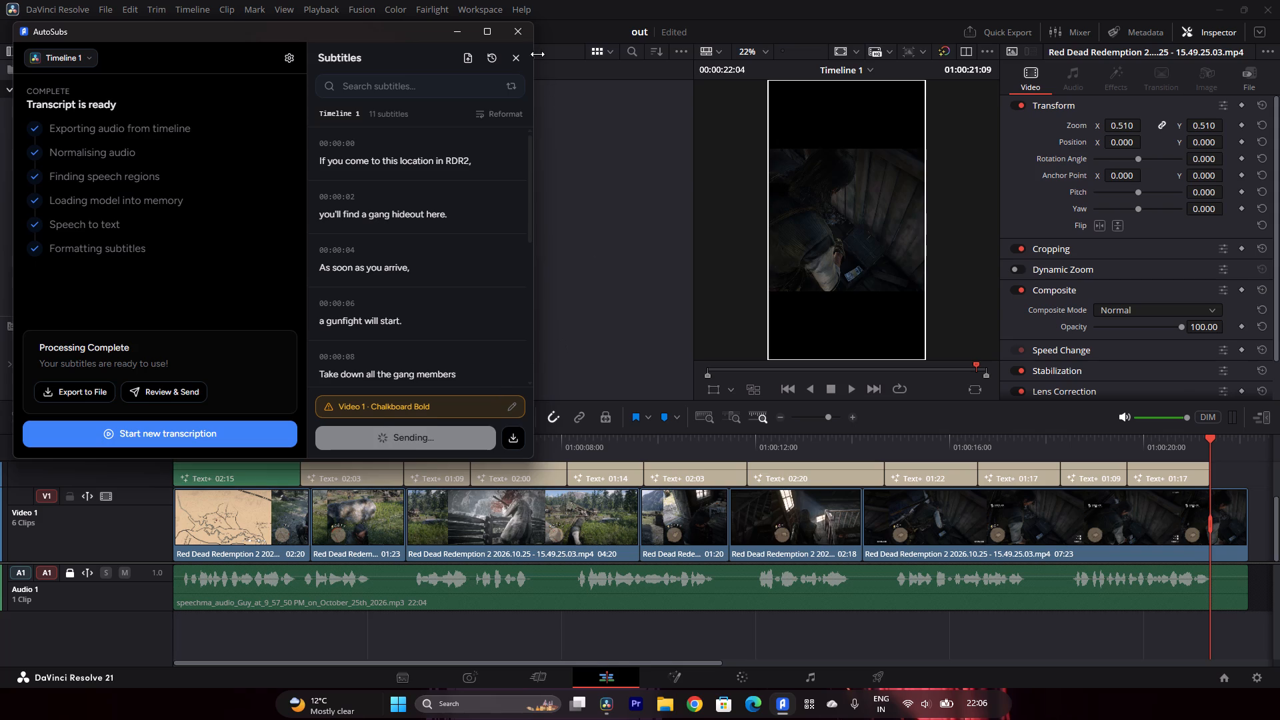
{"action": "left_click", "coordinate": [515, 25]}
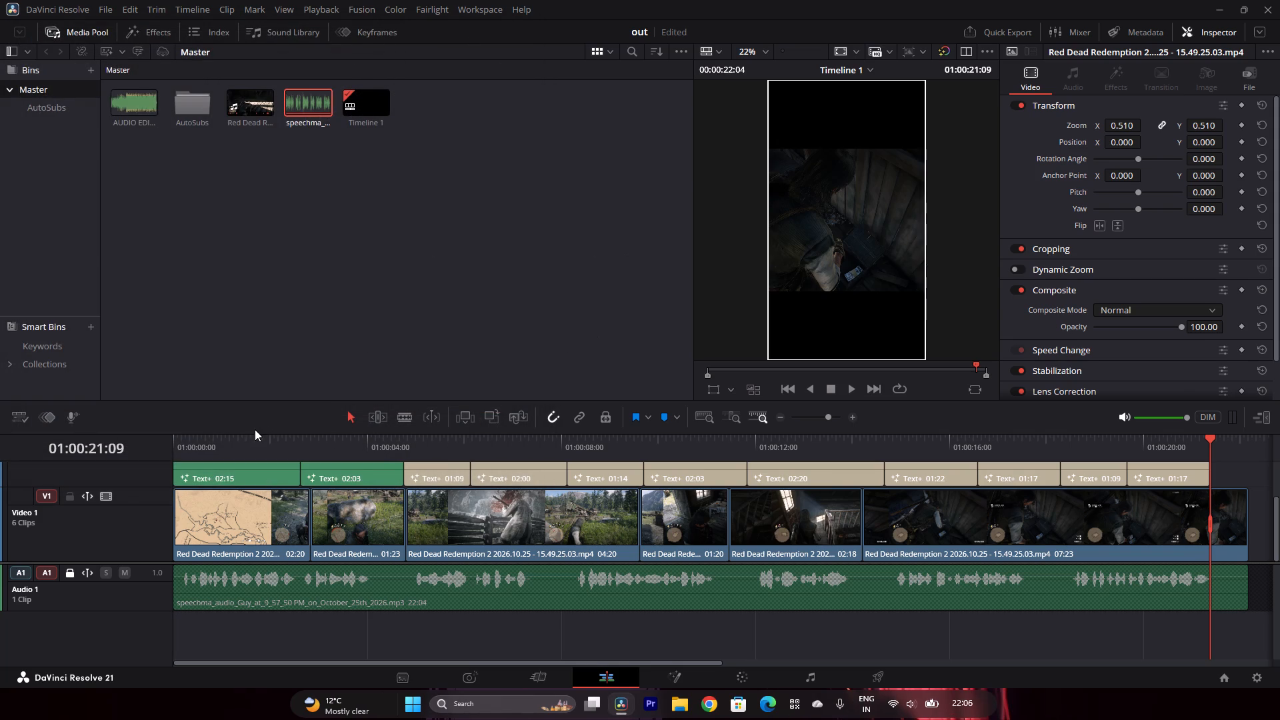
Set the first caption's Center Y to 0.219, just below the footage, and enlarge its text to nearly the frame's width.
{"action": "left_click_drag", "start_coordinate": [253, 442], "coordinate": [133, 437]}
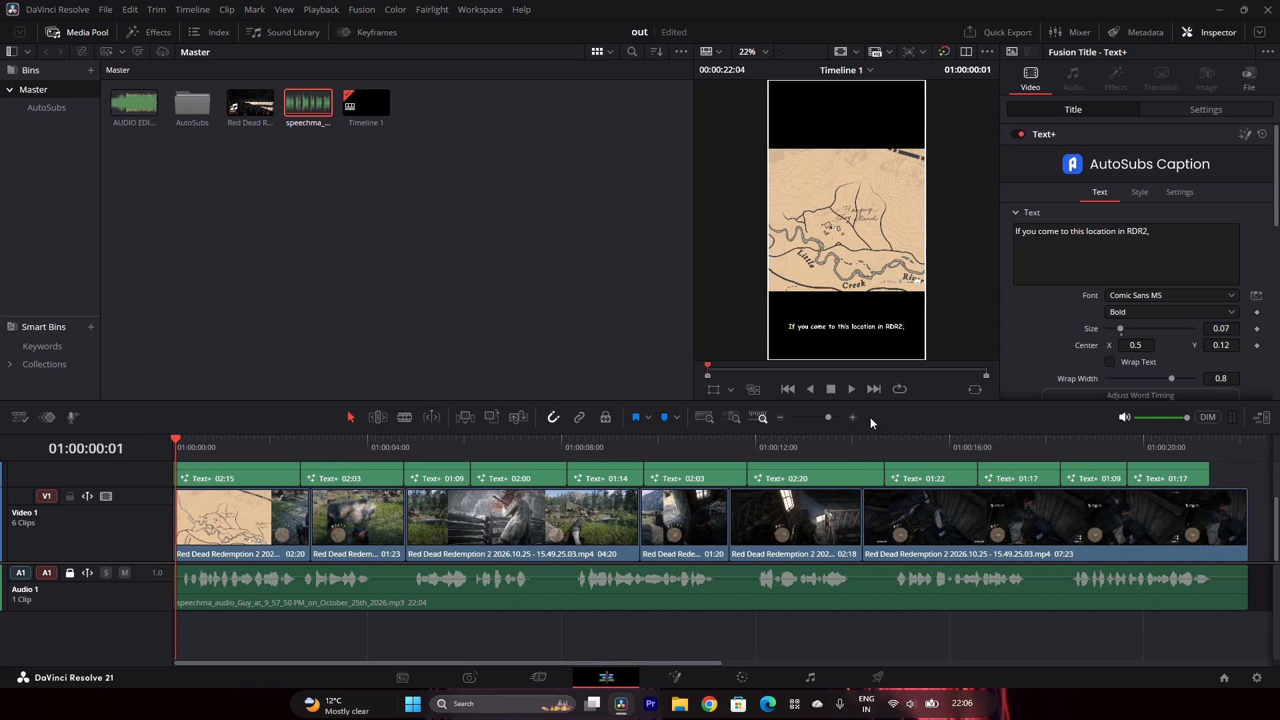
{"action": "left_click", "coordinate": [220, 473]}
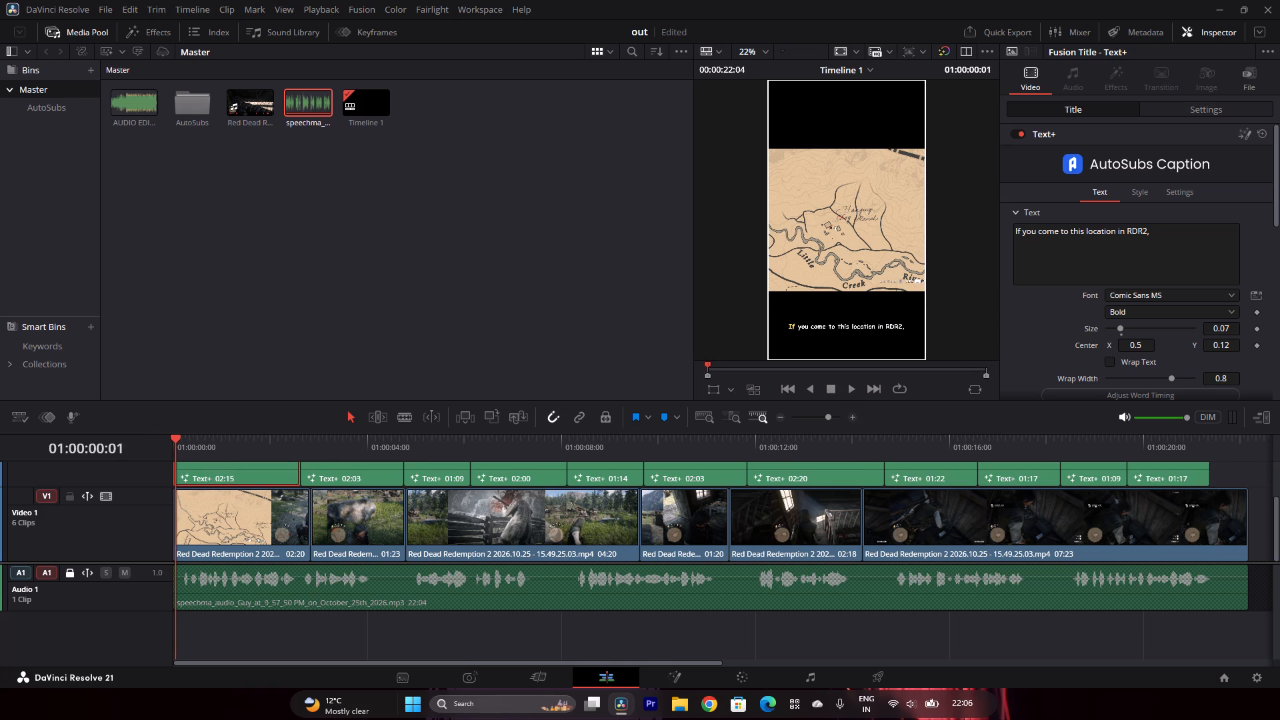
{"action": "left_click_drag", "start_coordinate": [1216, 344], "coordinate": [649, 355]}
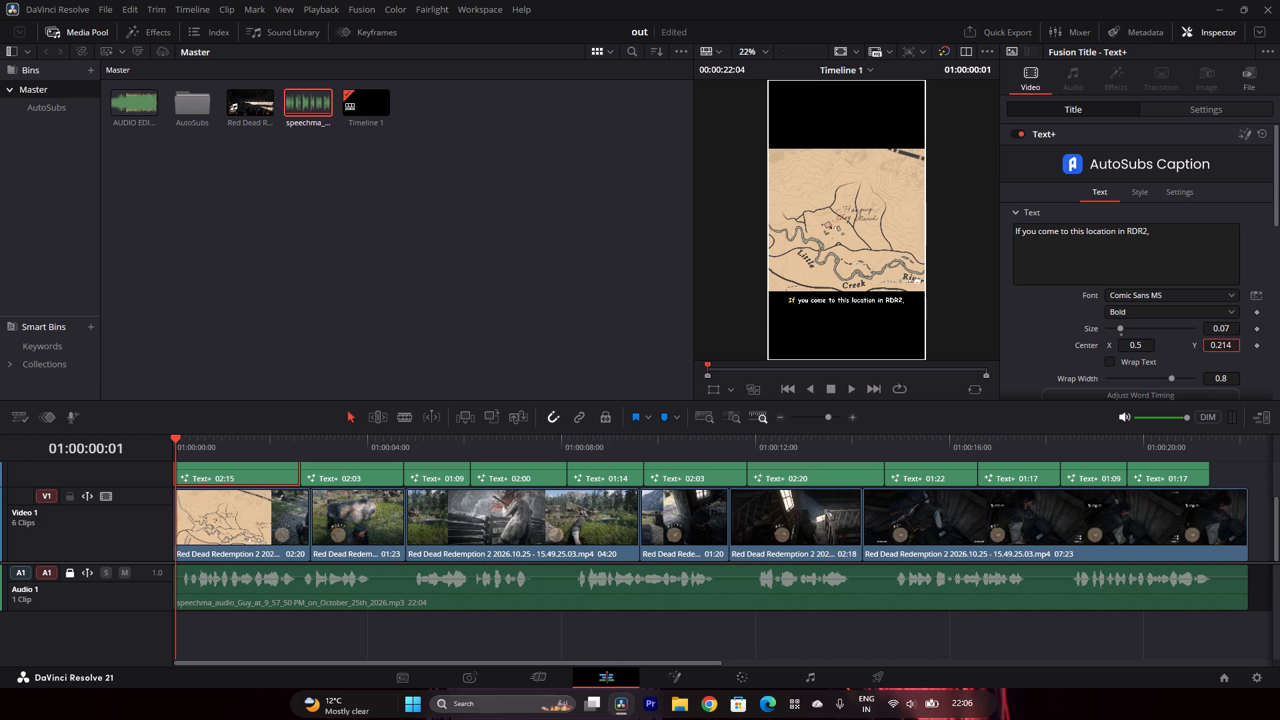
{"action": "left_click_drag", "start_coordinate": [649, 355], "coordinate": [653, 359]}
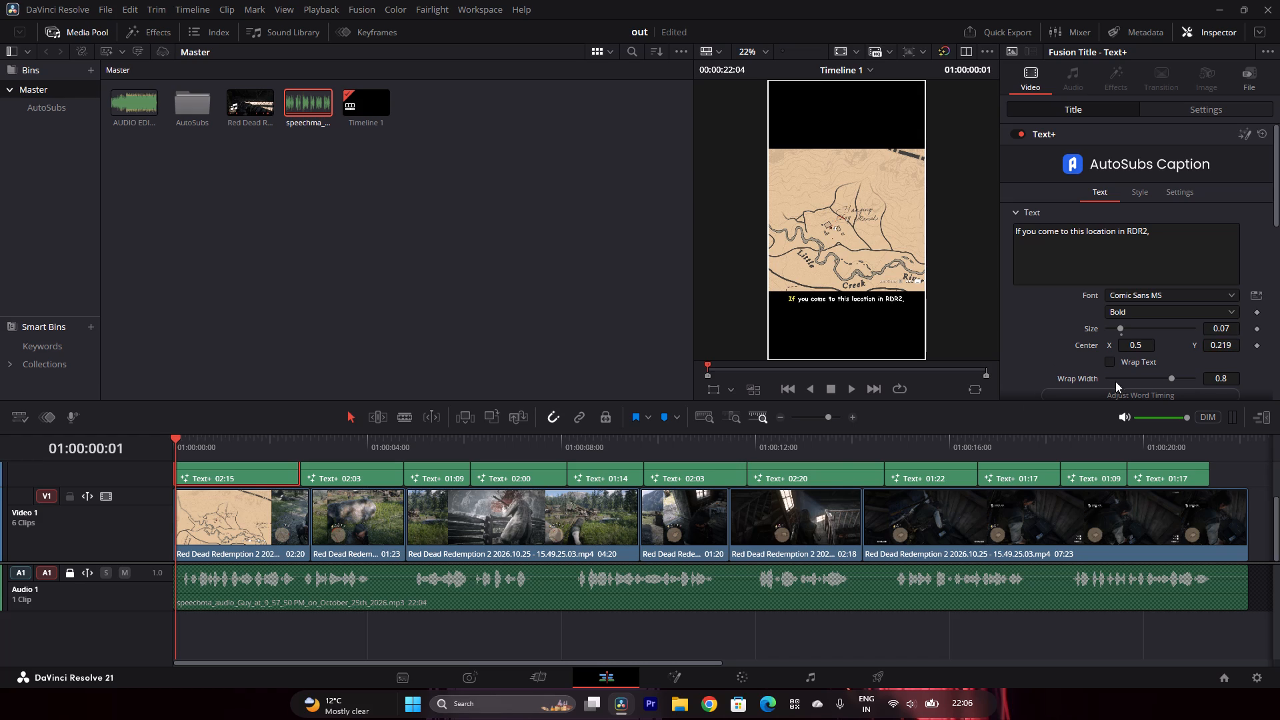
{"action": "left_click_drag", "start_coordinate": [1209, 327], "coordinate": [687, 335]}
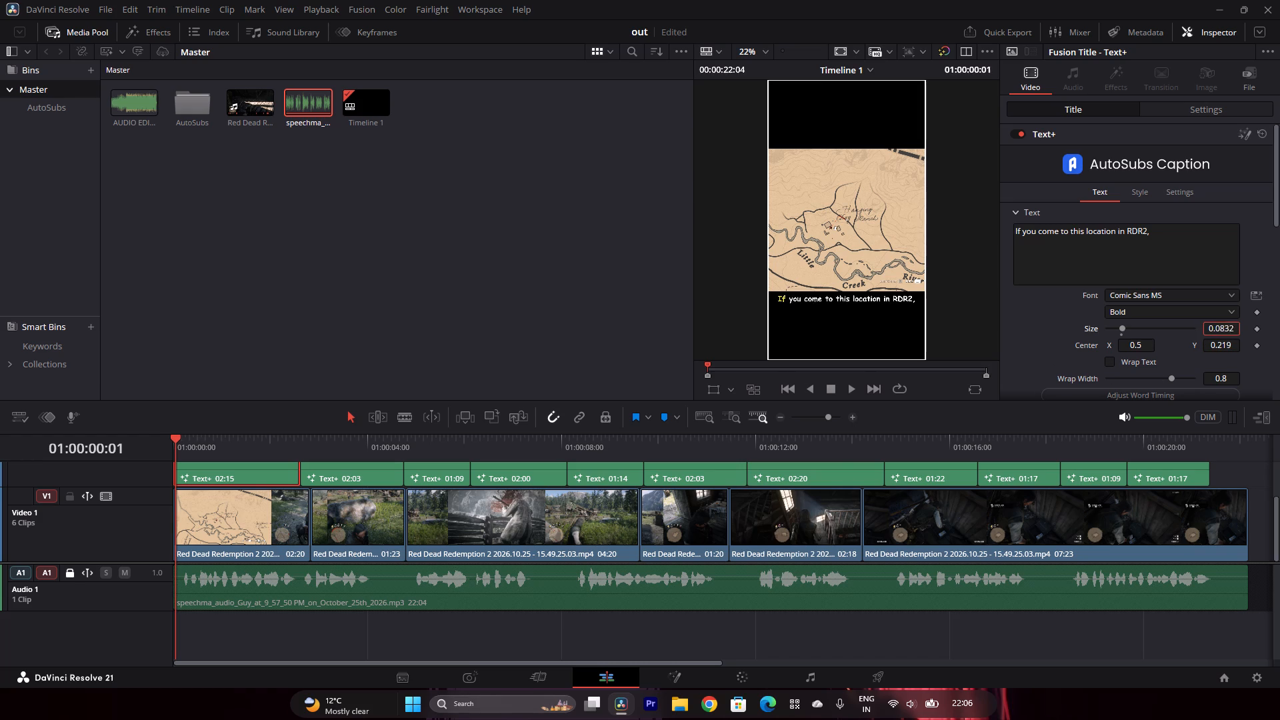
{"action": "left_click_drag", "start_coordinate": [687, 335], "coordinate": [696, 335]}
Set the second caption, "you'll find a gang hideout here.", to Center Y 0.227 and Size 0.0826.
{"action": "left_click", "coordinate": [333, 470]}
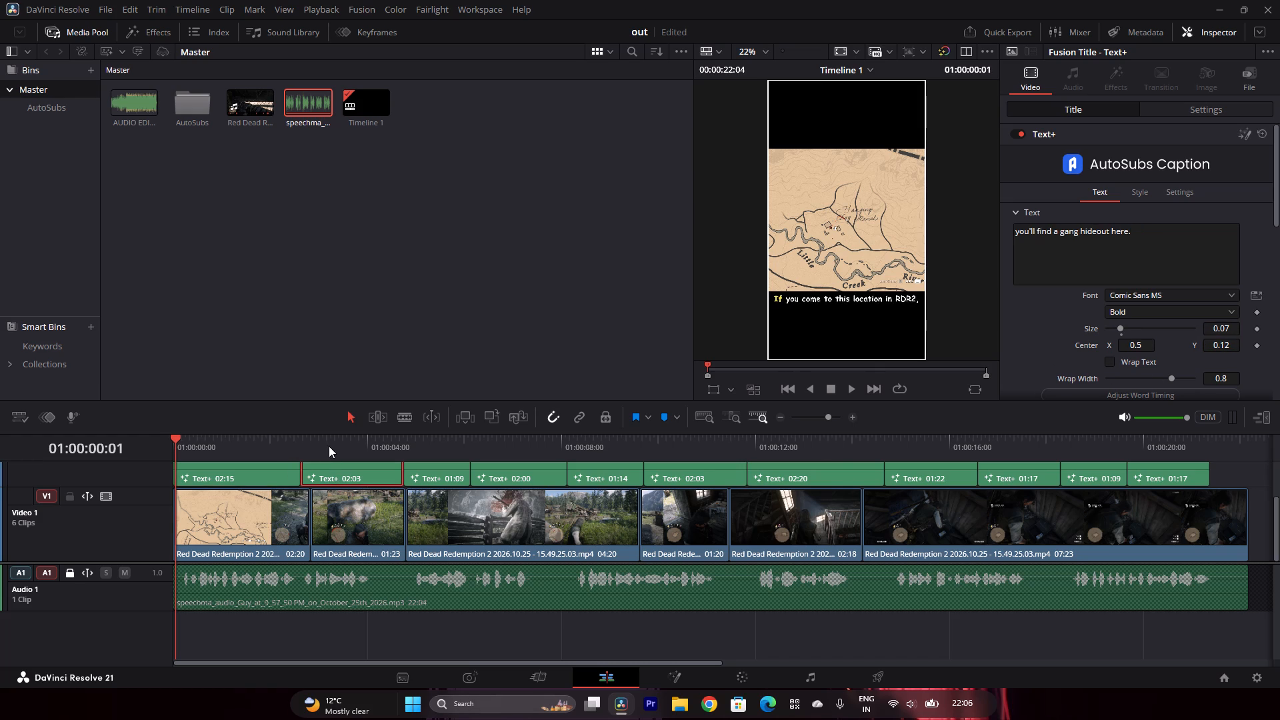
{"action": "left_click", "coordinate": [327, 439]}
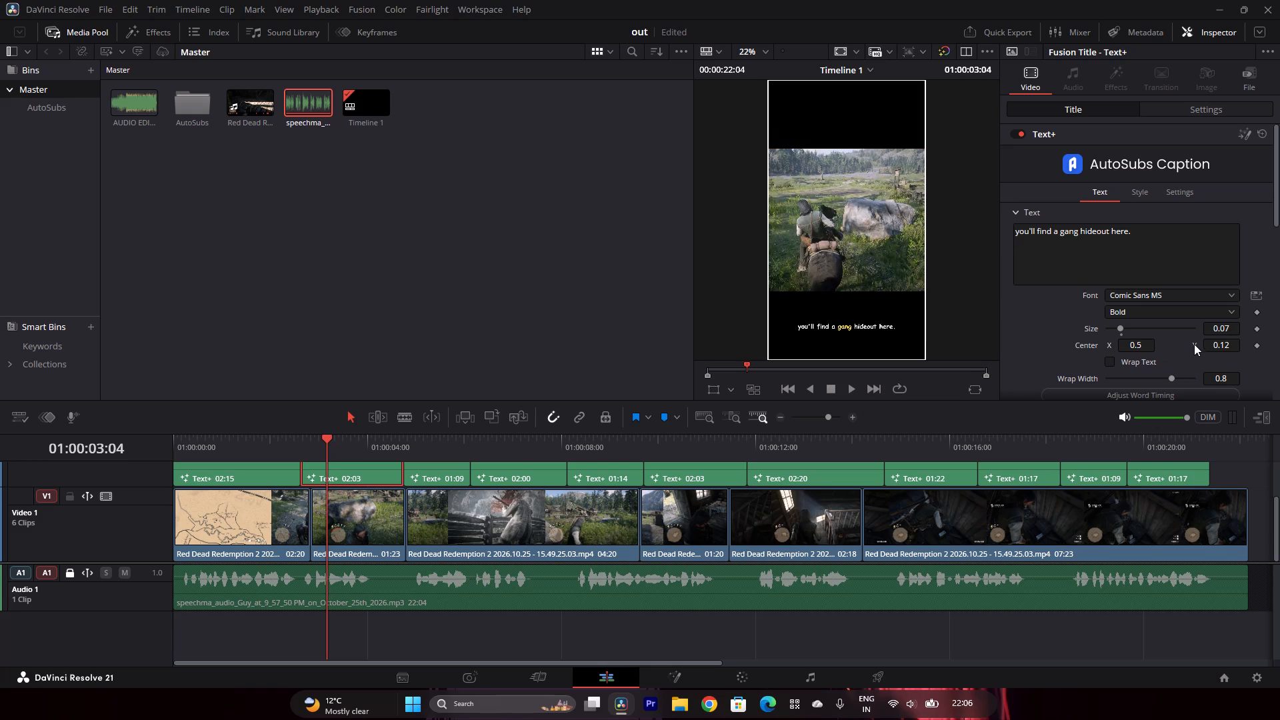
{"action": "left_click_drag", "start_coordinate": [1213, 346], "coordinate": [661, 363]}
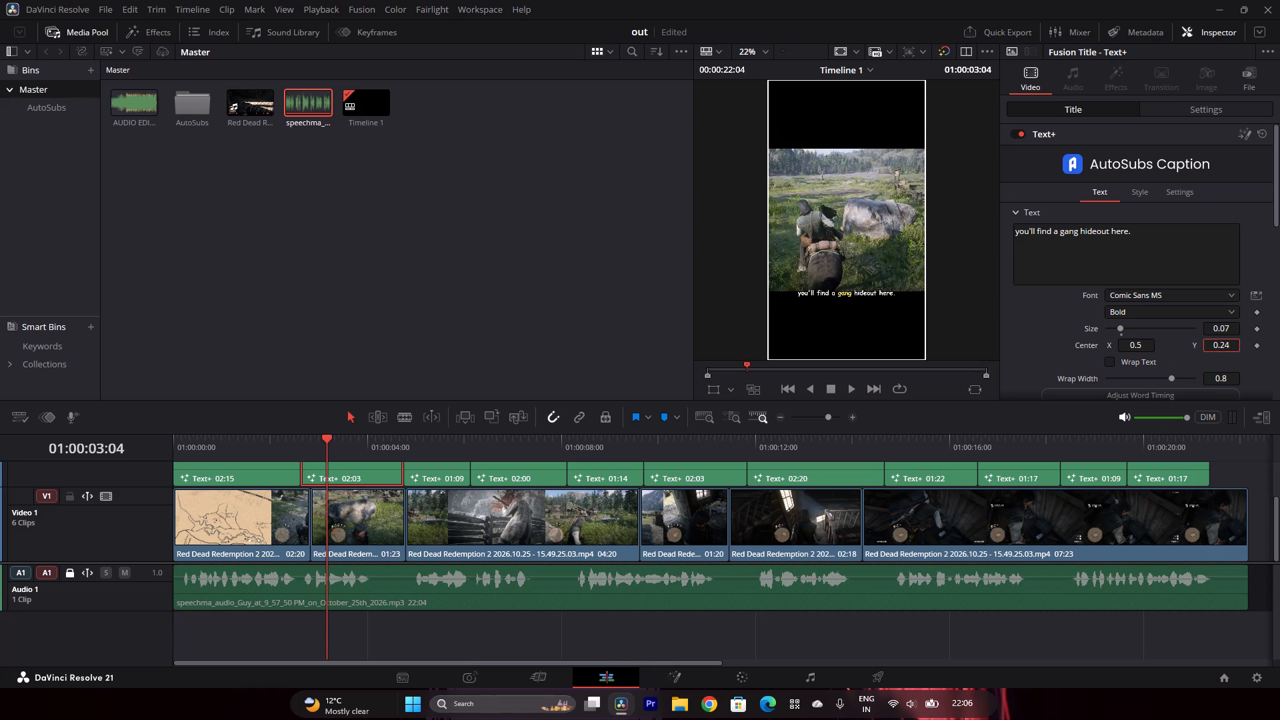
{"action": "left_click_drag", "start_coordinate": [661, 363], "coordinate": [653, 368]}
{"action": "left_click_drag", "start_coordinate": [1213, 329], "coordinate": [669, 345]}
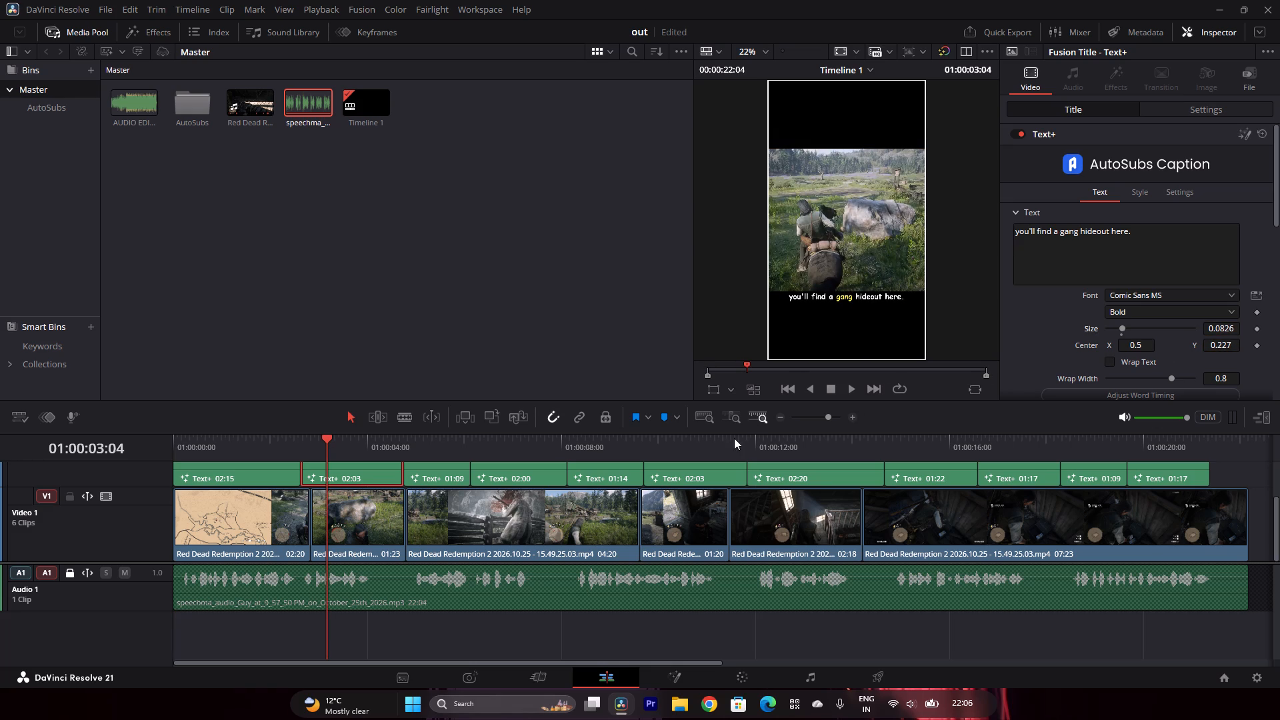
Raise the third caption, "As soon as you arrive,", to just below the footage and enlarge its text.
{"action": "left_click", "coordinate": [443, 469]}
{"action": "left_click", "coordinate": [423, 436]}
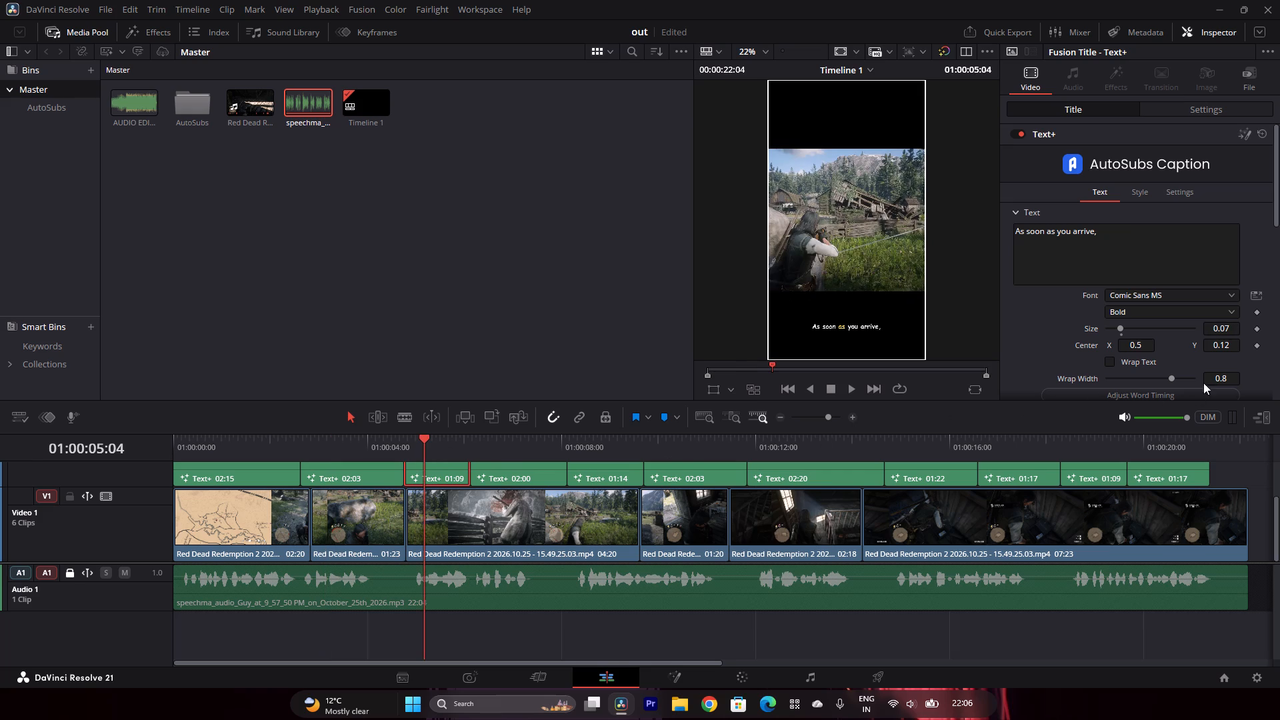
{"action": "left_click_drag", "start_coordinate": [1217, 344], "coordinate": [649, 359]}
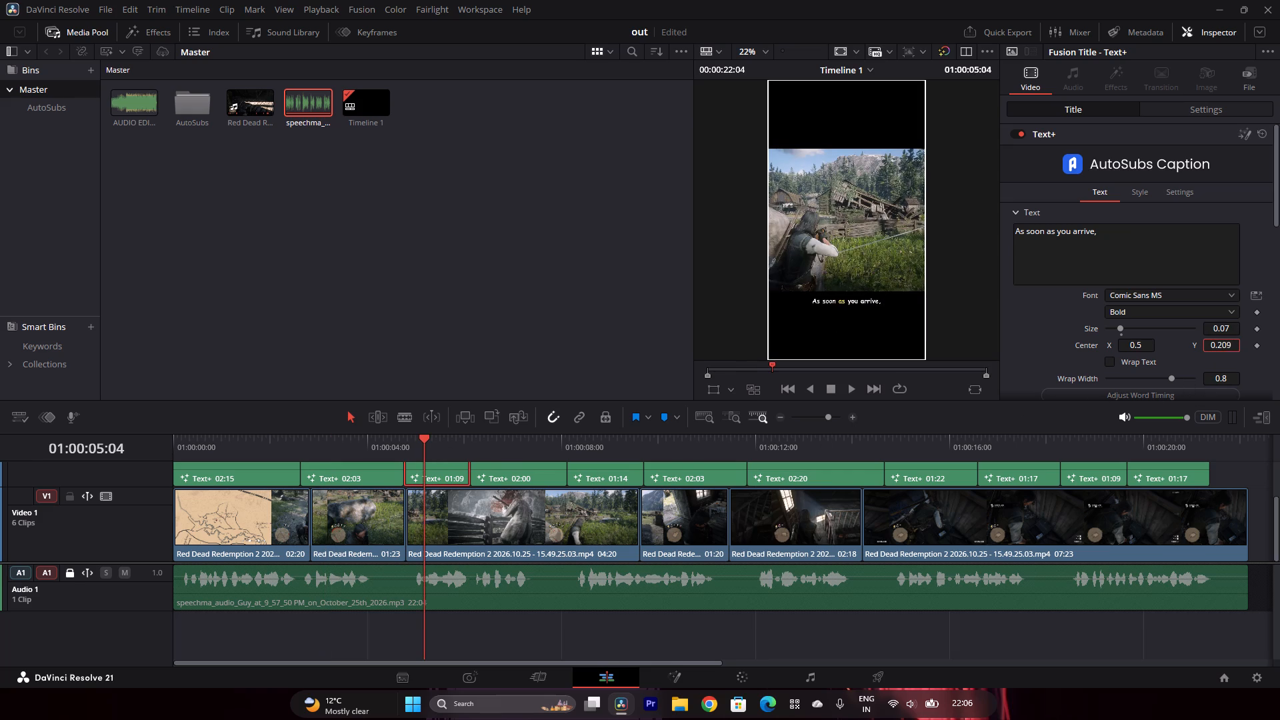
{"action": "left_click_drag", "start_coordinate": [649, 359], "coordinate": [657, 368]}
{"action": "left_click_drag", "start_coordinate": [1206, 327], "coordinate": [733, 340]}
Set the "a gunfight will start." caption's Center Y to 0.222 and enlarge its text.
{"action": "left_click", "coordinate": [537, 473]}
{"action": "left_click", "coordinate": [514, 445]}
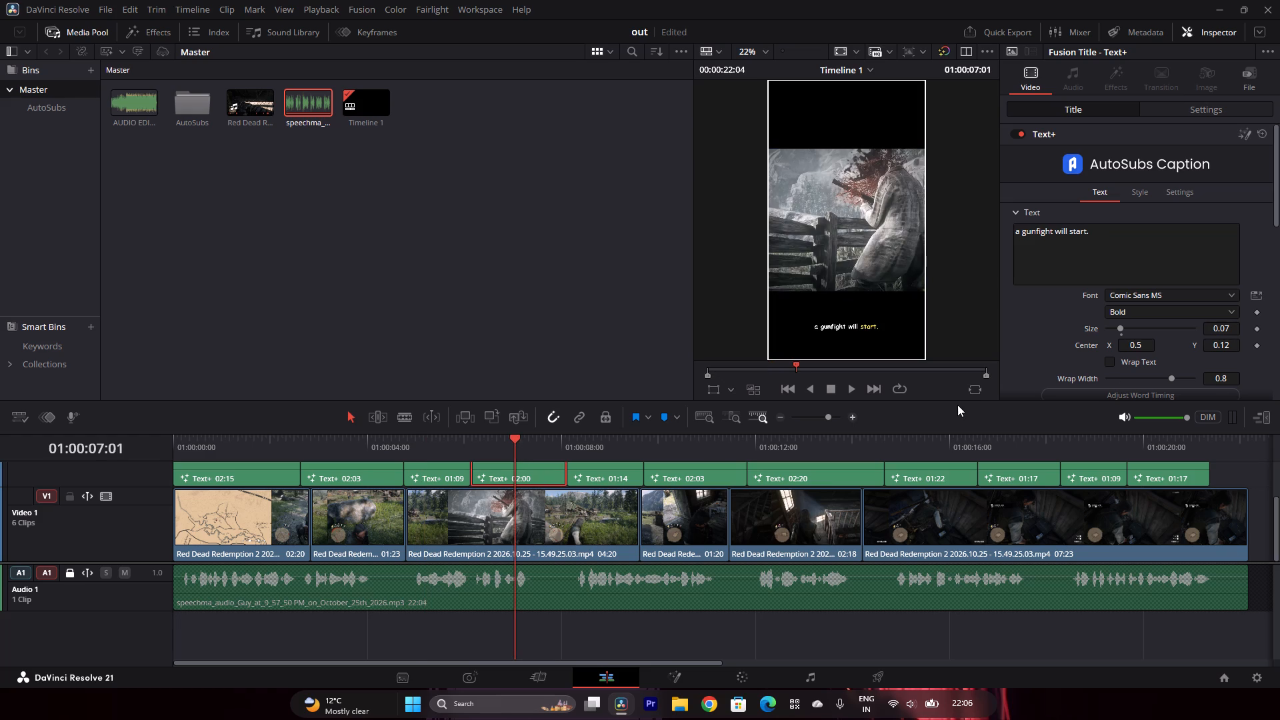
{"action": "left_click_drag", "start_coordinate": [1211, 347], "coordinate": [655, 356]}
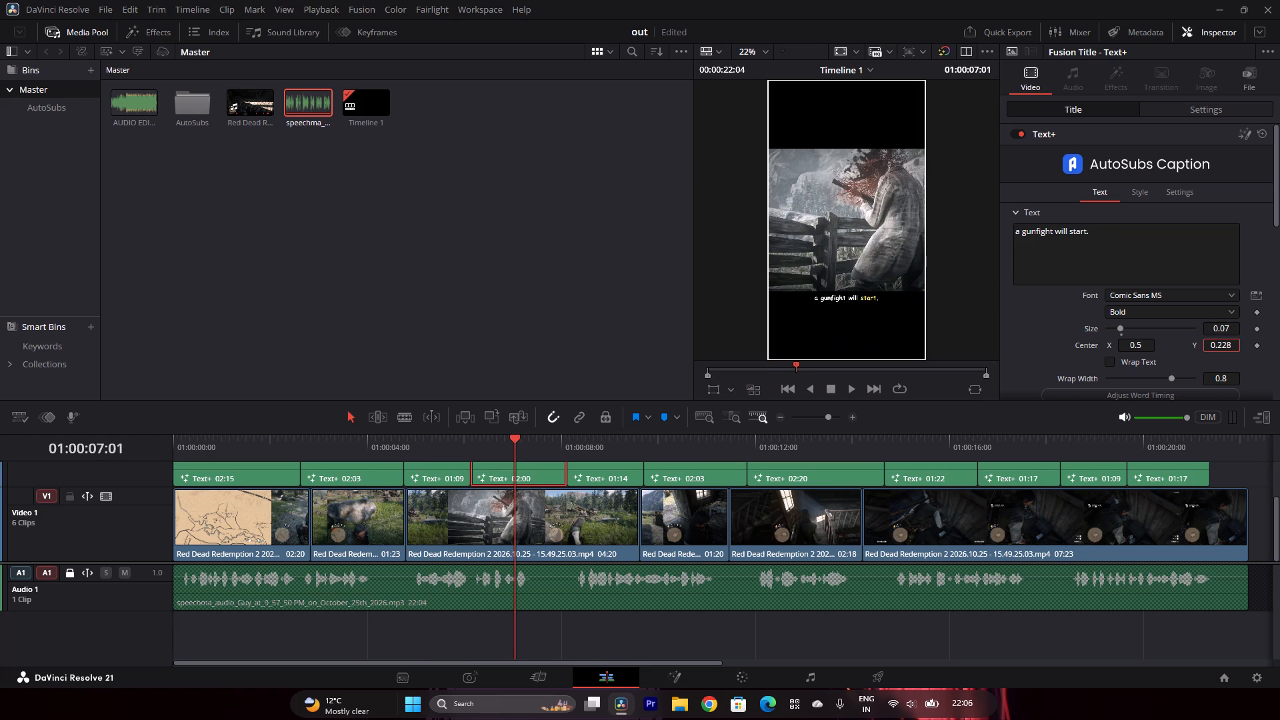
{"action": "left_click_drag", "start_coordinate": [655, 356], "coordinate": [651, 357]}
{"action": "left_click_drag", "start_coordinate": [1211, 325], "coordinate": [641, 336]}
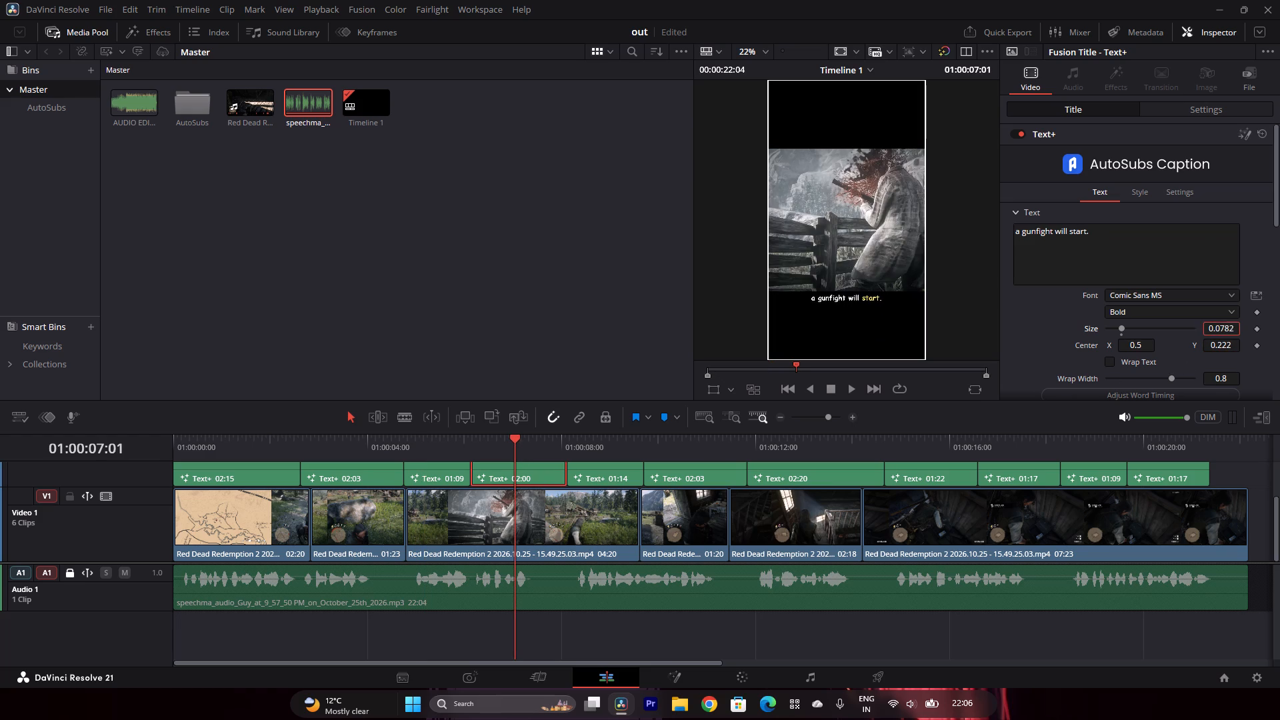
{"action": "left_click_drag", "start_coordinate": [641, 336], "coordinate": [712, 352]}
Set the "Take down all the gang members" caption's Center Y to 0.227 and enlarge its text.
{"action": "left_click", "coordinate": [605, 469]}
{"action": "left_click", "coordinate": [605, 440]}
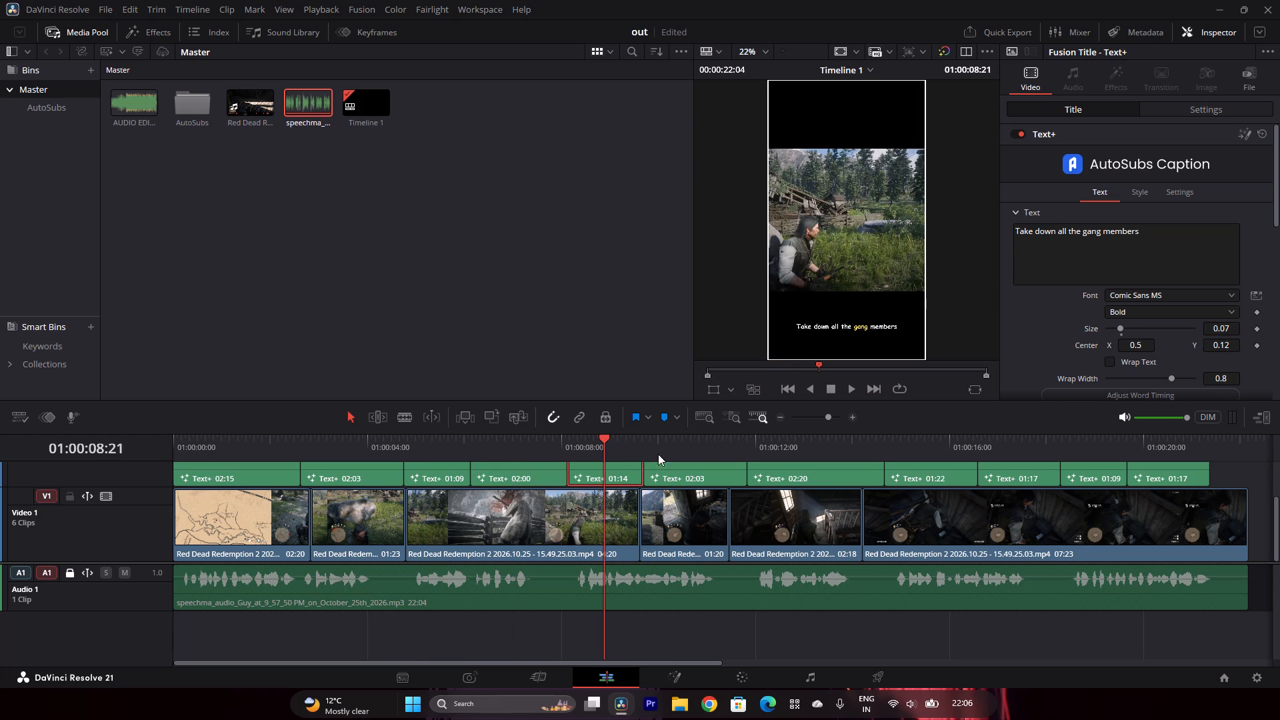
{"action": "left_click_drag", "start_coordinate": [1215, 344], "coordinate": [667, 344]}
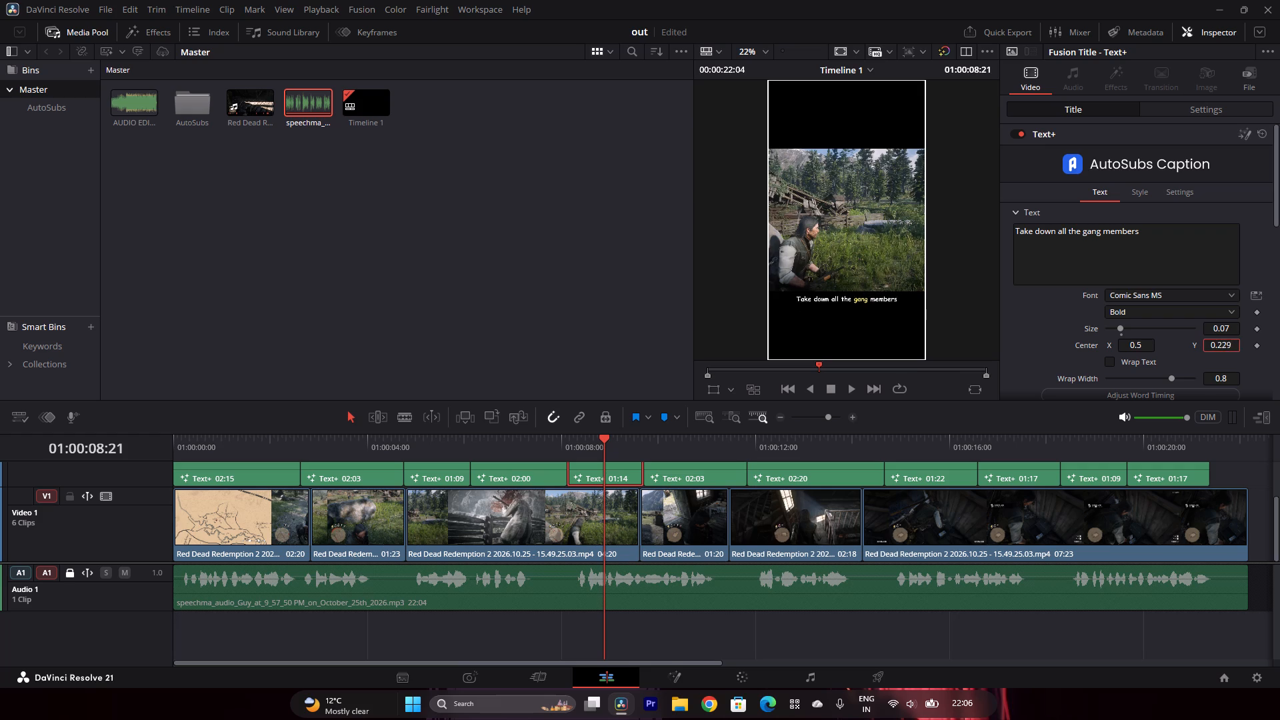
{"action": "left_click_drag", "start_coordinate": [667, 344], "coordinate": [659, 347]}
{"action": "left_click_drag", "start_coordinate": [1214, 328], "coordinate": [723, 352]}
Set the "and then head inside the house." caption to Center Y 0.217 and Size about 0.085.
{"action": "left_click", "coordinate": [691, 471]}
{"action": "left_click", "coordinate": [675, 437]}
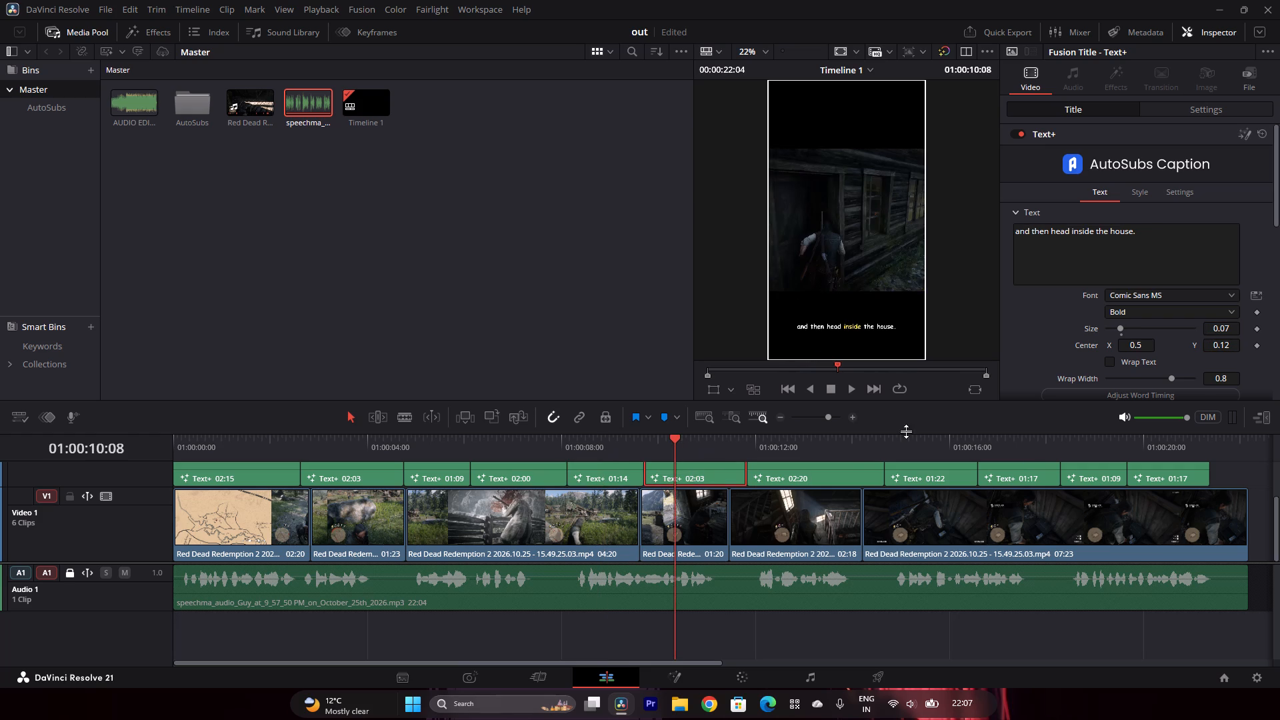
{"action": "left_click_drag", "start_coordinate": [1201, 343], "coordinate": [1257, 354]}
{"action": "left_click_drag", "start_coordinate": [1257, 354], "coordinate": [1255, 354]}
{"action": "left_click_drag", "start_coordinate": [1211, 343], "coordinate": [1260, 349]}
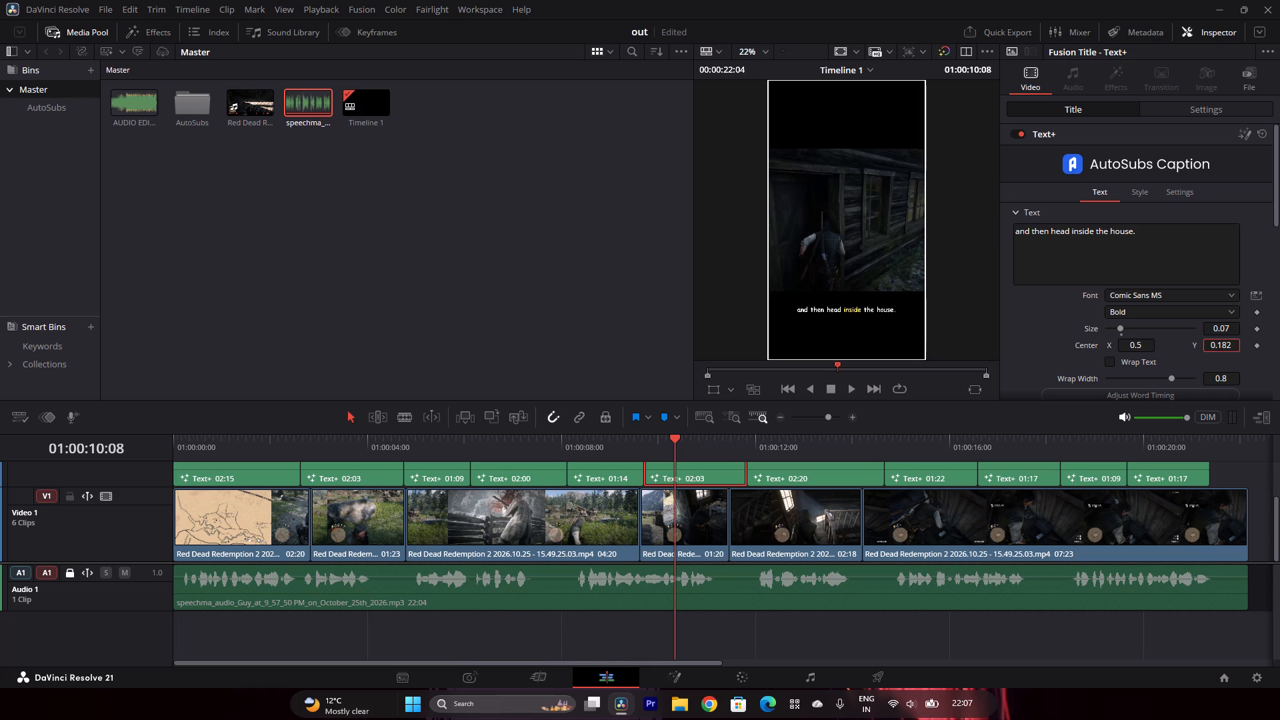
{"action": "left_click_drag", "start_coordinate": [1260, 349], "coordinate": [649, 361]}
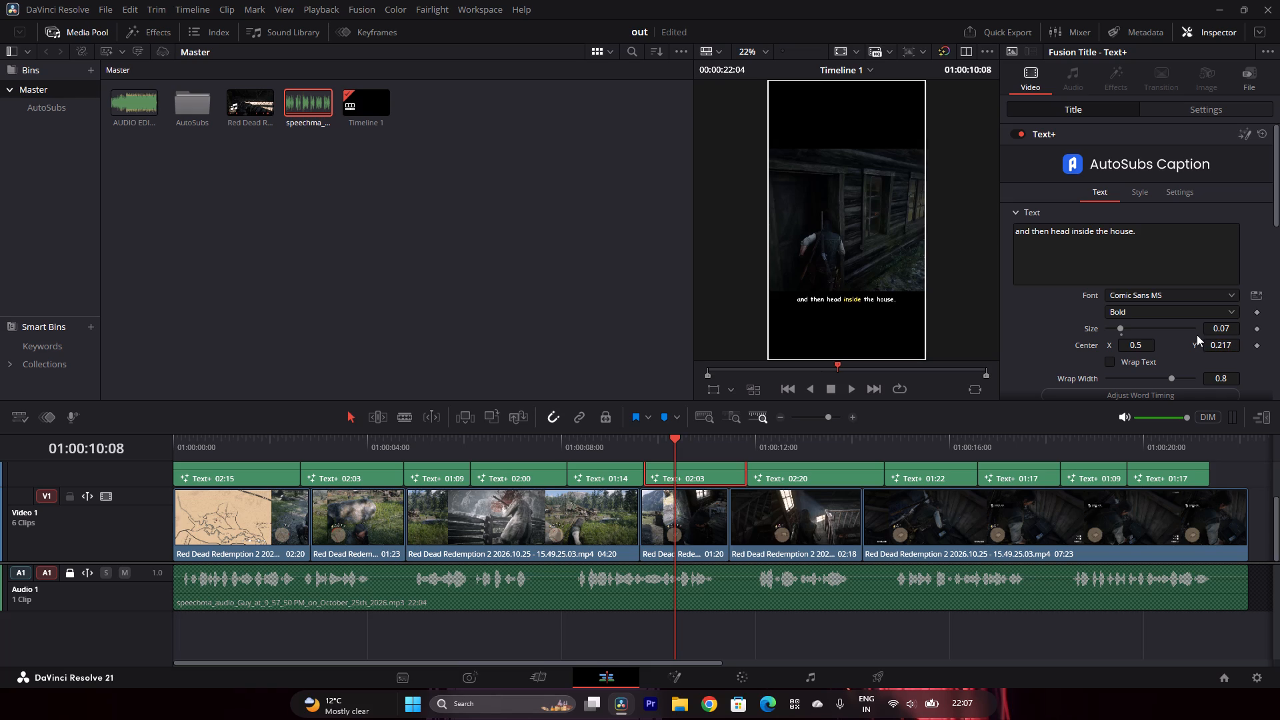
{"action": "left_click_drag", "start_coordinate": [1208, 323], "coordinate": [683, 337]}
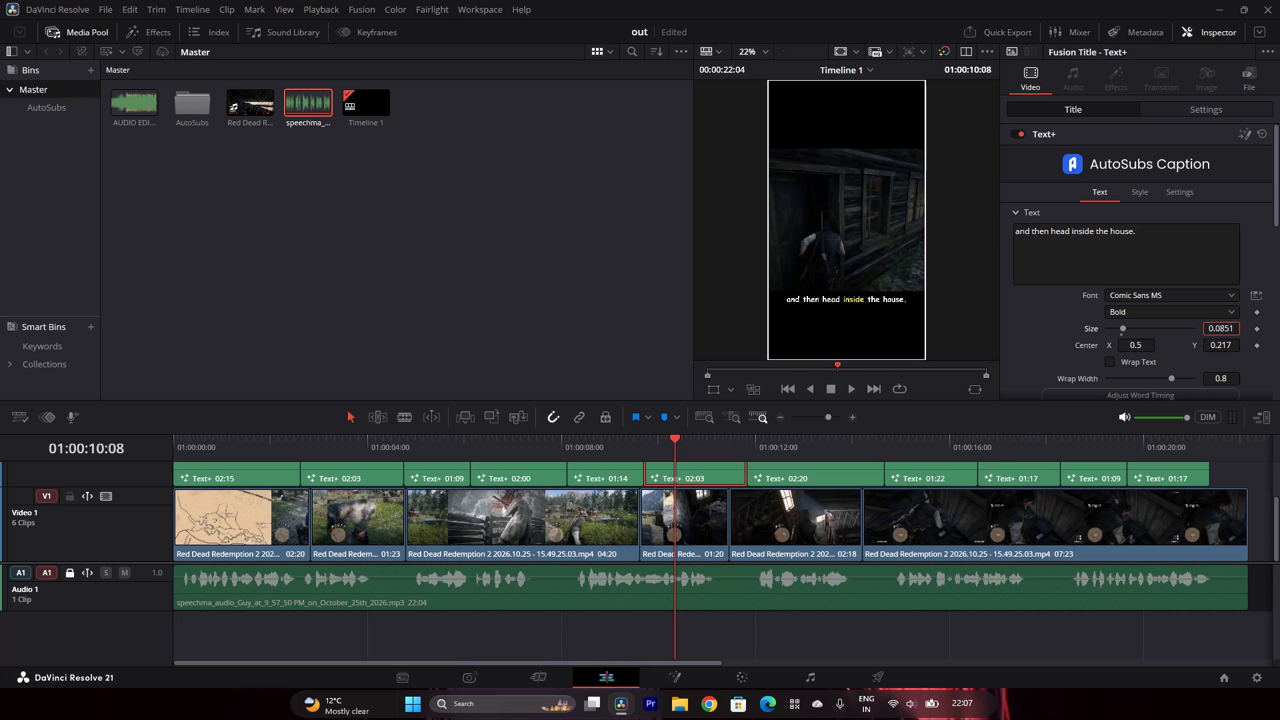
{"action": "left_click_drag", "start_coordinate": [683, 337], "coordinate": [685, 337]}
Set the "Go upstairs and search the area." caption's Center Y to 0.214 and enlarge its text.
{"action": "left_click", "coordinate": [801, 463]}
{"action": "left_click", "coordinate": [805, 437]}
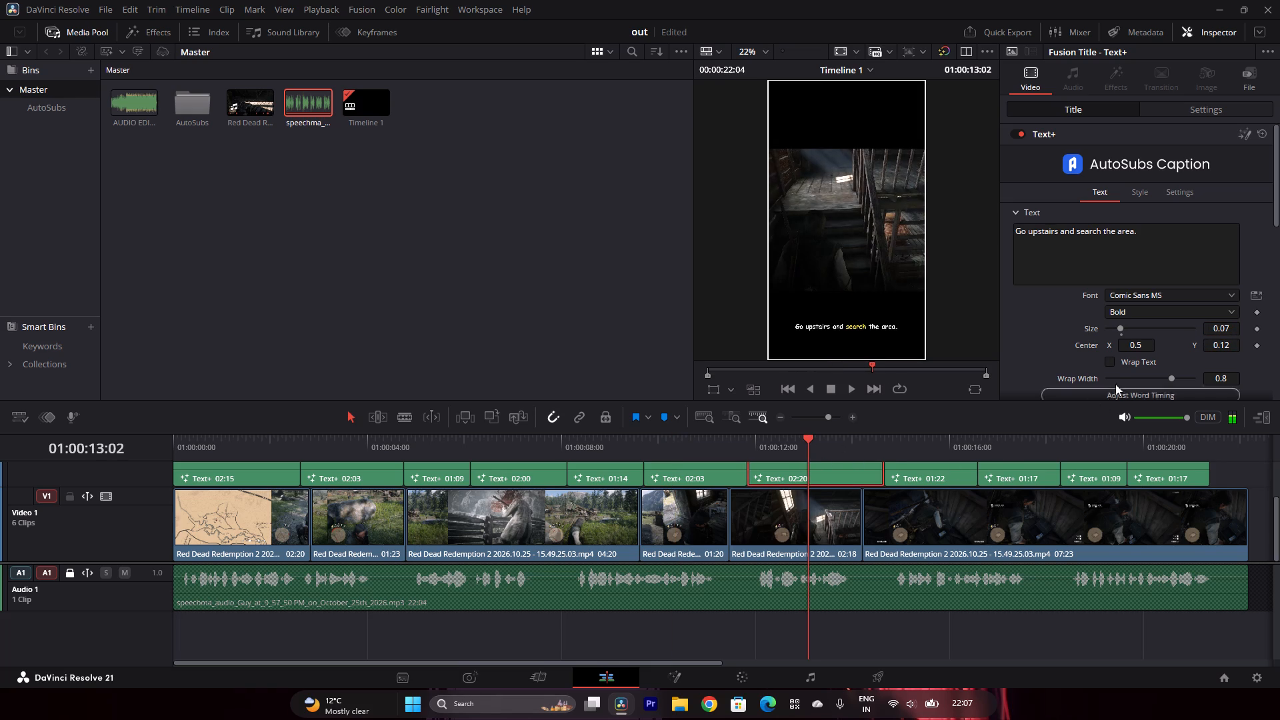
{"action": "left_click_drag", "start_coordinate": [1203, 345], "coordinate": [1259, 361]}
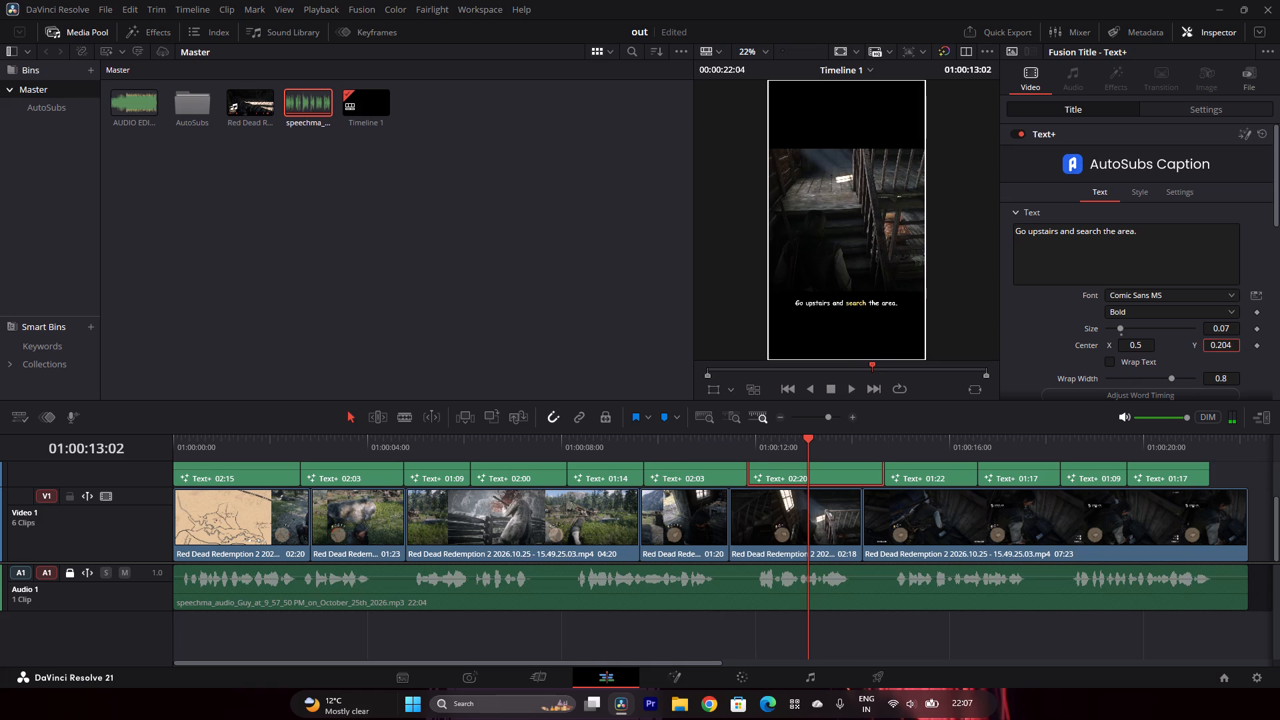
{"action": "left_click_drag", "start_coordinate": [1259, 361], "coordinate": [1266, 365]}
{"action": "left_click_drag", "start_coordinate": [1208, 327], "coordinate": [671, 341]}
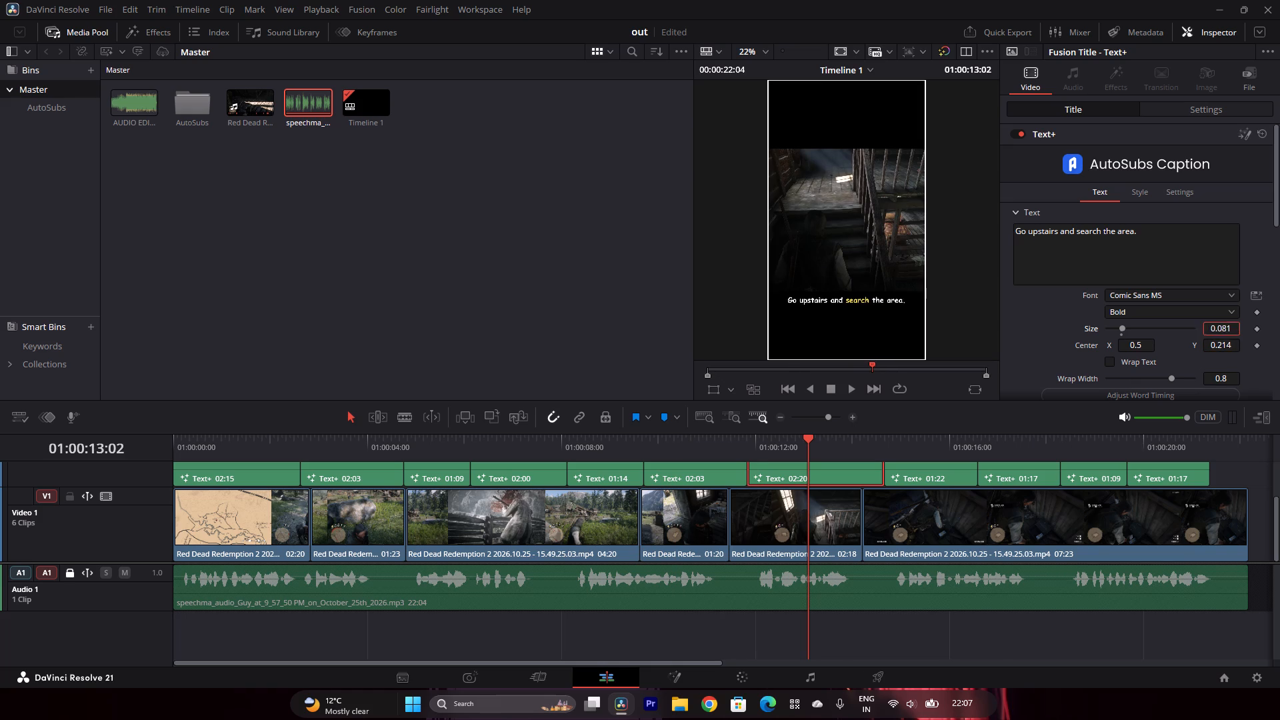
{"action": "left_click_drag", "start_coordinate": [671, 341], "coordinate": [693, 343]}
Set the "You'll find a loot box containing" caption's Center Y to 0.219 and enlarge its text to most of the frame's width.
{"action": "left_click", "coordinate": [939, 477]}
{"action": "left_click", "coordinate": [918, 439]}
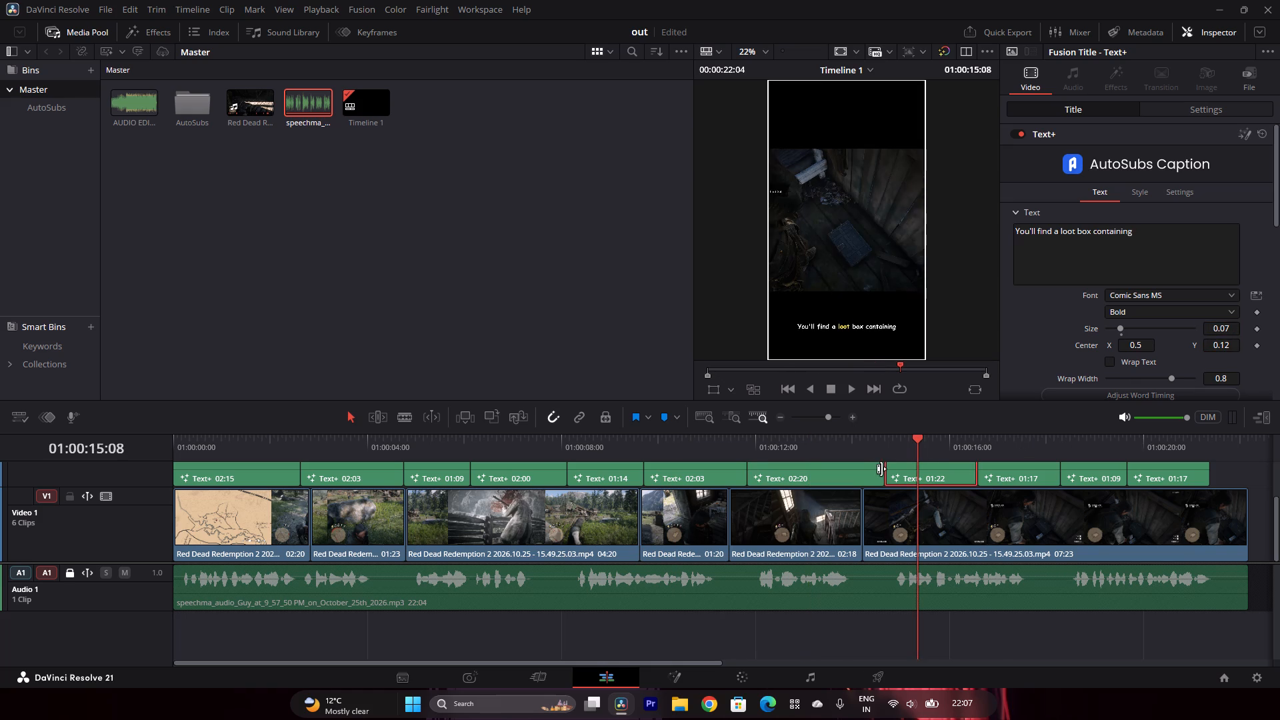
{"action": "left_click_drag", "start_coordinate": [1211, 343], "coordinate": [655, 353]}
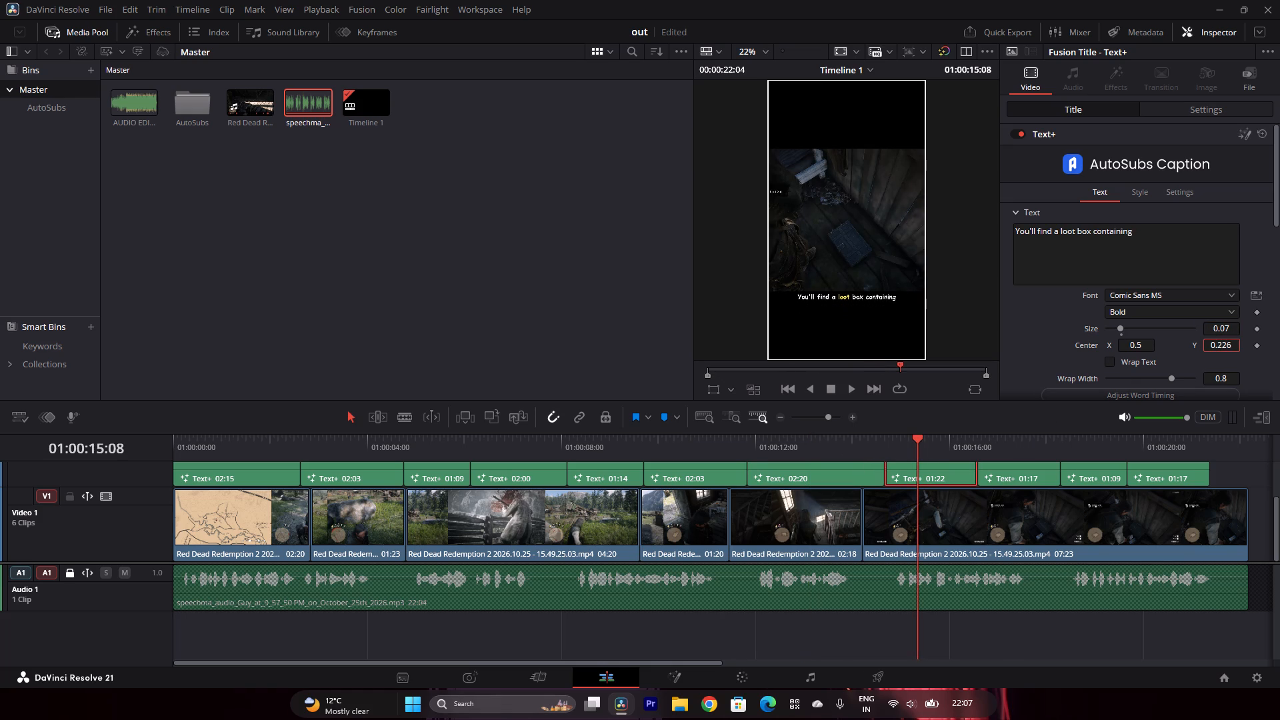
{"action": "left_click_drag", "start_coordinate": [655, 353], "coordinate": [651, 355]}
{"action": "left_click_drag", "start_coordinate": [1213, 327], "coordinate": [657, 334]}
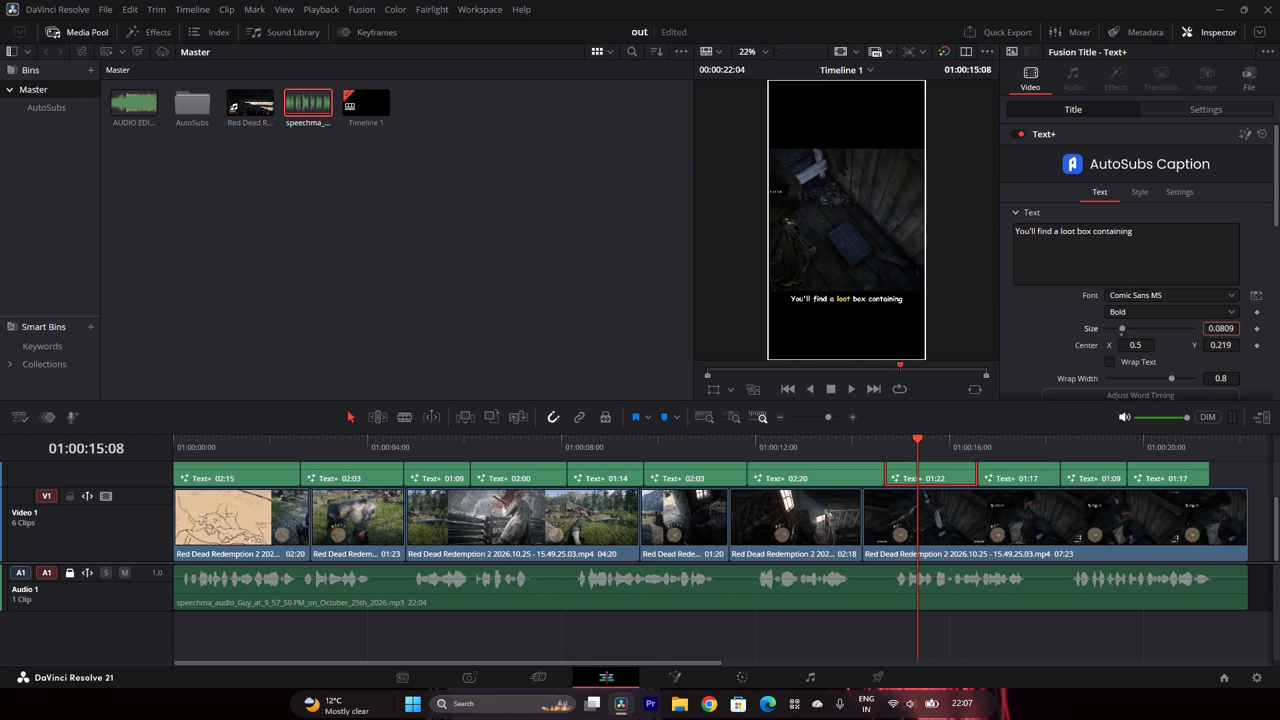
{"action": "left_click_drag", "start_coordinate": [657, 334], "coordinate": [715, 347]}
Set the "a good amount of money." caption's Center Y to 0.225 and enlarge its text.
{"action": "left_click", "coordinate": [1035, 483]}
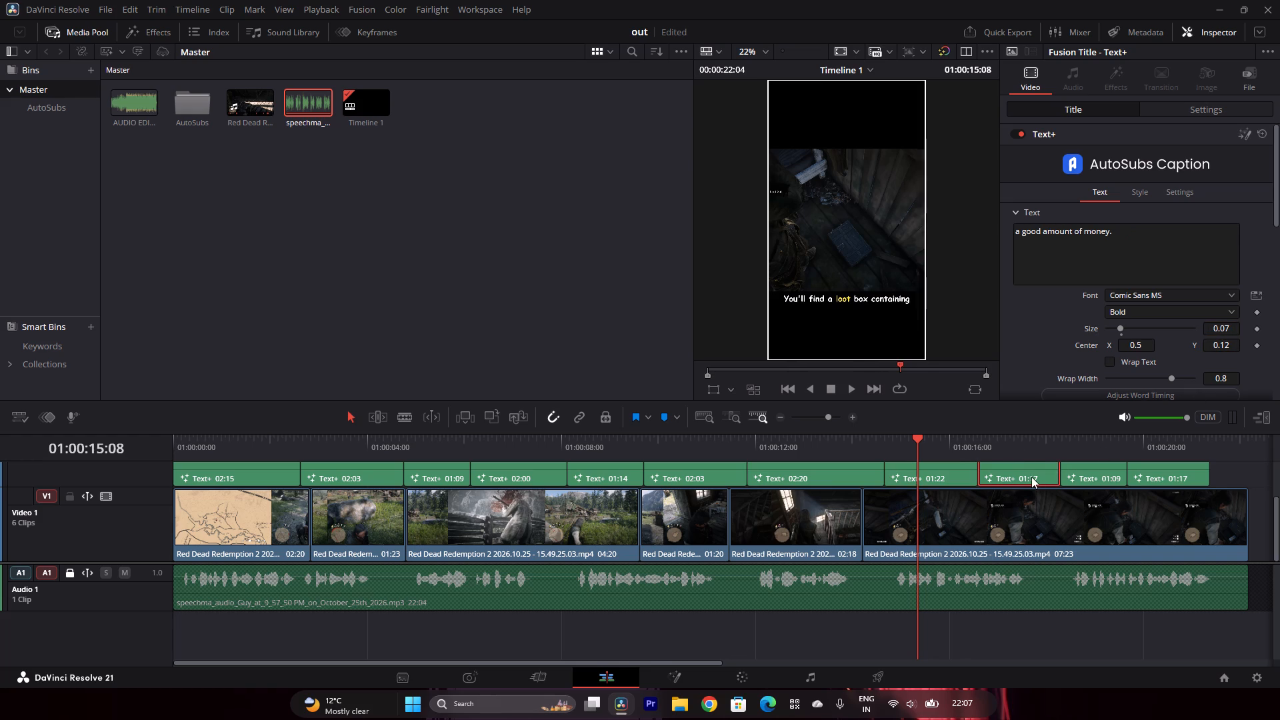
{"action": "left_click", "coordinate": [1014, 435]}
{"action": "left_click_drag", "start_coordinate": [1200, 345], "coordinate": [1243, 348]}
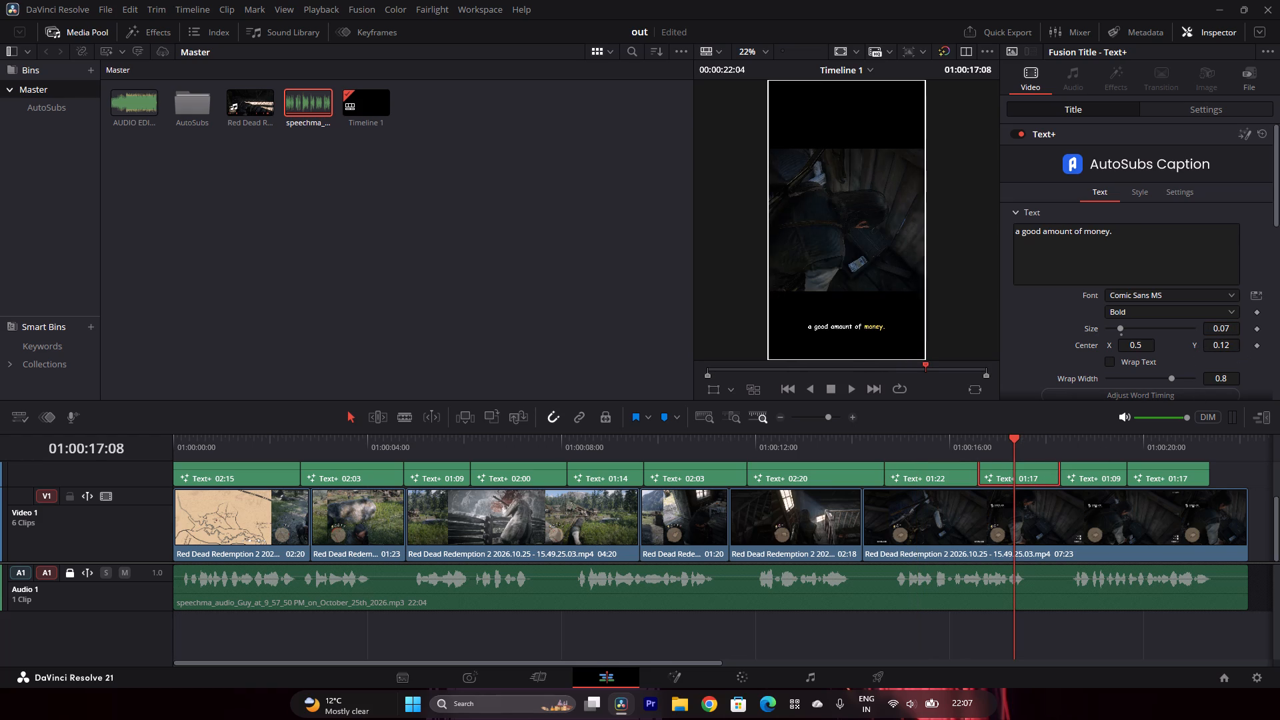
{"action": "left_click_drag", "start_coordinate": [1217, 345], "coordinate": [660, 361]}
{"action": "left_click_drag", "start_coordinate": [1211, 329], "coordinate": [707, 351]}
Set the "So don't forget to visit" caption to Center Y 0.223 and Size 0.0864.
{"action": "left_click", "coordinate": [1091, 475]}
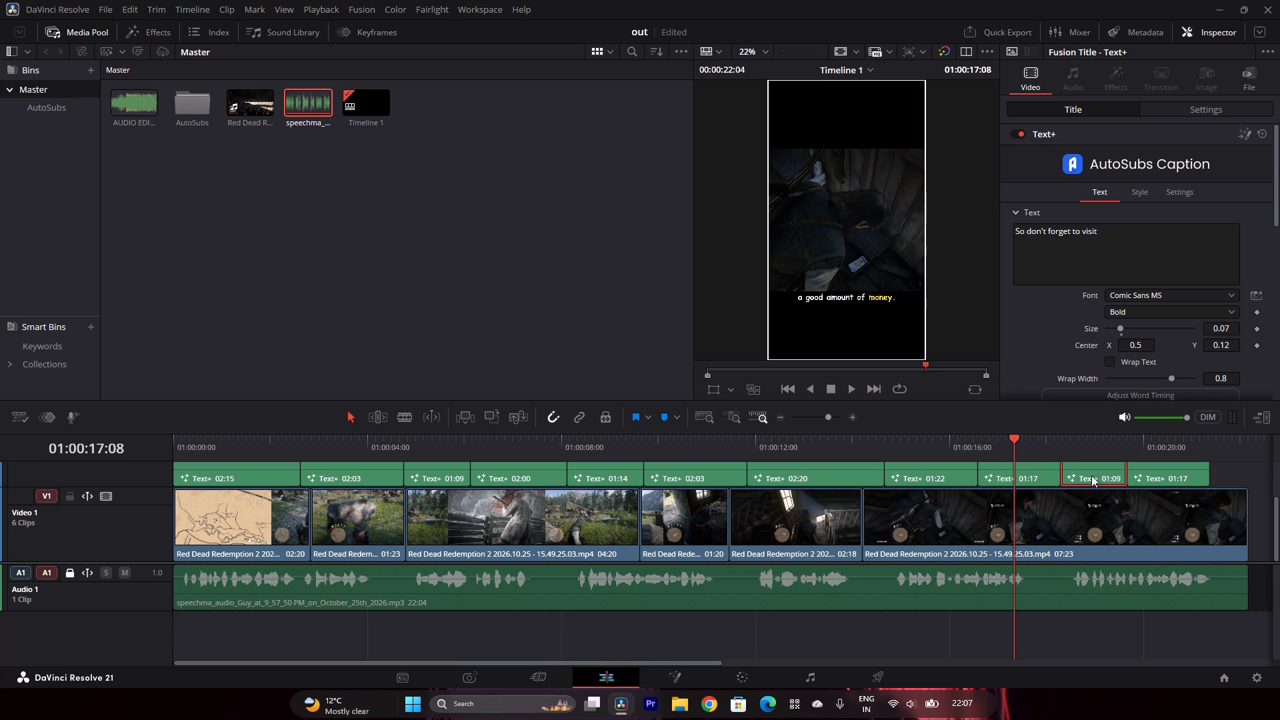
{"action": "left_click", "coordinate": [1089, 430]}
{"action": "left_click", "coordinate": [1098, 430]}
{"action": "left_click", "coordinate": [1093, 443]}
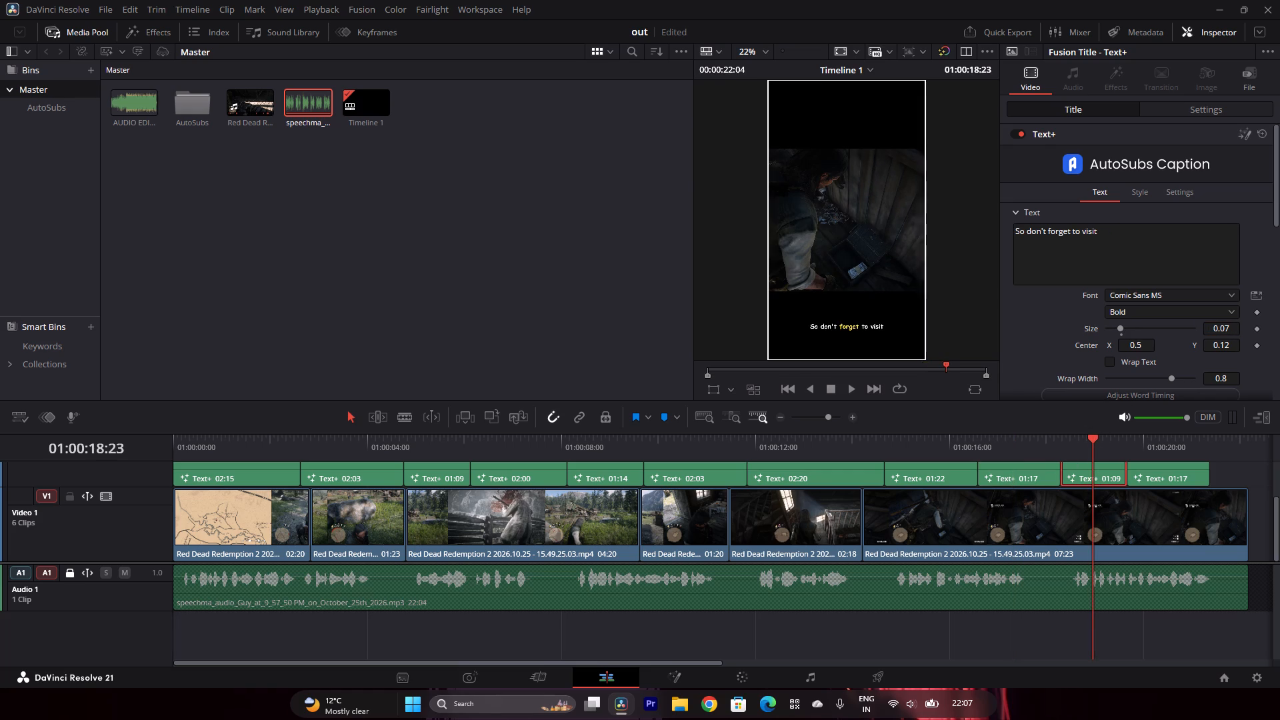
{"action": "left_click_drag", "start_coordinate": [1218, 345], "coordinate": [660, 354]}
{"action": "left_click_drag", "start_coordinate": [1219, 325], "coordinate": [695, 345]}
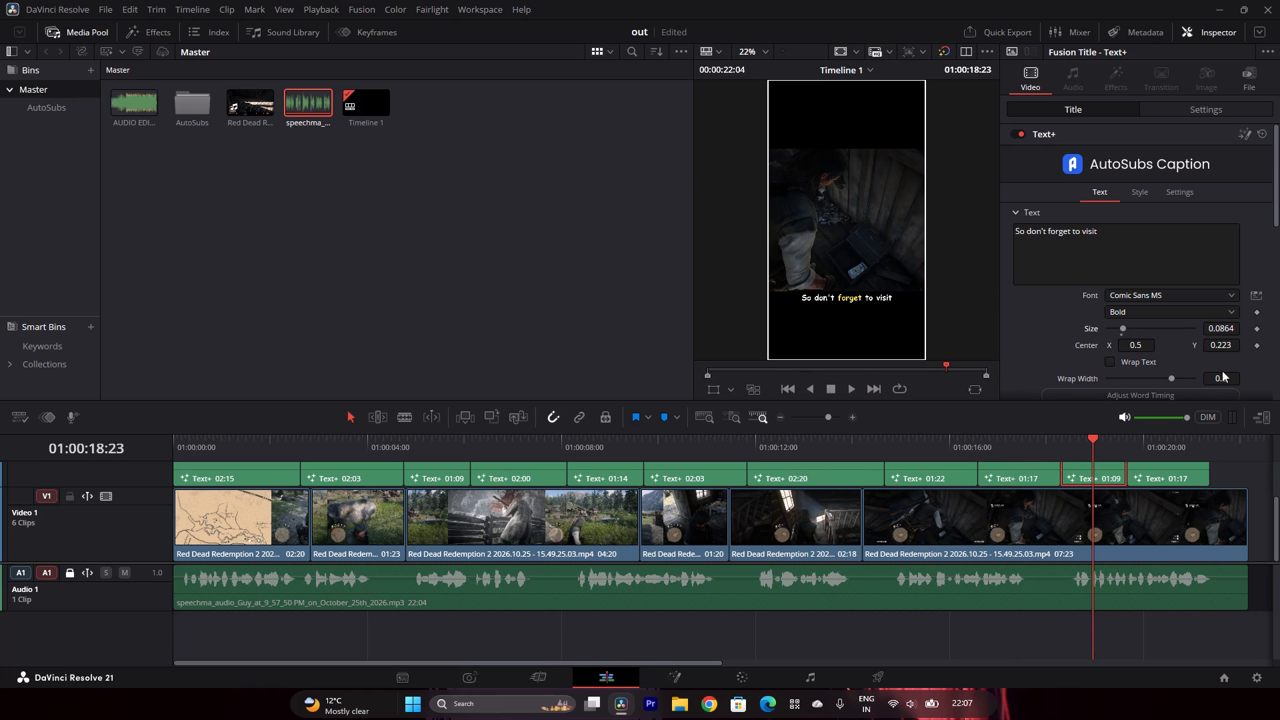
Set the last caption, "this location in RDR2.", to Center Y 0.221 and Size 0.0833.
{"action": "left_click", "coordinate": [1160, 470]}
{"action": "left_click", "coordinate": [1150, 435]}
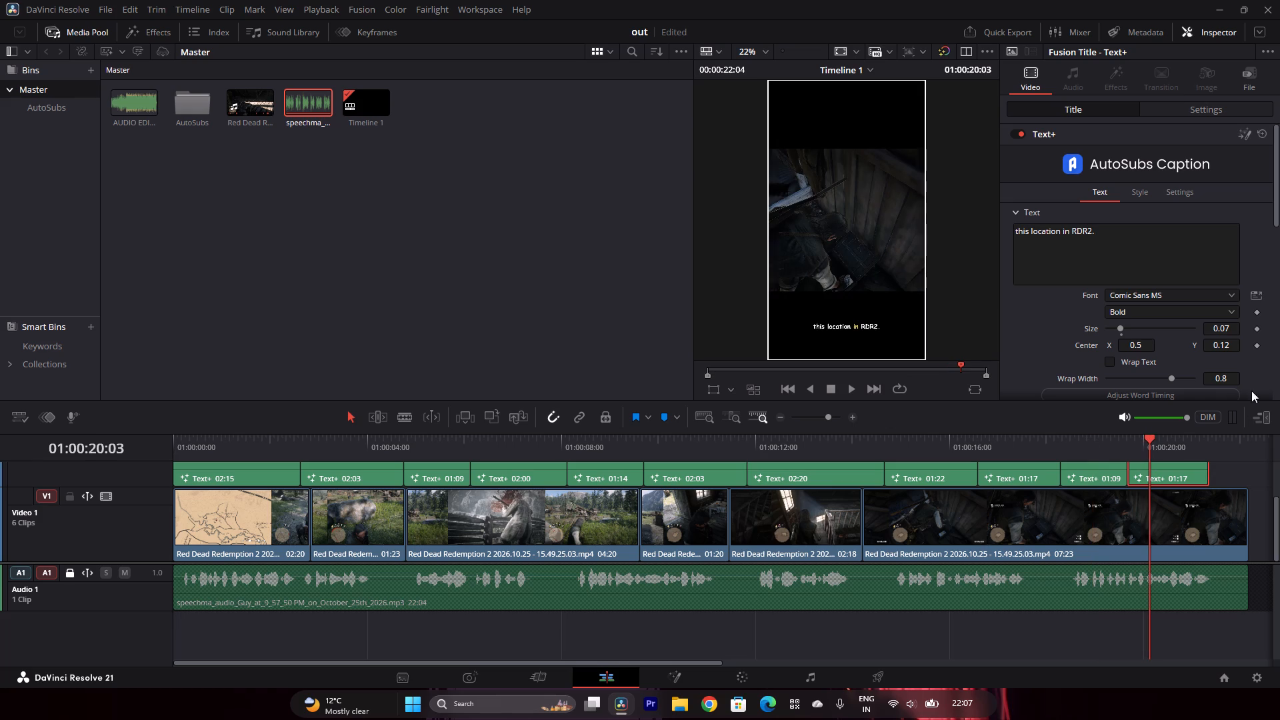
{"action": "left_click_drag", "start_coordinate": [1219, 343], "coordinate": [671, 351]}
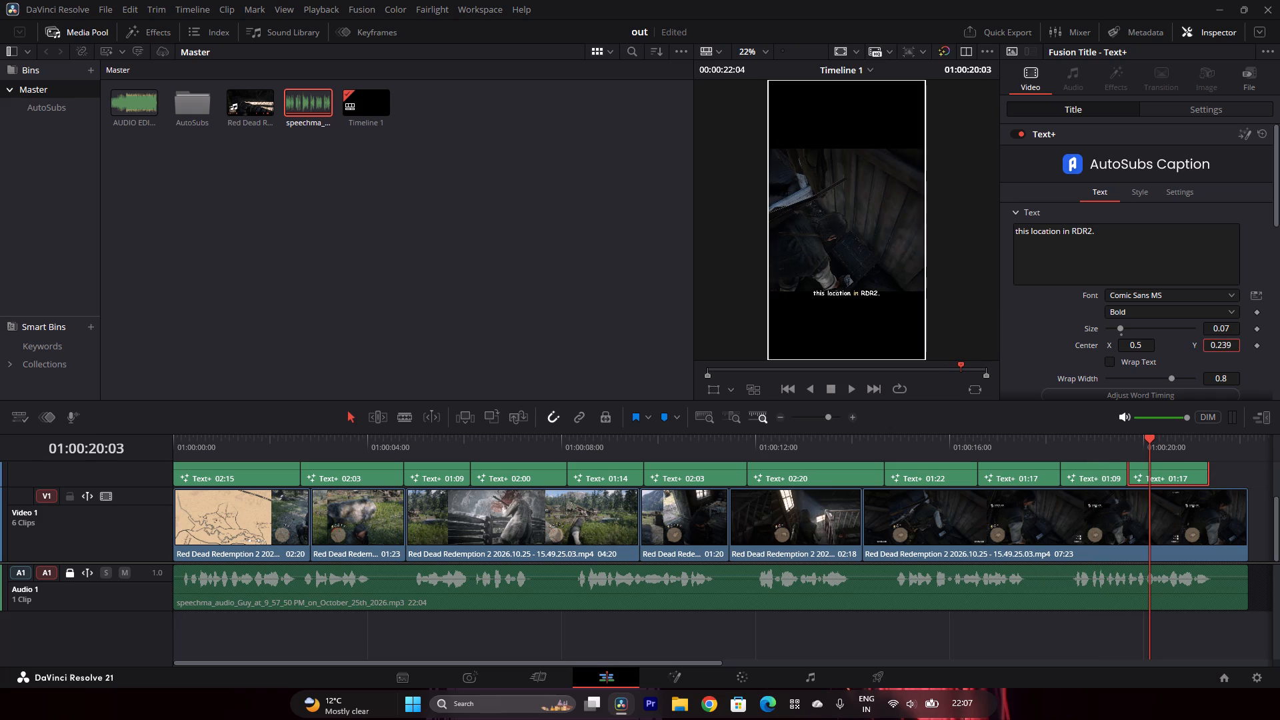
{"action": "left_click_drag", "start_coordinate": [671, 351], "coordinate": [664, 357]}
{"action": "left_click_drag", "start_coordinate": [1214, 327], "coordinate": [662, 330]}
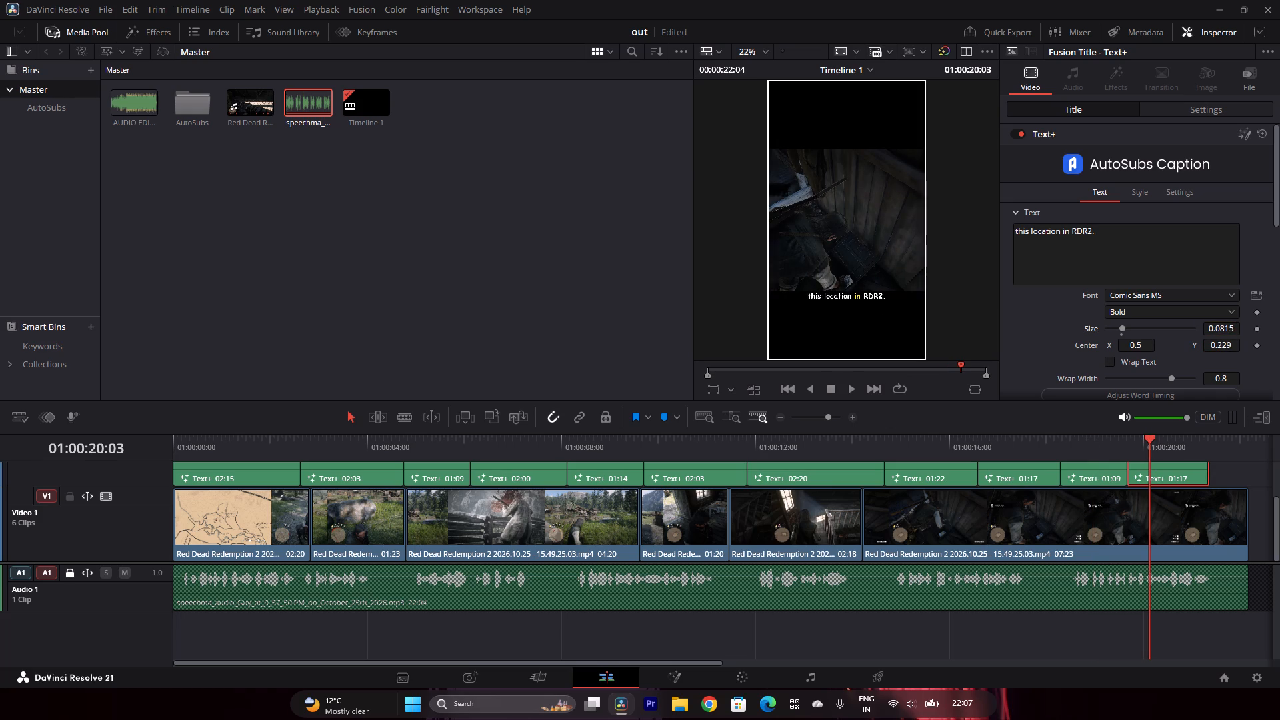
{"action": "left_click", "coordinate": [1225, 345]}
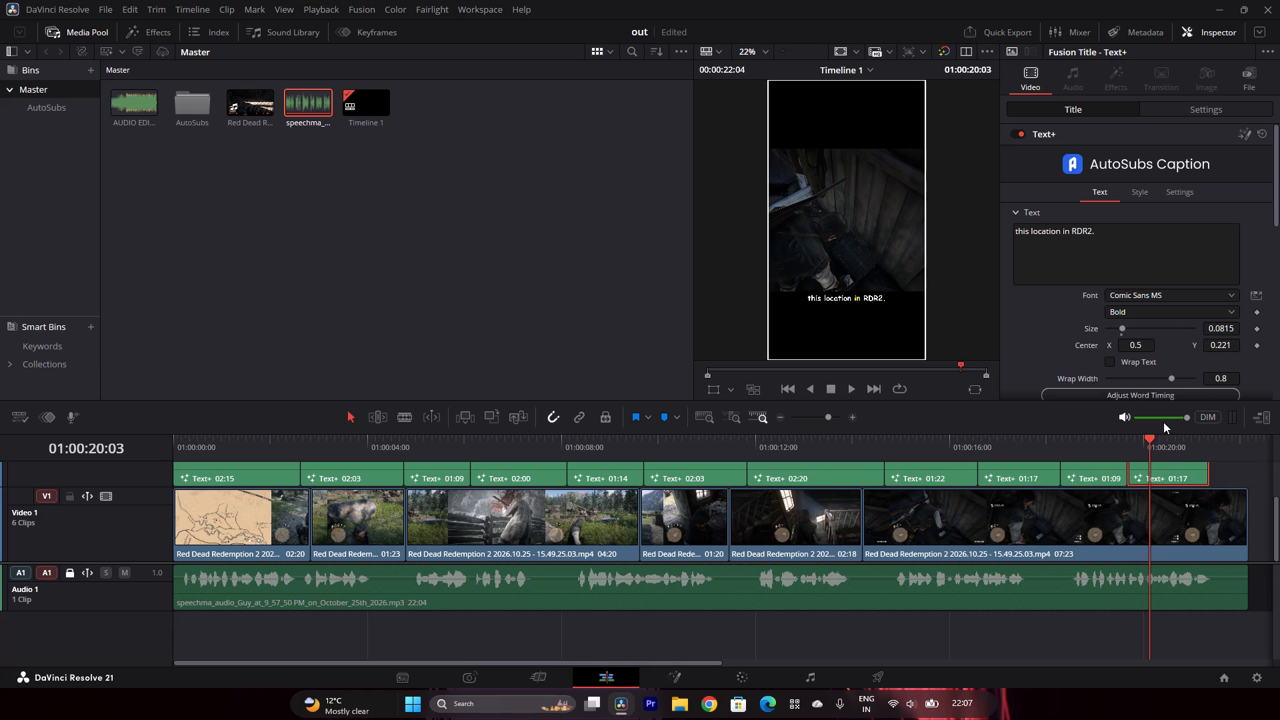
{"action": "left_click_drag", "start_coordinate": [1219, 328], "coordinate": [1223, 329]}
{"action": "left_click_drag", "start_coordinate": [1223, 329], "coordinate": [1231, 331]}
Play the Short full screen from the beginning to check the captions against the footage and voice-over.
{"action": "left_click_drag", "start_coordinate": [1149, 437], "coordinate": [1147, 438]}
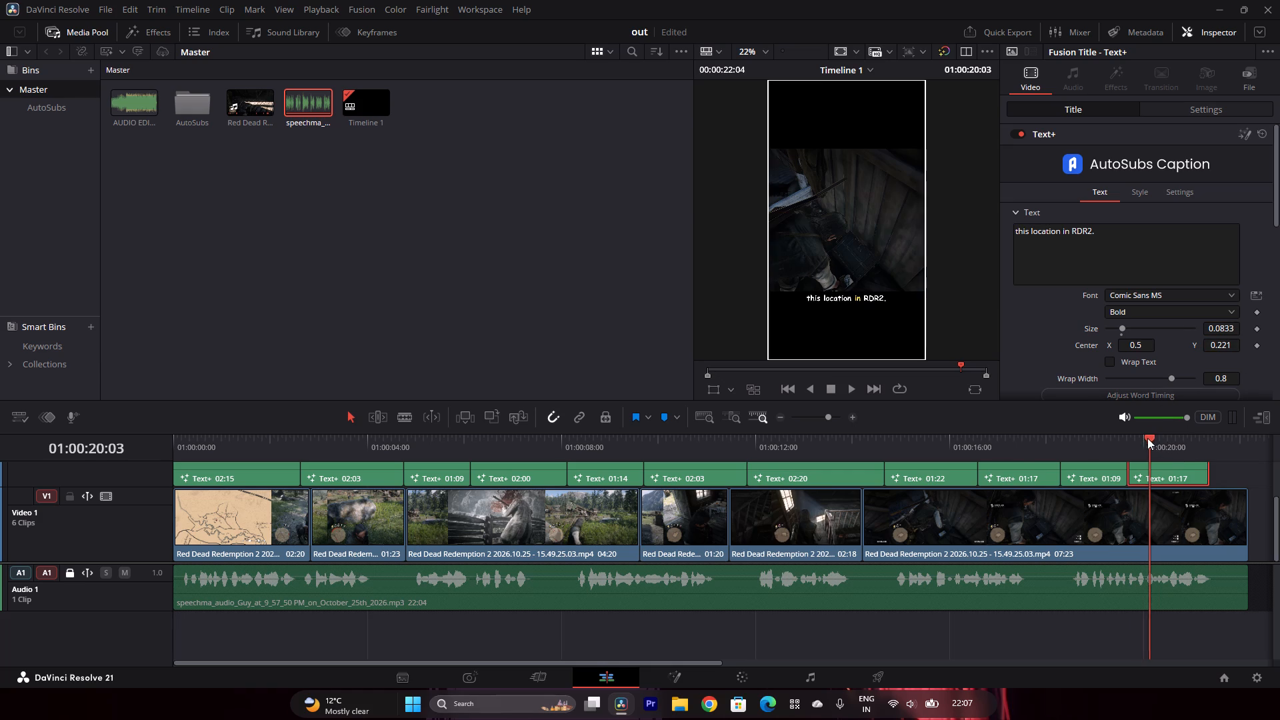
{"action": "left_click_drag", "start_coordinate": [1147, 438], "coordinate": [0, 514]}
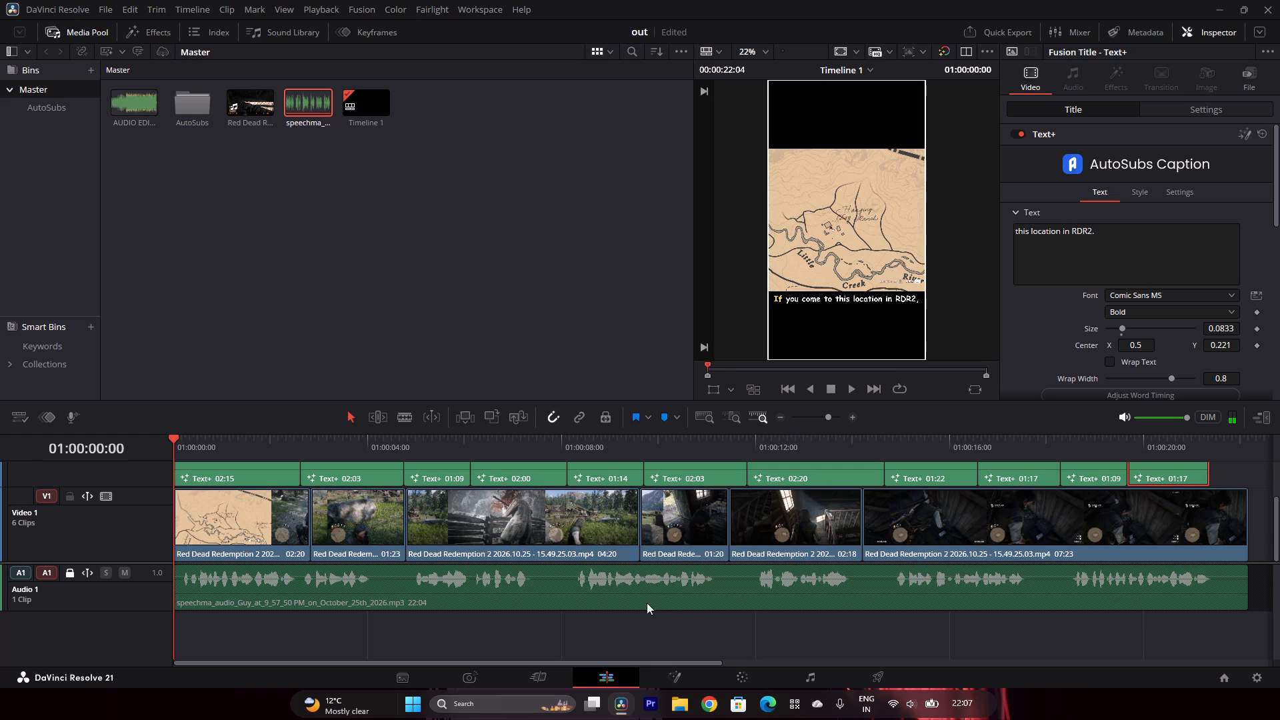
{"action": "left_click", "coordinate": [523, 671]}
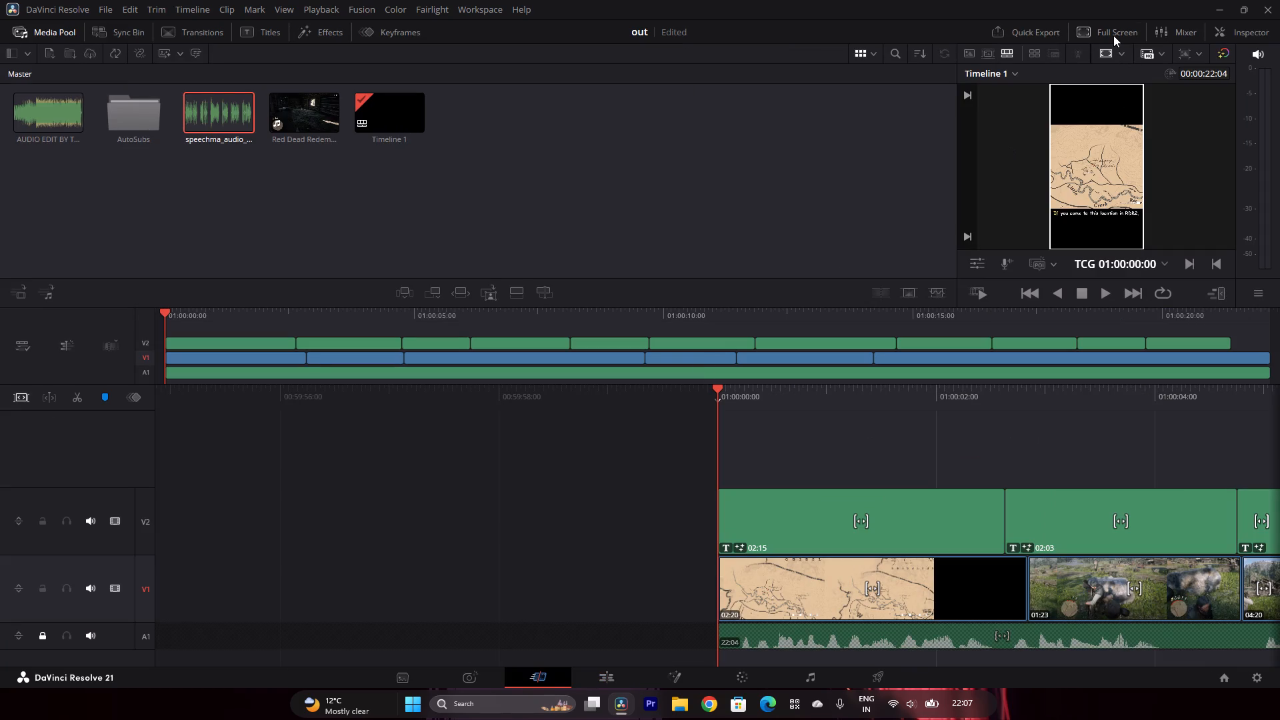
{"action": "left_click", "coordinate": [1113, 35]}
{"action": "key", "text": "space"}
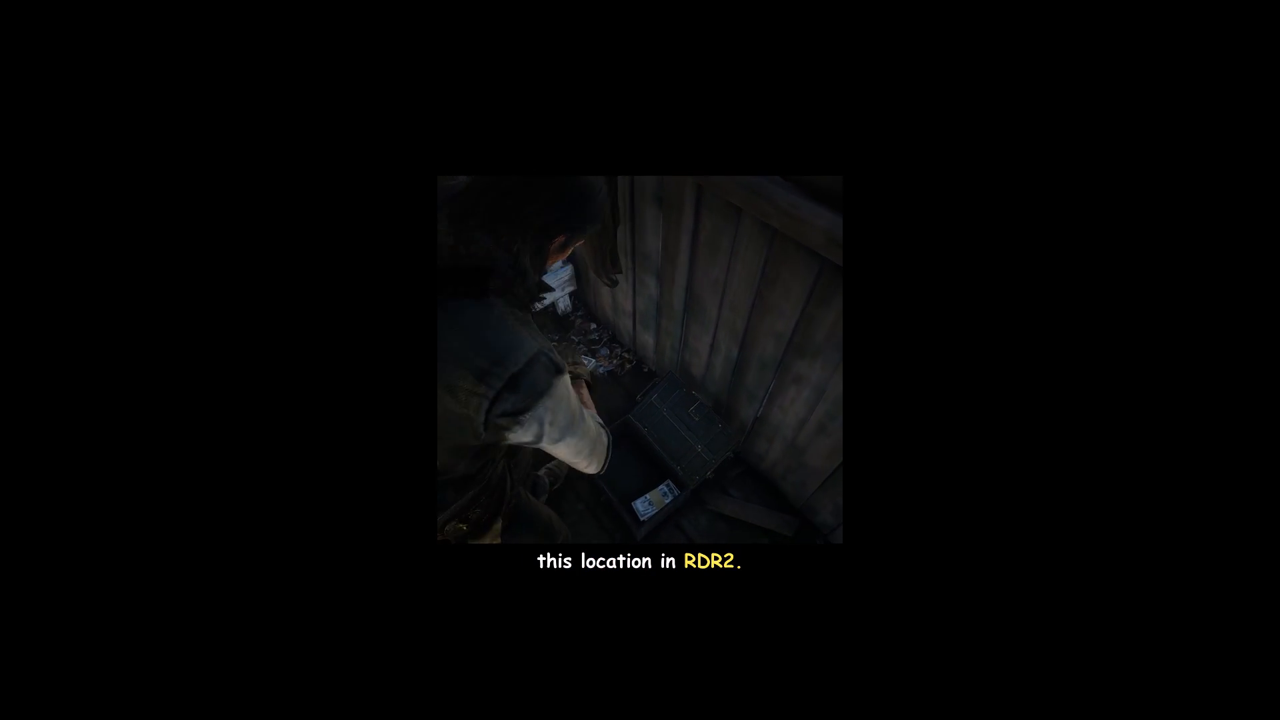
{"action": "key", "text": "Escape"}
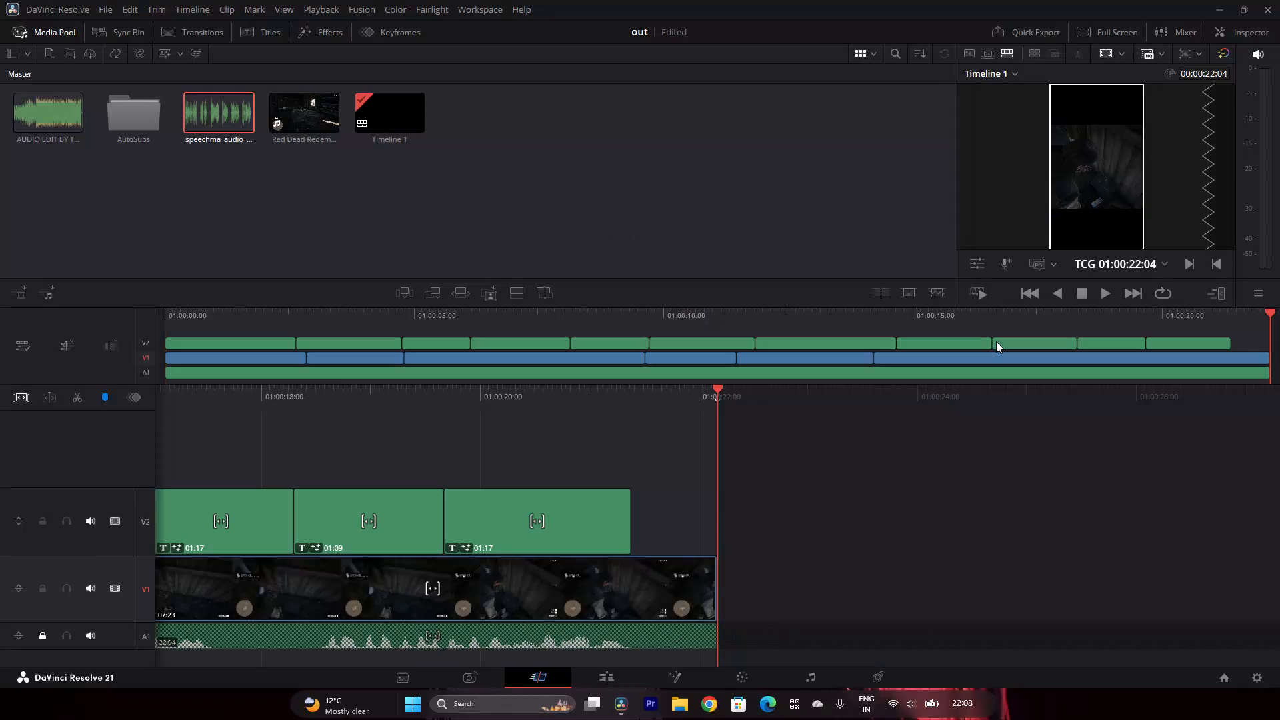
{"action": "left_click", "coordinate": [593, 679]}
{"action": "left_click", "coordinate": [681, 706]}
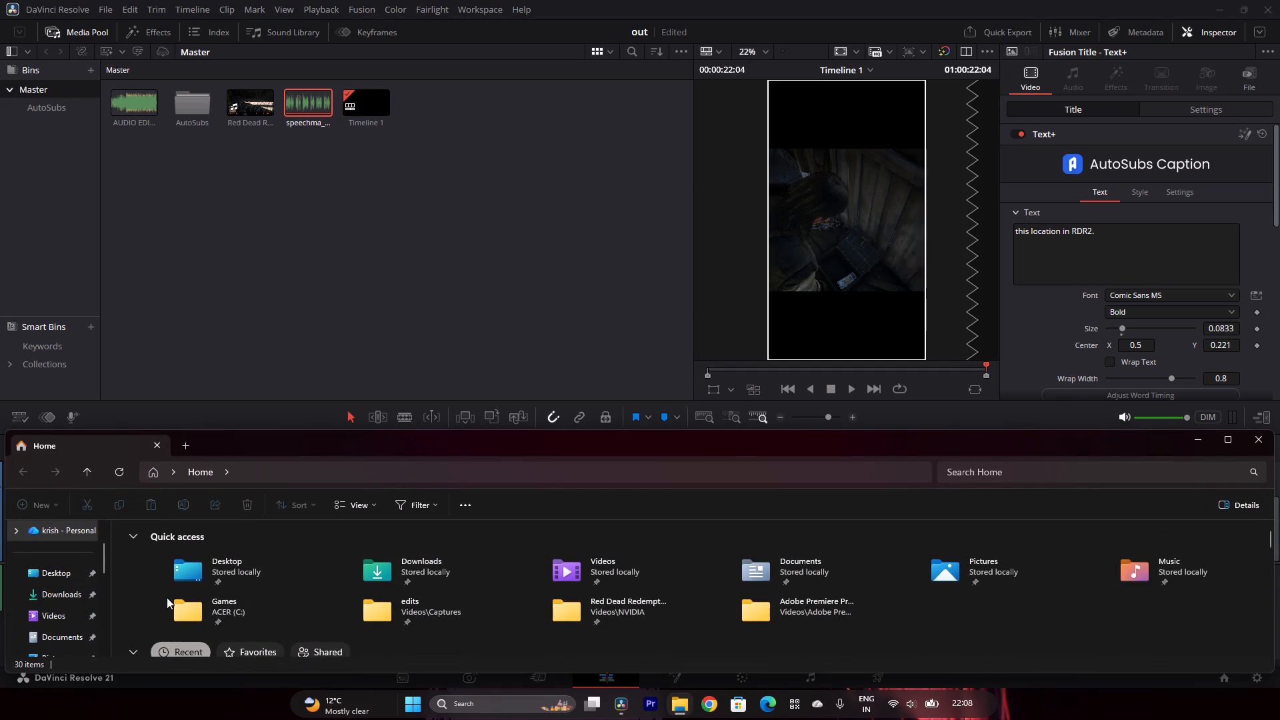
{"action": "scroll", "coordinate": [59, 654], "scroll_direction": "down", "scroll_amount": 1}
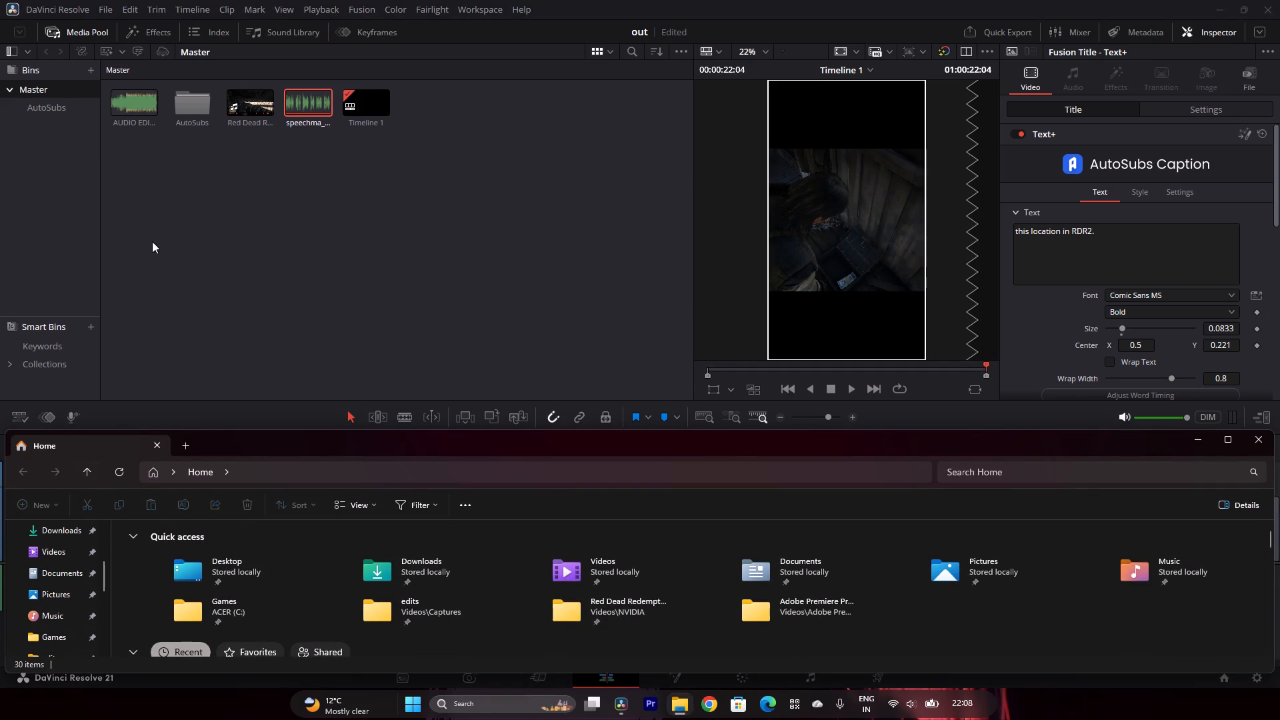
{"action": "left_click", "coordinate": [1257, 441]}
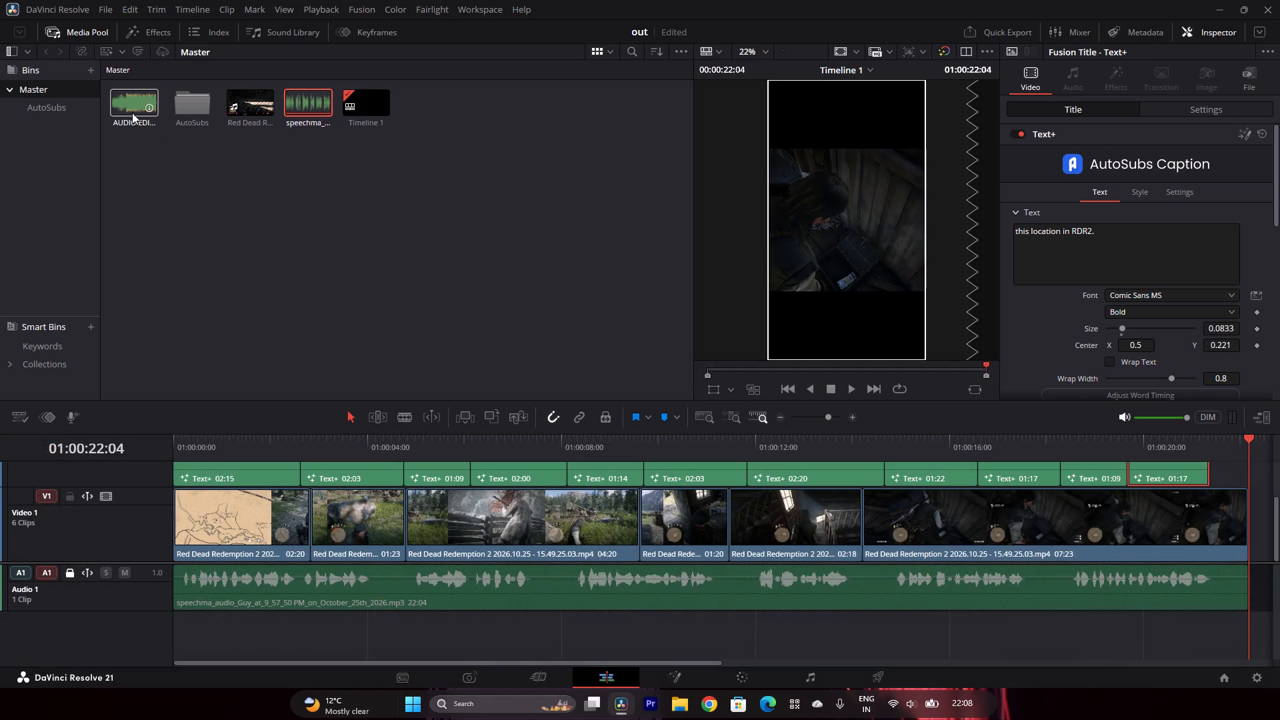
Place the AUDIO EDIT BY TWILIGHT.mp3 music on a new audio track beneath the voice-over, starting at the timeline's beginning.
{"action": "left_click_drag", "start_coordinate": [129, 104], "coordinate": [167, 620]}
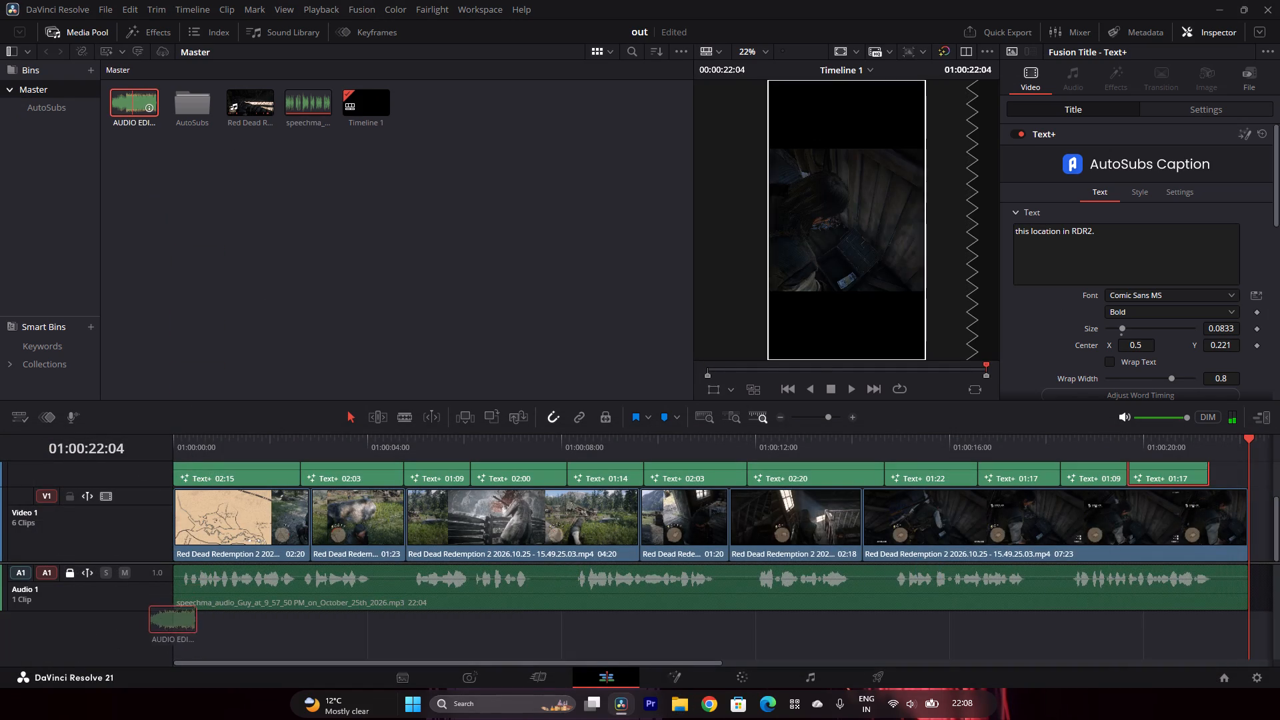
{"action": "left_click_drag", "start_coordinate": [167, 620], "coordinate": [161, 646]}
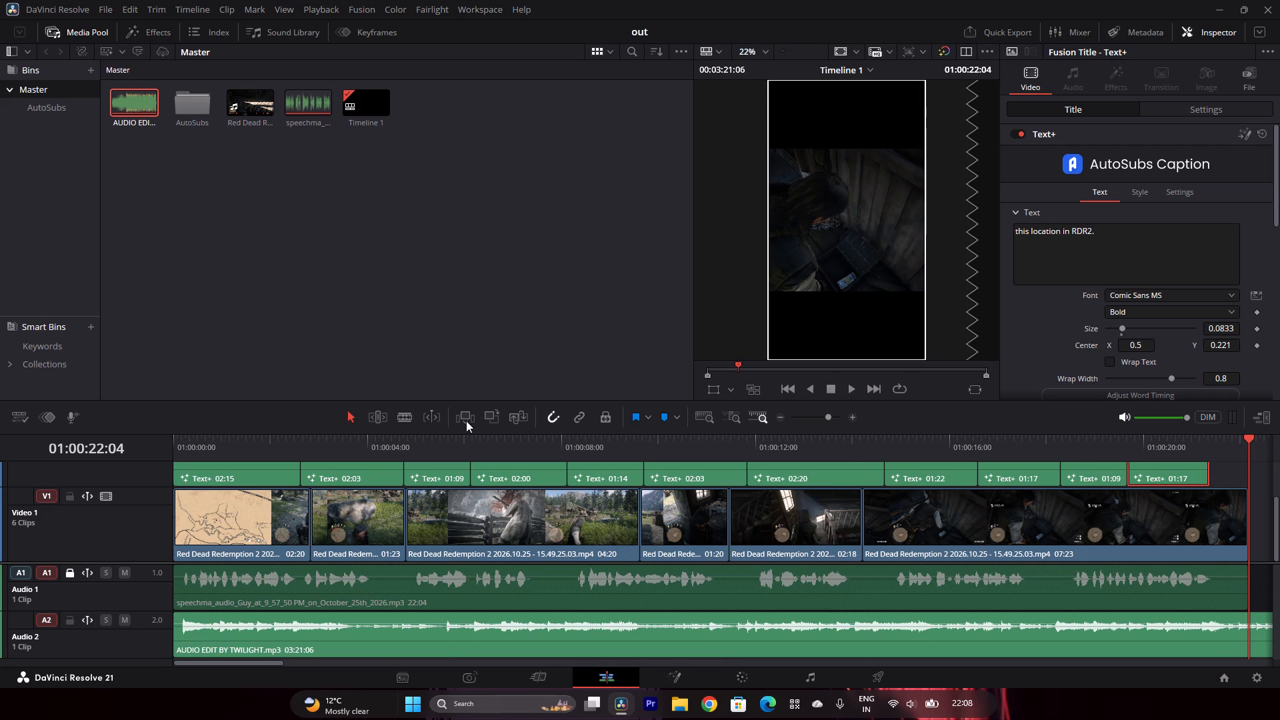
Split the music clip at 01:00:22:04, where the footage ends, and delete the remainder.
{"action": "left_click", "coordinate": [399, 417]}
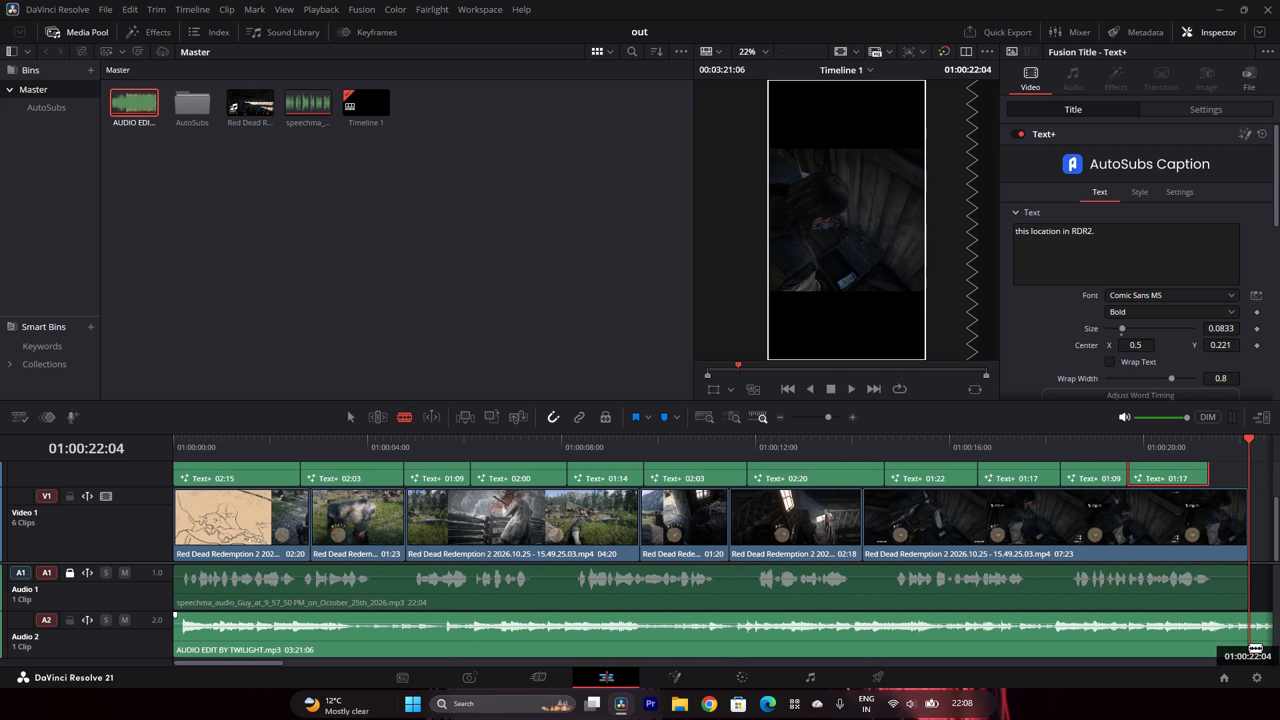
{"action": "left_click", "coordinate": [1249, 647]}
{"action": "left_click", "coordinate": [346, 421]}
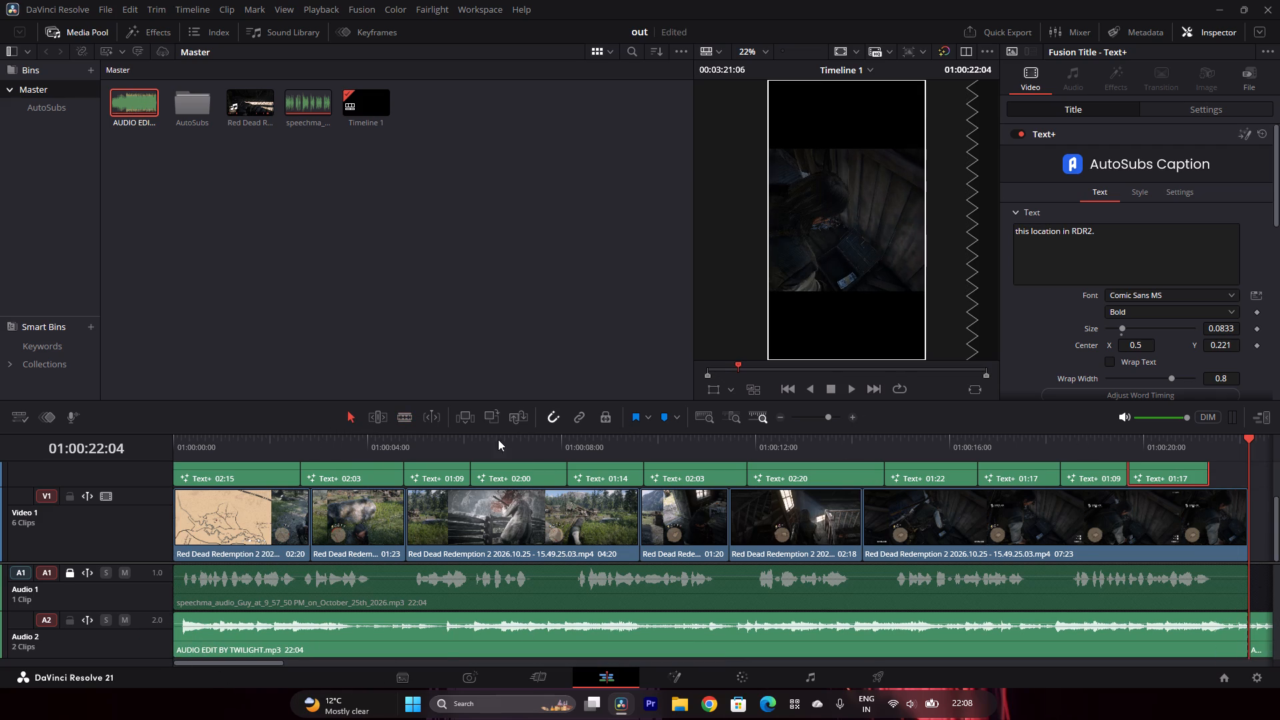
{"action": "left_click", "coordinate": [1263, 636]}
{"action": "key", "text": "BackSpace"}
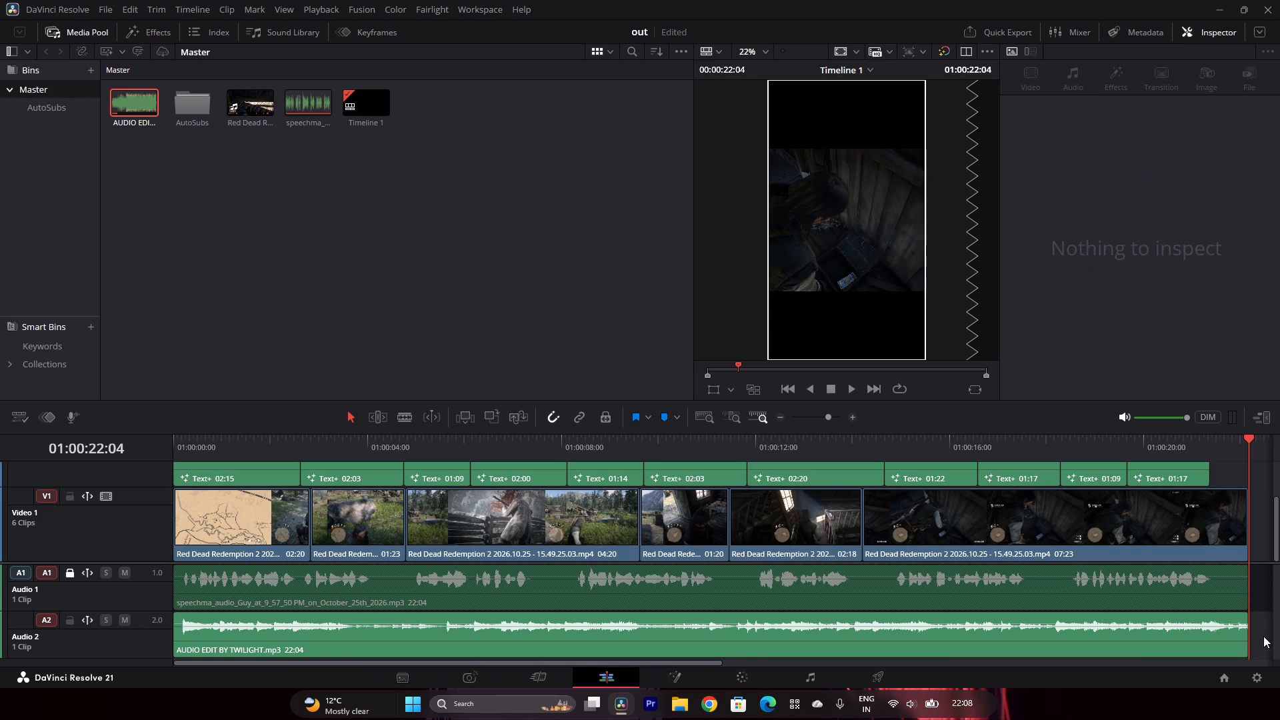
Lower the music clip's volume well below the voice-over's level.
{"action": "left_click", "coordinate": [1101, 623]}
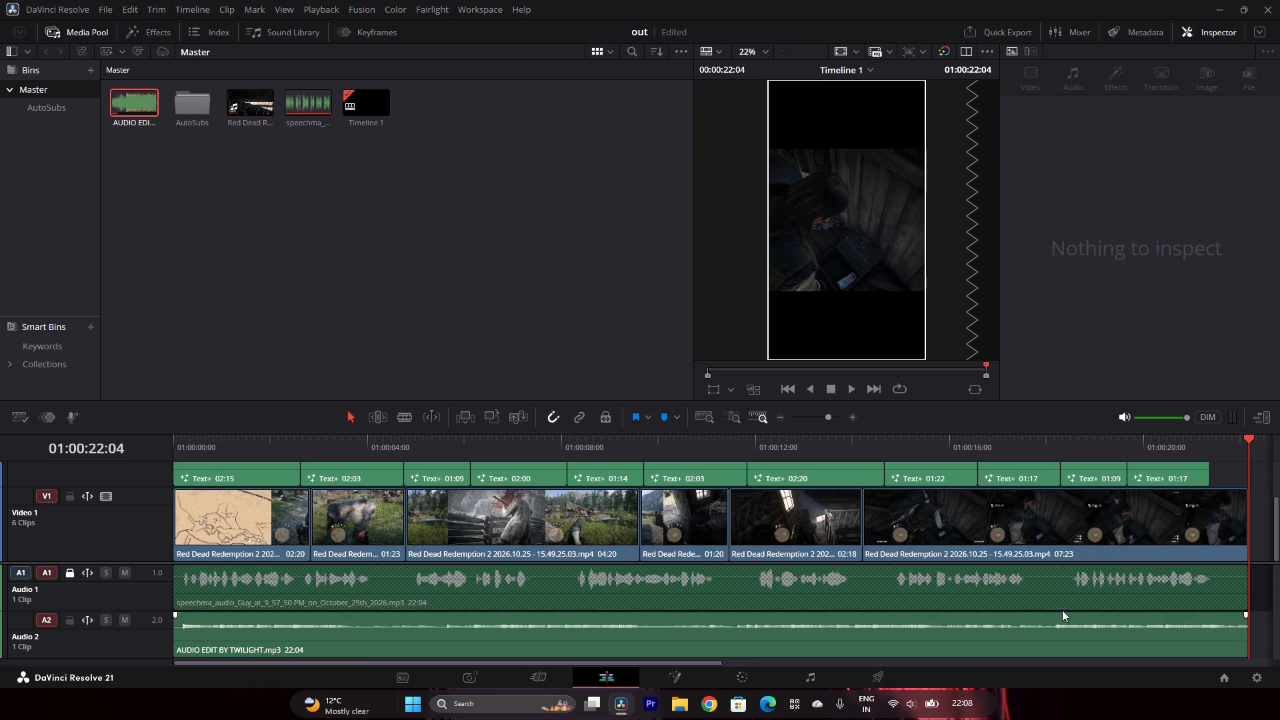
Play the timeline from the beginning to check the music's balance with the voice-over.
{"action": "left_click_drag", "start_coordinate": [607, 443], "coordinate": [105, 459]}
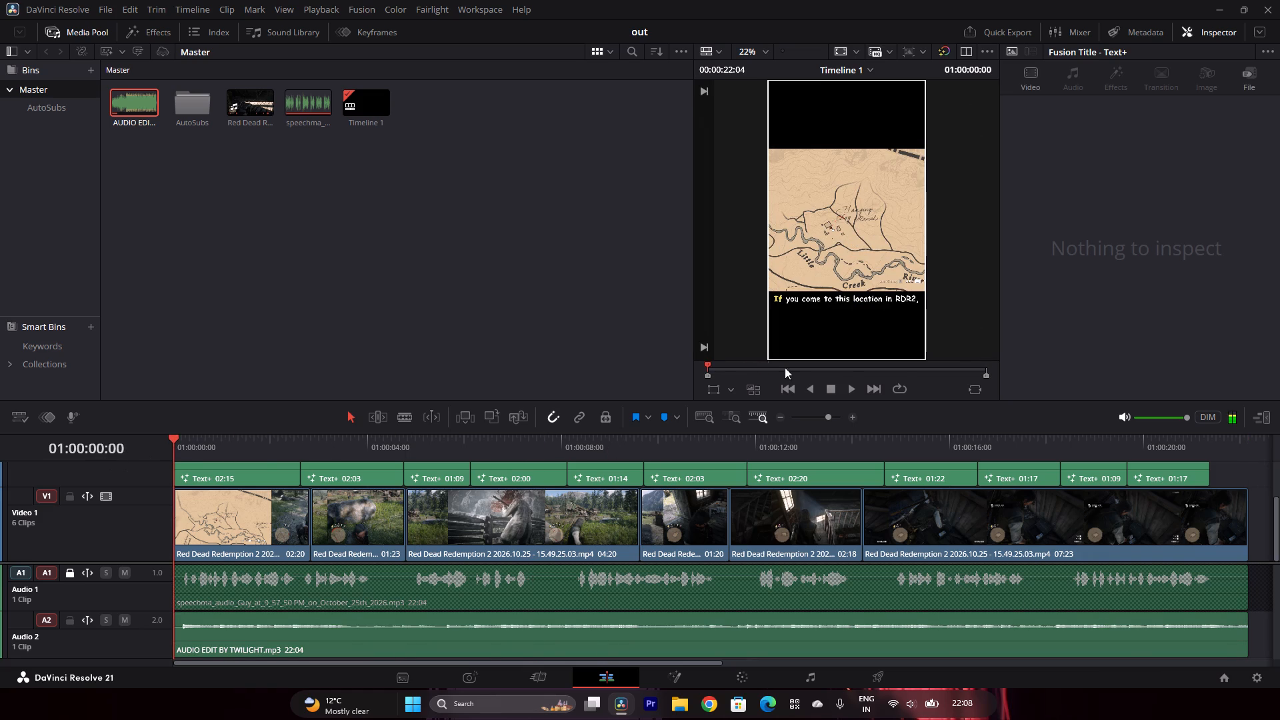
{"action": "left_click", "coordinate": [847, 385]}
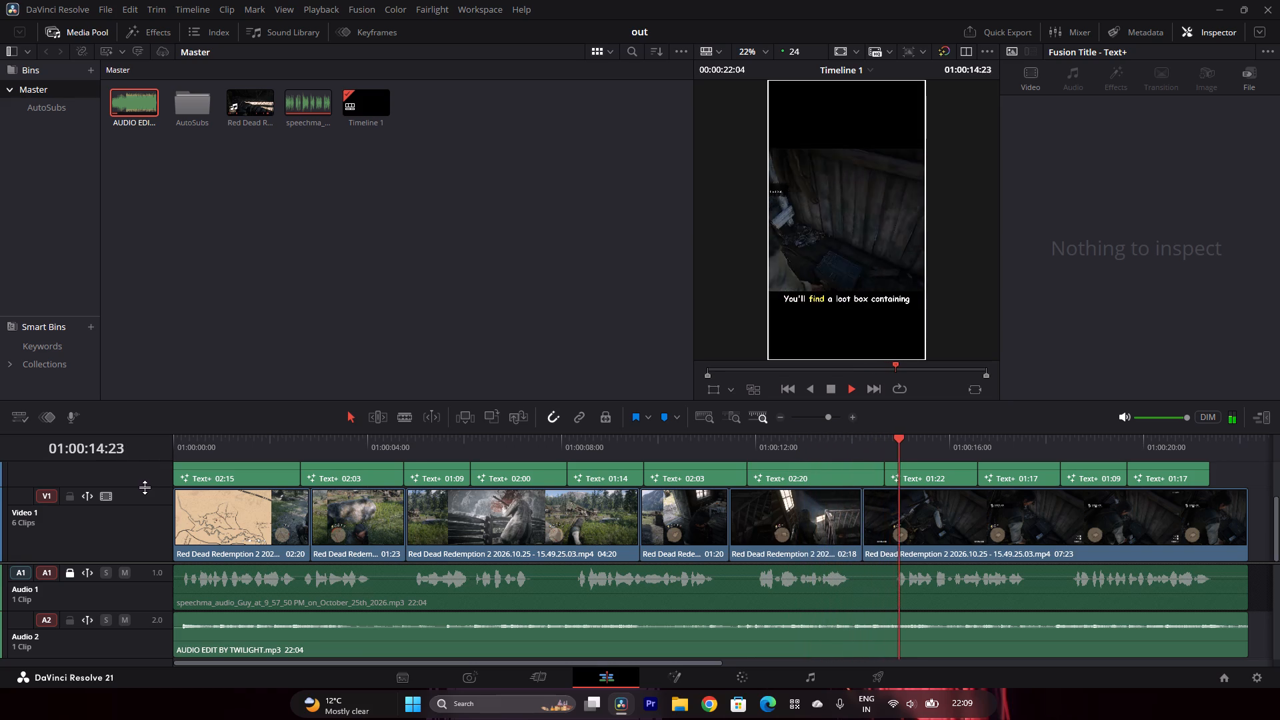
Reduce the heights of both video tracks and both audio tracks to compact rows so all four fit in the timeline.
{"action": "left_click_drag", "start_coordinate": [145, 487], "coordinate": [147, 545]}
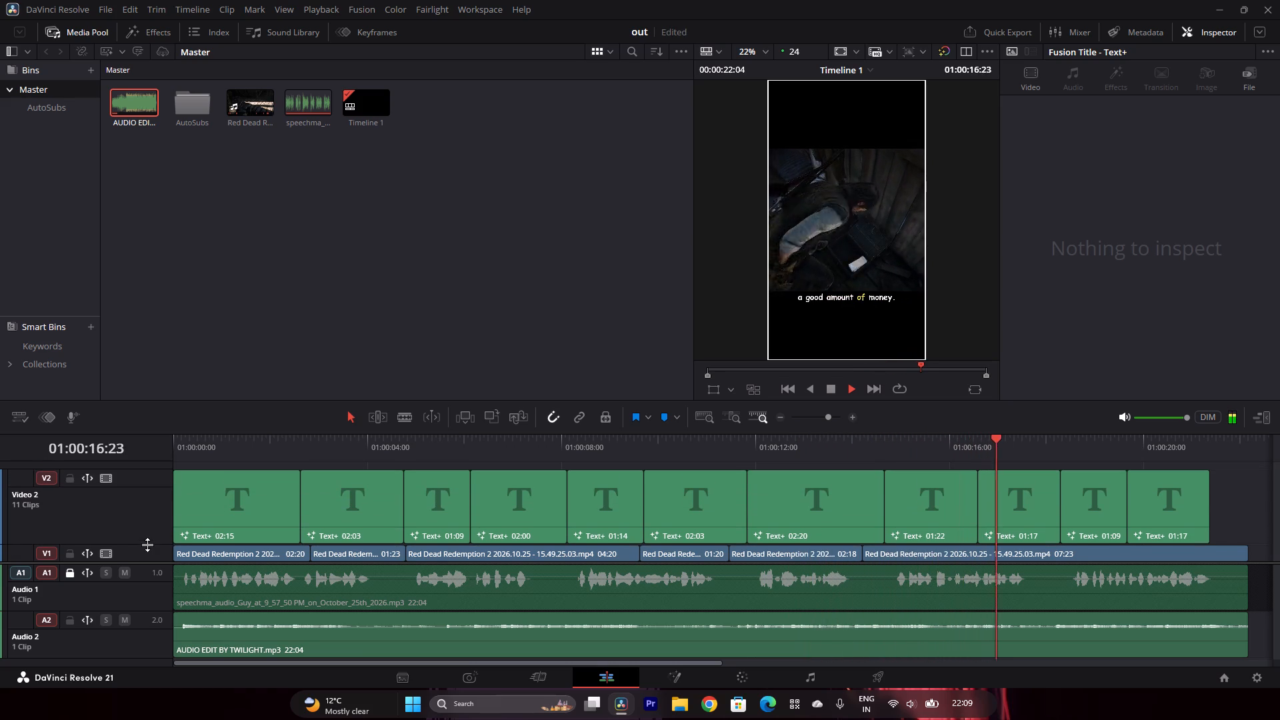
{"action": "left_click_drag", "start_coordinate": [147, 545], "coordinate": [147, 540]}
{"action": "left_click_drag", "start_coordinate": [150, 464], "coordinate": [146, 519]}
{"action": "left_click_drag", "start_coordinate": [151, 610], "coordinate": [149, 581]}
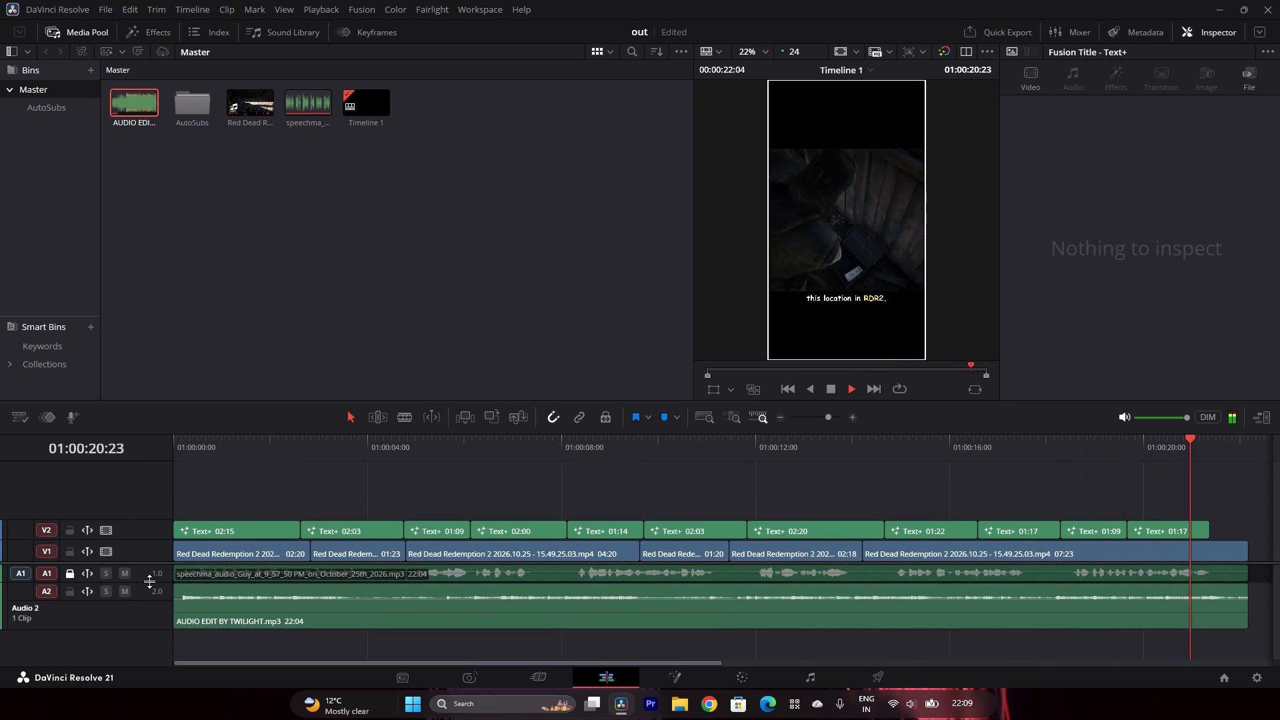
{"action": "left_click_drag", "start_coordinate": [150, 626], "coordinate": [147, 601]}
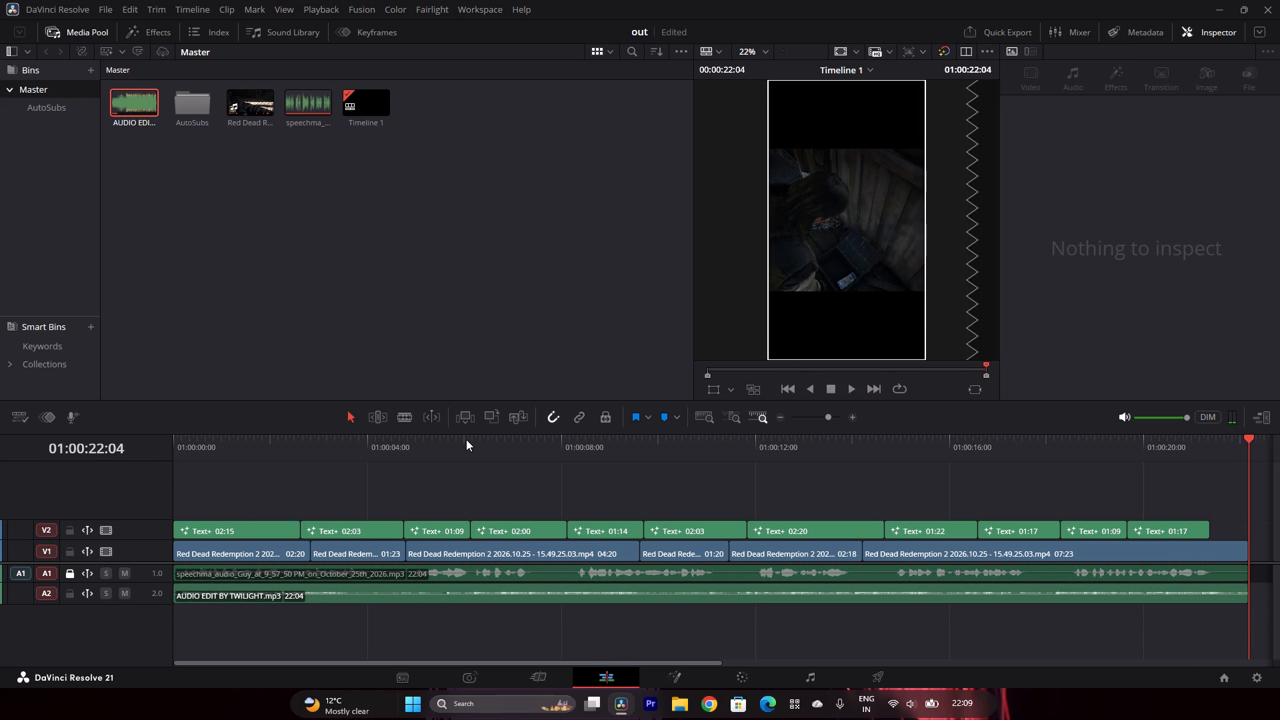
Return to the start of the timeline, and move the playhead to 01:00:05:22, on the "As soon as you arrive," caption.
{"action": "left_click_drag", "start_coordinate": [466, 439], "coordinate": [229, 511]}
{"action": "left_click_drag", "start_coordinate": [206, 447], "coordinate": [175, 458]}
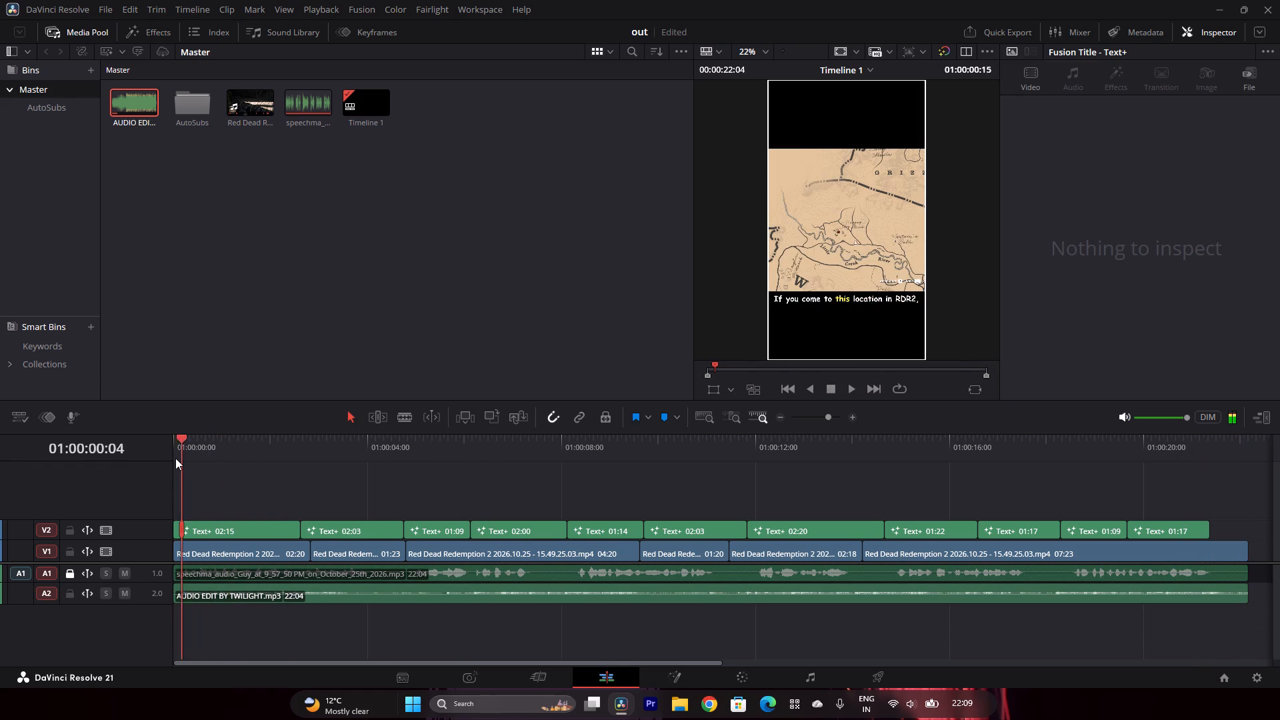
{"action": "left_click_drag", "start_coordinate": [175, 458], "coordinate": [173, 459]}
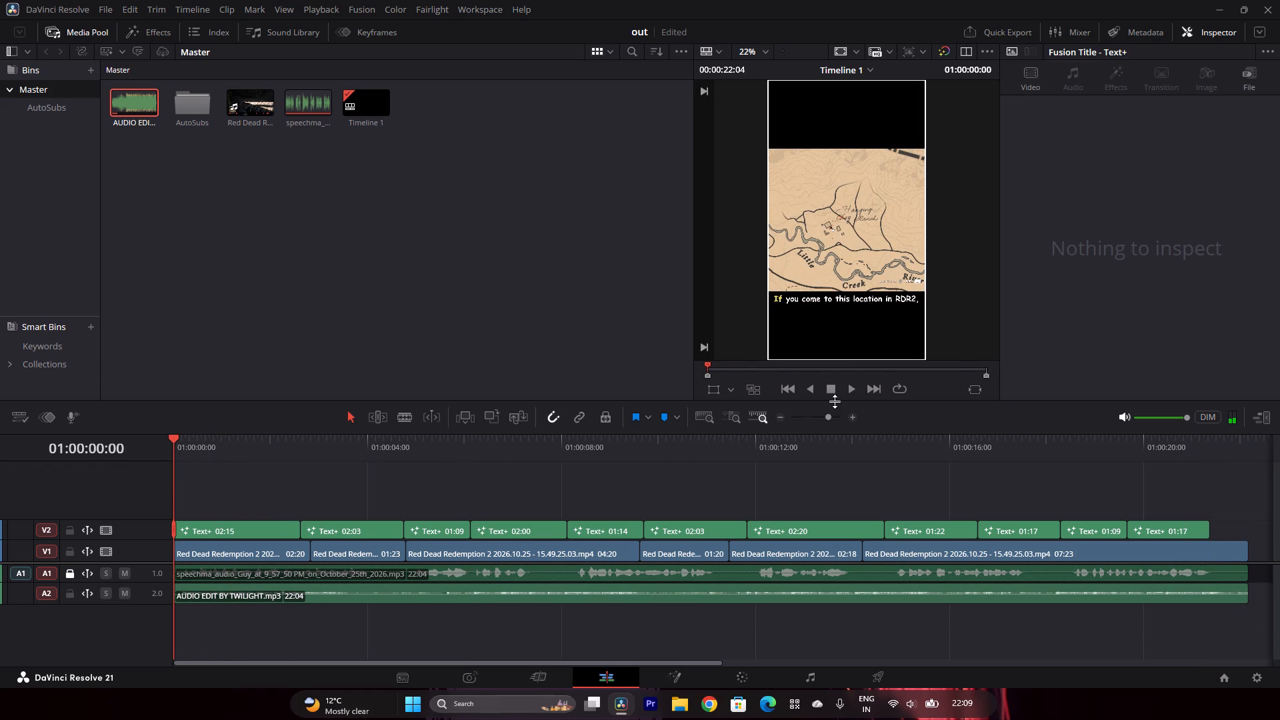
{"action": "left_click", "coordinate": [488, 438]}
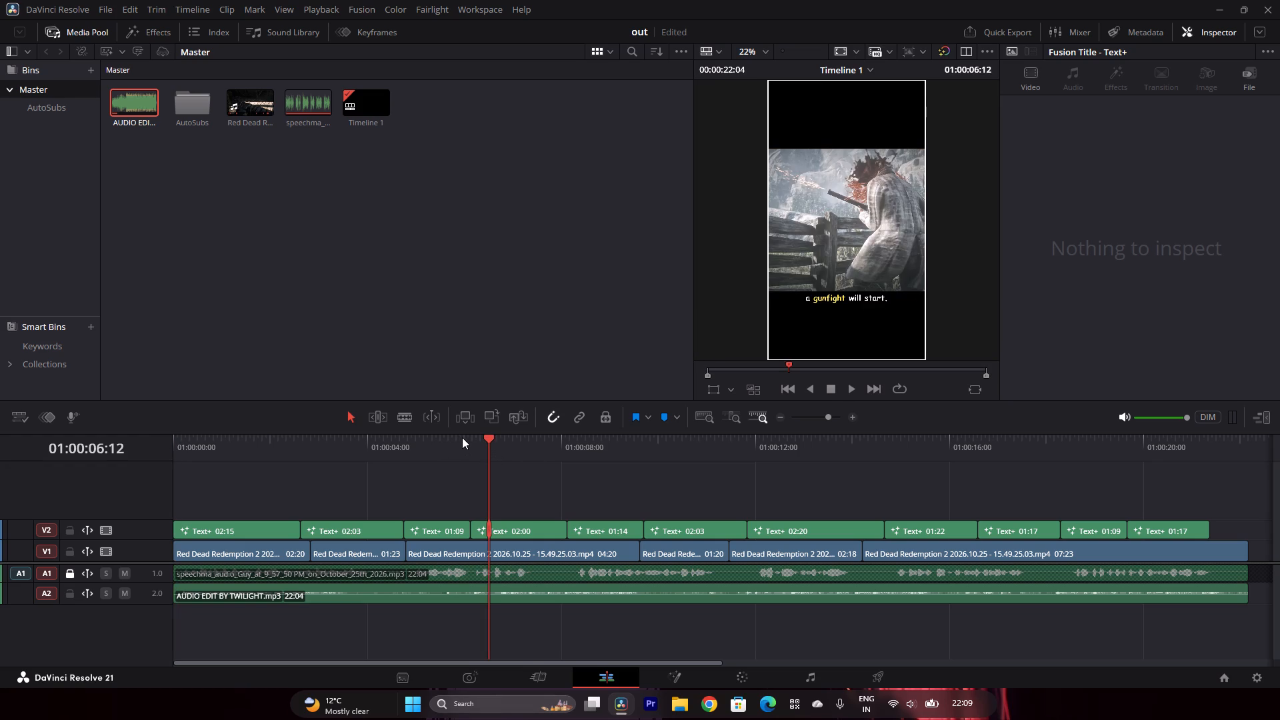
{"action": "left_click", "coordinate": [472, 437]}
{"action": "left_click", "coordinate": [461, 437]}
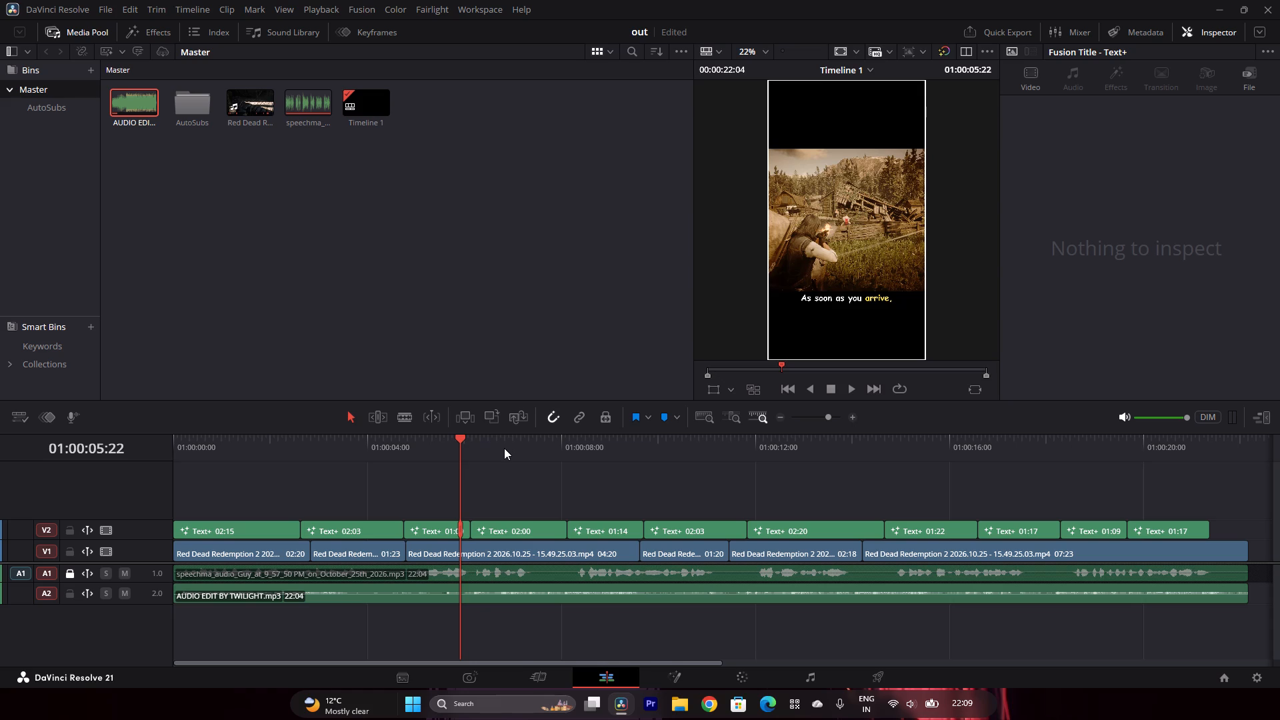
Examine the effects library's Toolbox, Effects, Resolve FX and Audio FX categories.
{"action": "left_click", "coordinate": [149, 34]}
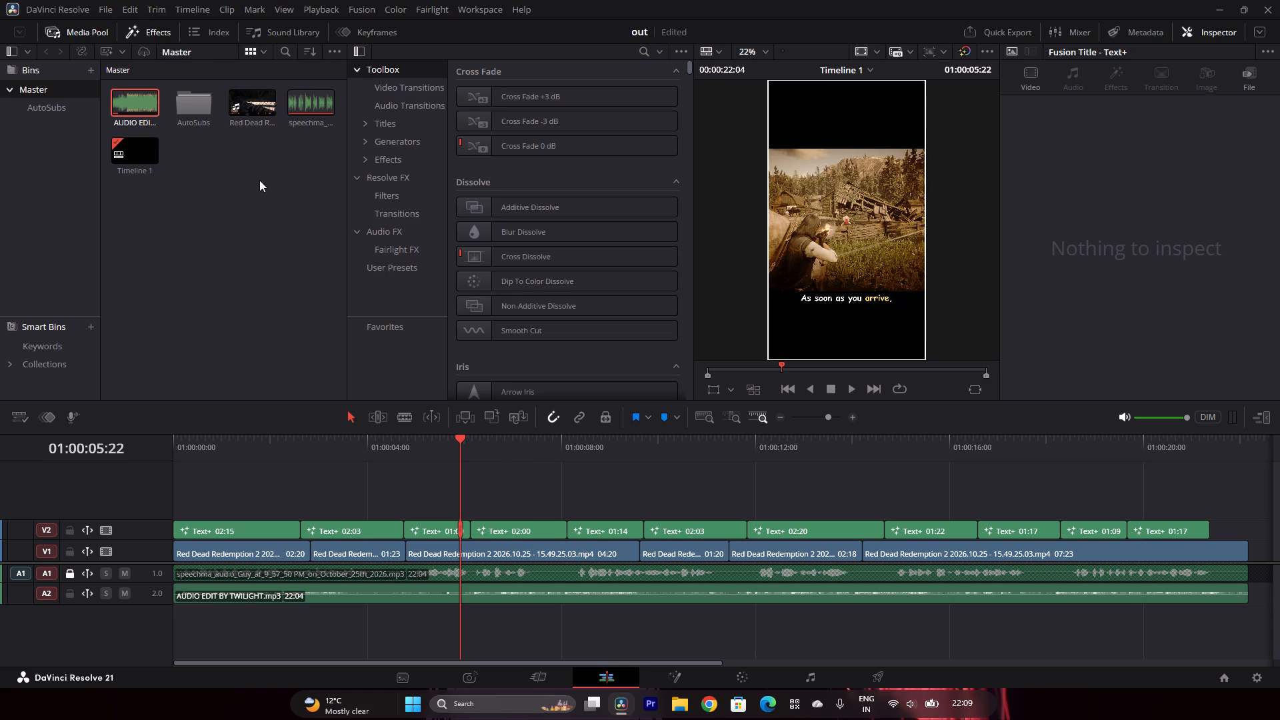
{"action": "left_click", "coordinate": [361, 155]}
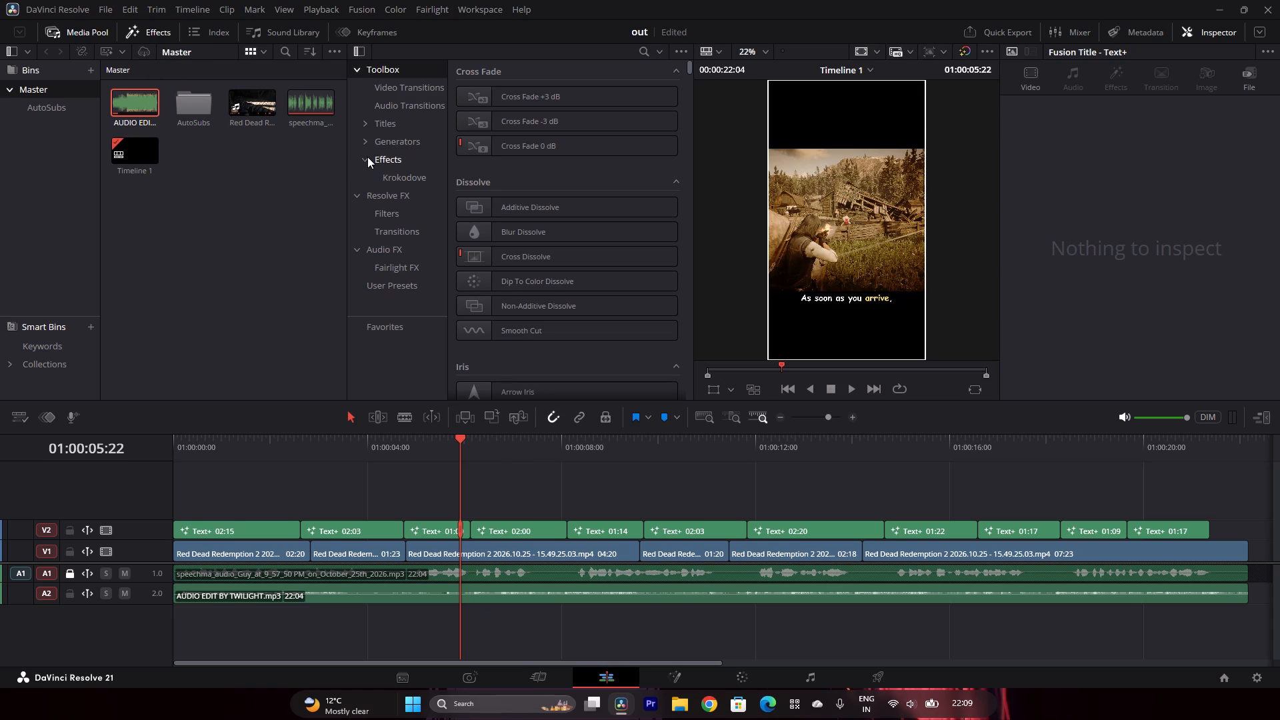
{"action": "left_click", "coordinate": [367, 157]}
{"action": "left_click", "coordinate": [355, 175]}
{"action": "left_click", "coordinate": [356, 186]}
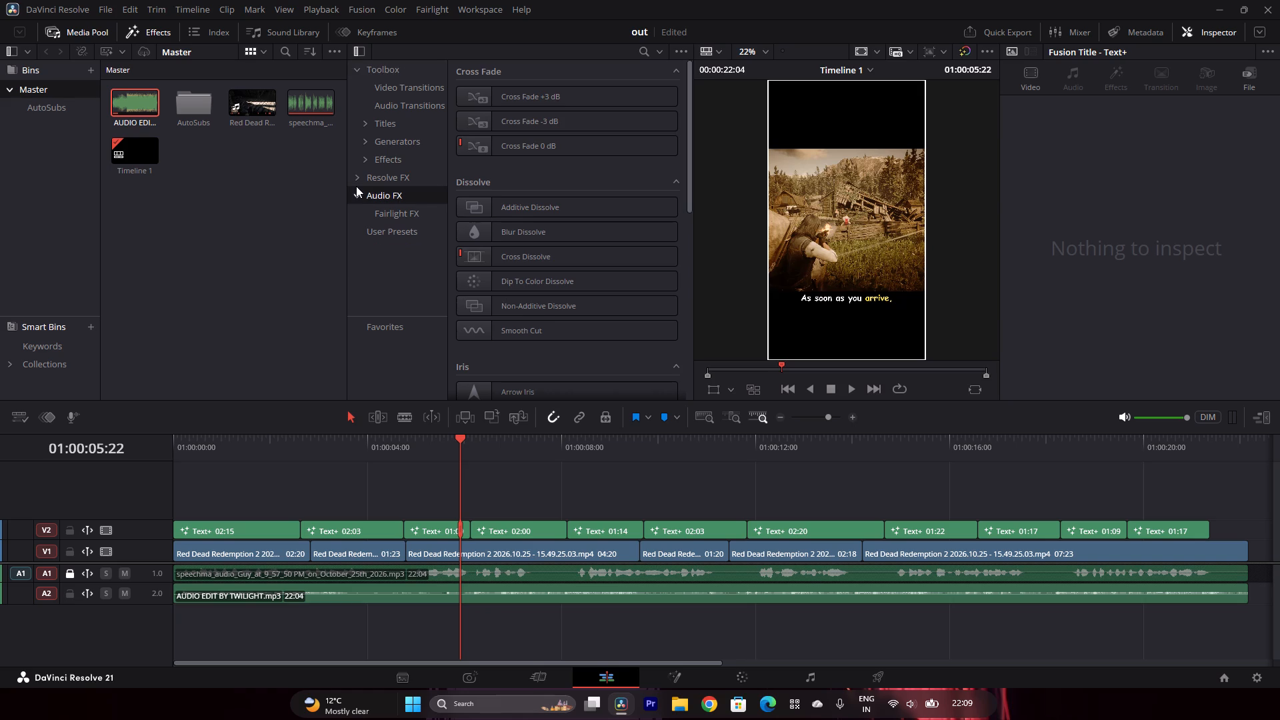
{"action": "left_click", "coordinate": [351, 193]}
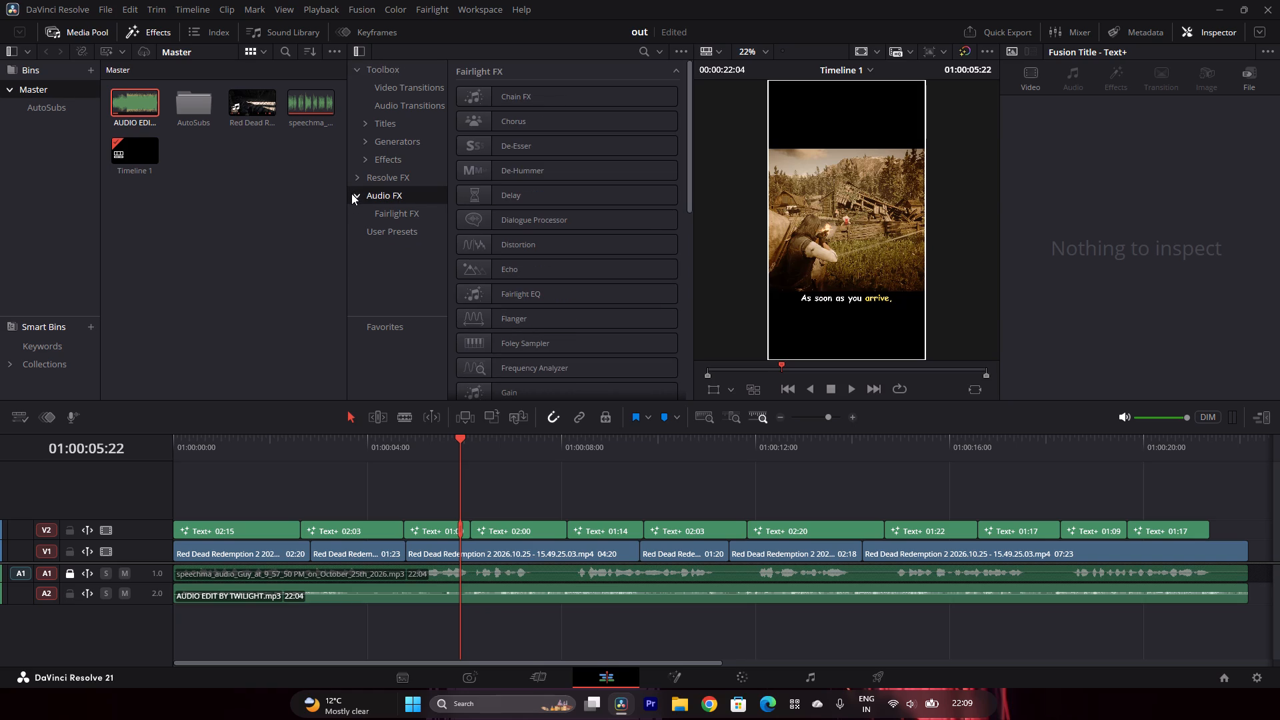
{"action": "left_click", "coordinate": [358, 193]}
{"action": "left_click", "coordinate": [360, 71]}
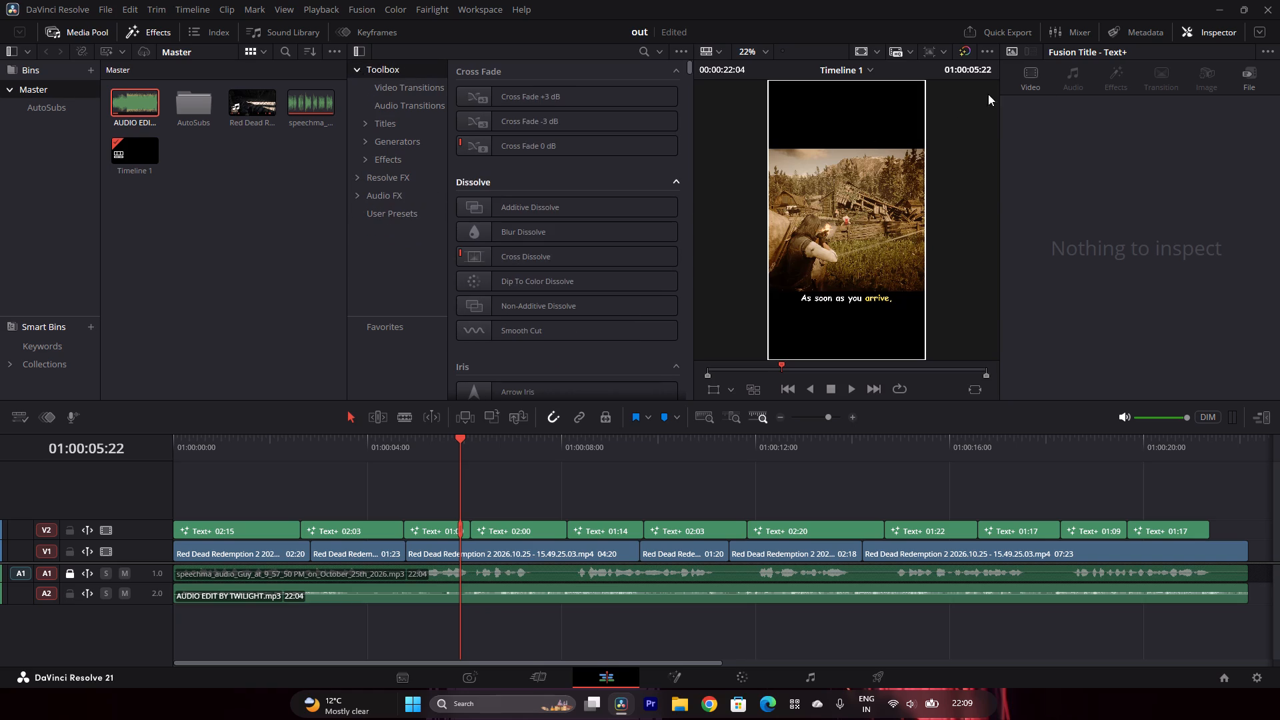
Hide the Inspector to make more room for the media and effects libraries.
{"action": "left_click", "coordinate": [1195, 29]}
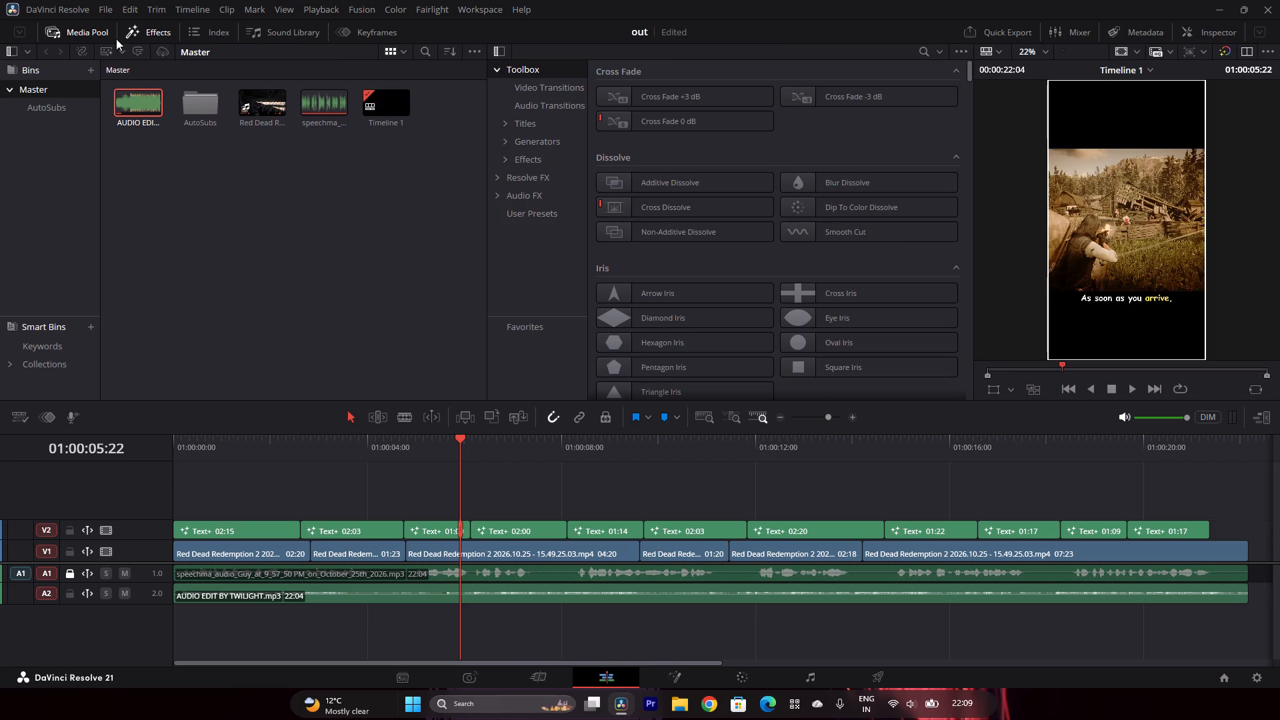
{"action": "left_click", "coordinate": [78, 31]}
{"action": "left_click", "coordinate": [136, 28]}
{"action": "left_click", "coordinate": [63, 29]}
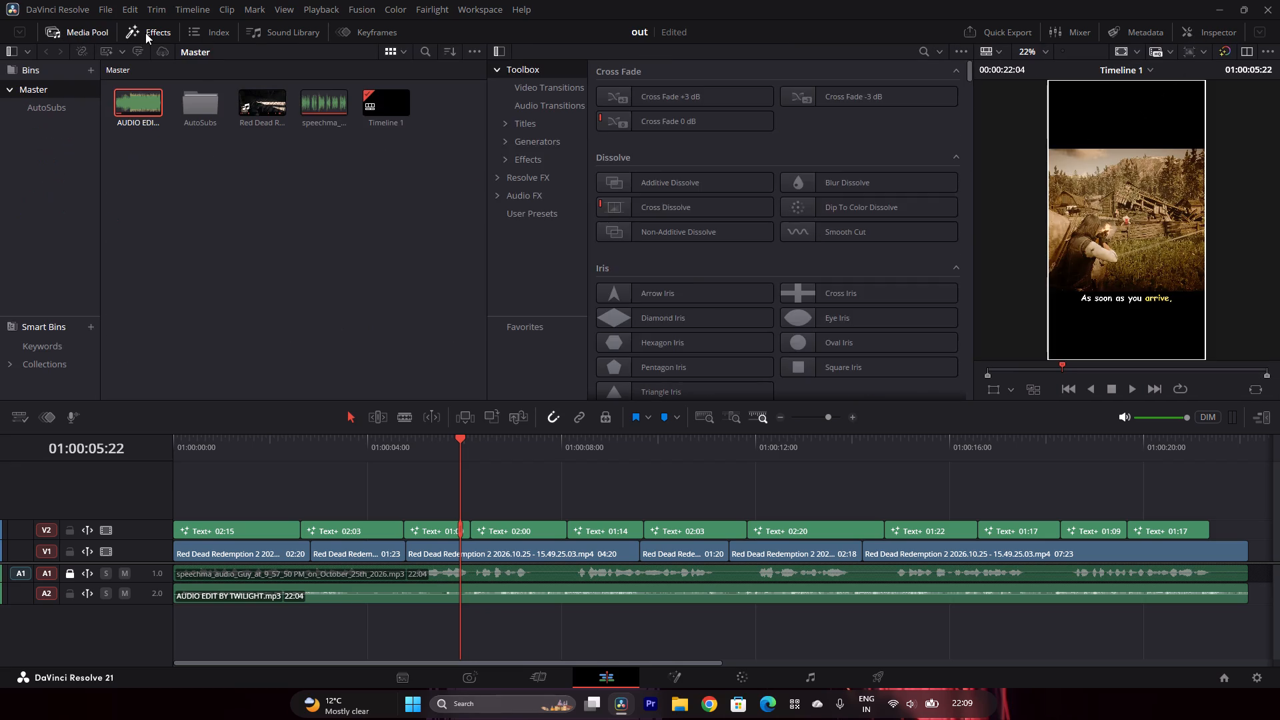
{"action": "left_click", "coordinate": [145, 33]}
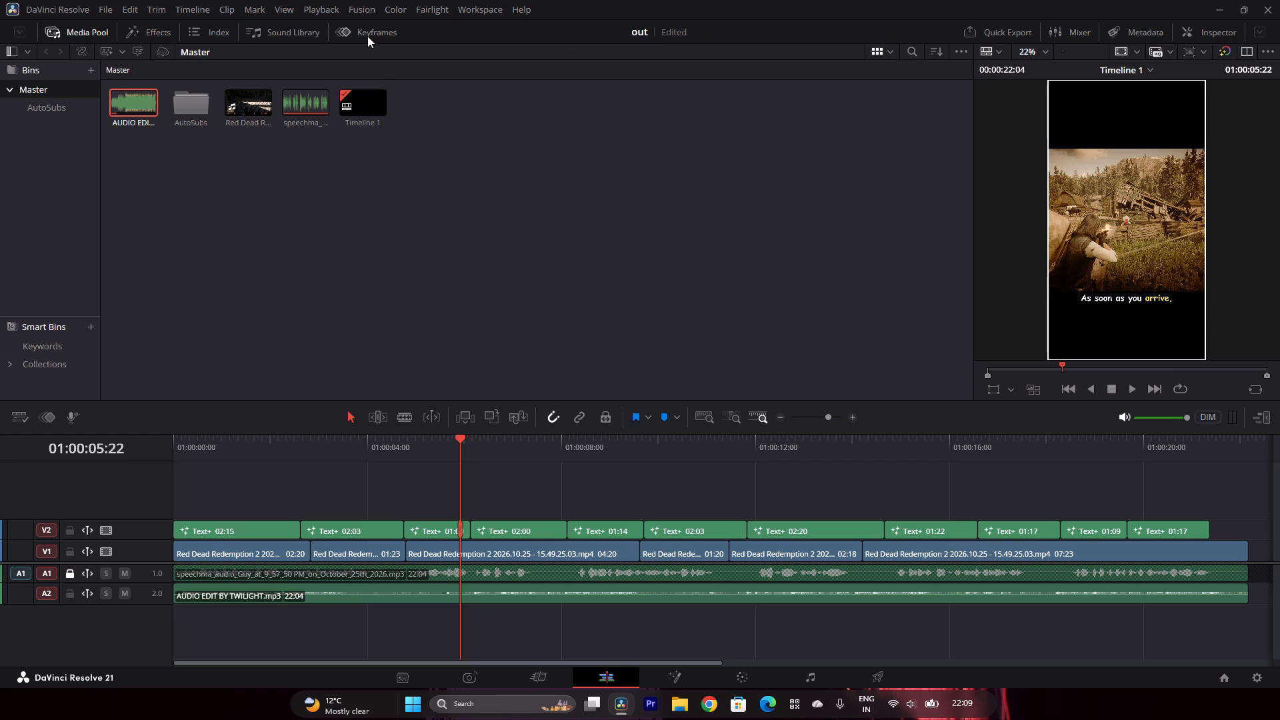
Examine the effects library's transitions, generators, Krokodove effects and Resolve FX categories for effects to use on the gameplay.
{"action": "left_click", "coordinate": [149, 31]}
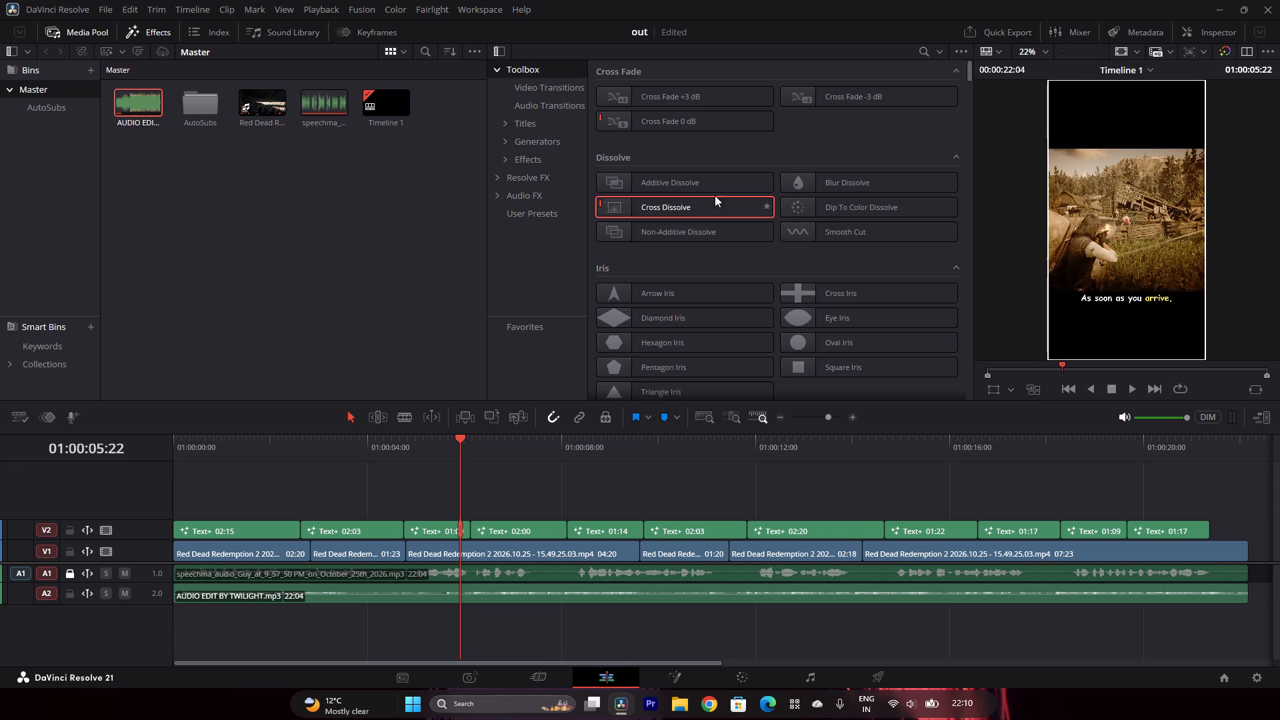
{"action": "scroll", "coordinate": [657, 256], "scroll_direction": "down", "scroll_amount": 7}
{"action": "scroll", "coordinate": [659, 265], "scroll_direction": "up", "scroll_amount": 14}
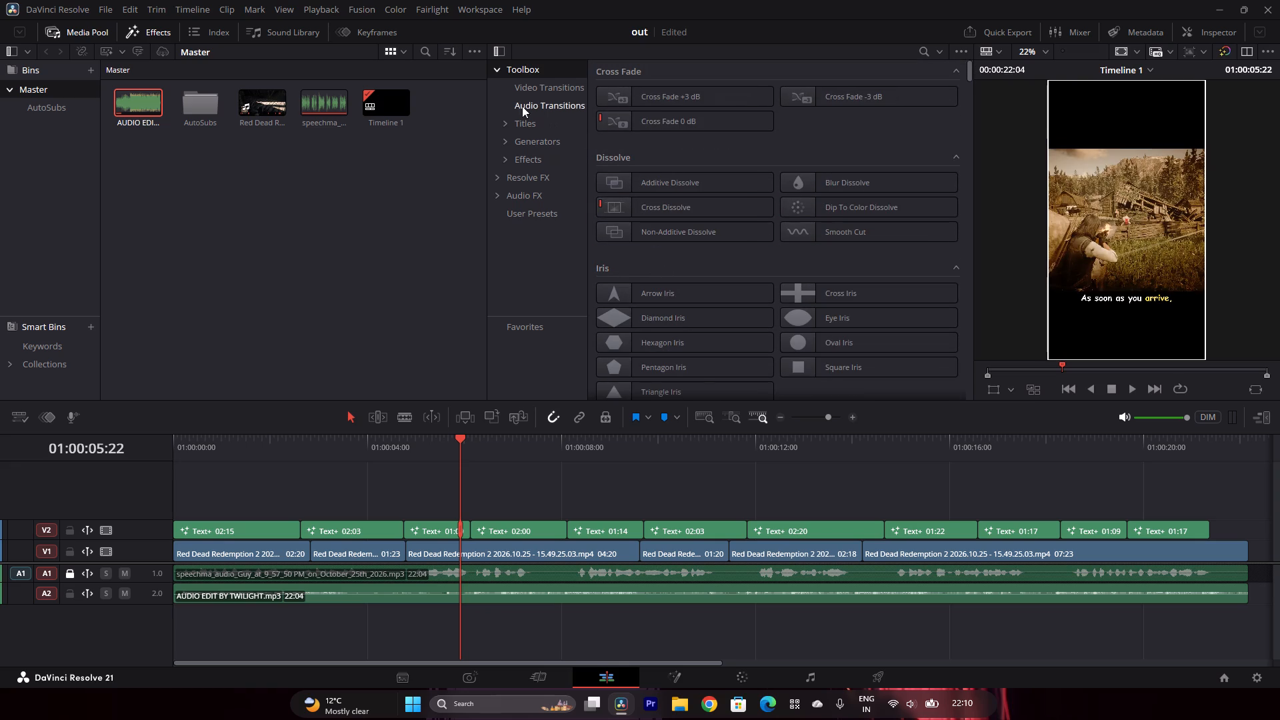
{"action": "left_click", "coordinate": [507, 121]}
{"action": "left_click", "coordinate": [506, 121]}
{"action": "left_click", "coordinate": [503, 135]}
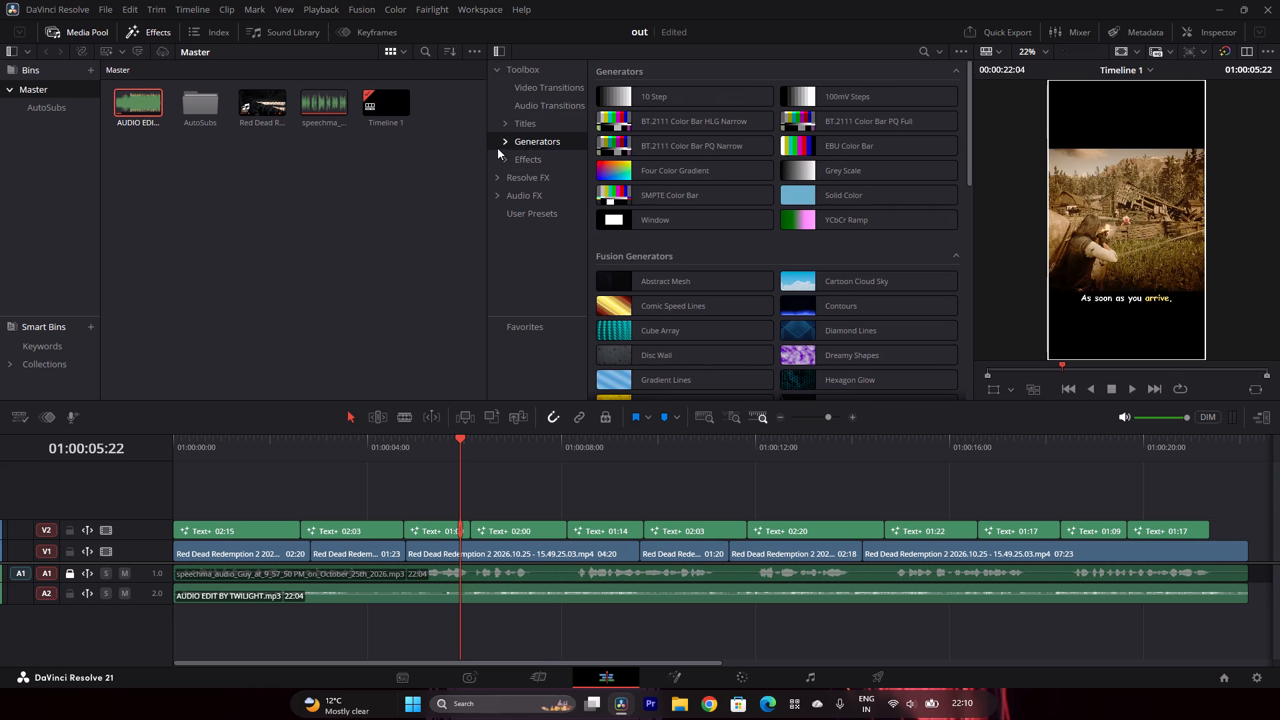
{"action": "left_click", "coordinate": [505, 157]}
{"action": "left_click", "coordinate": [525, 169]}
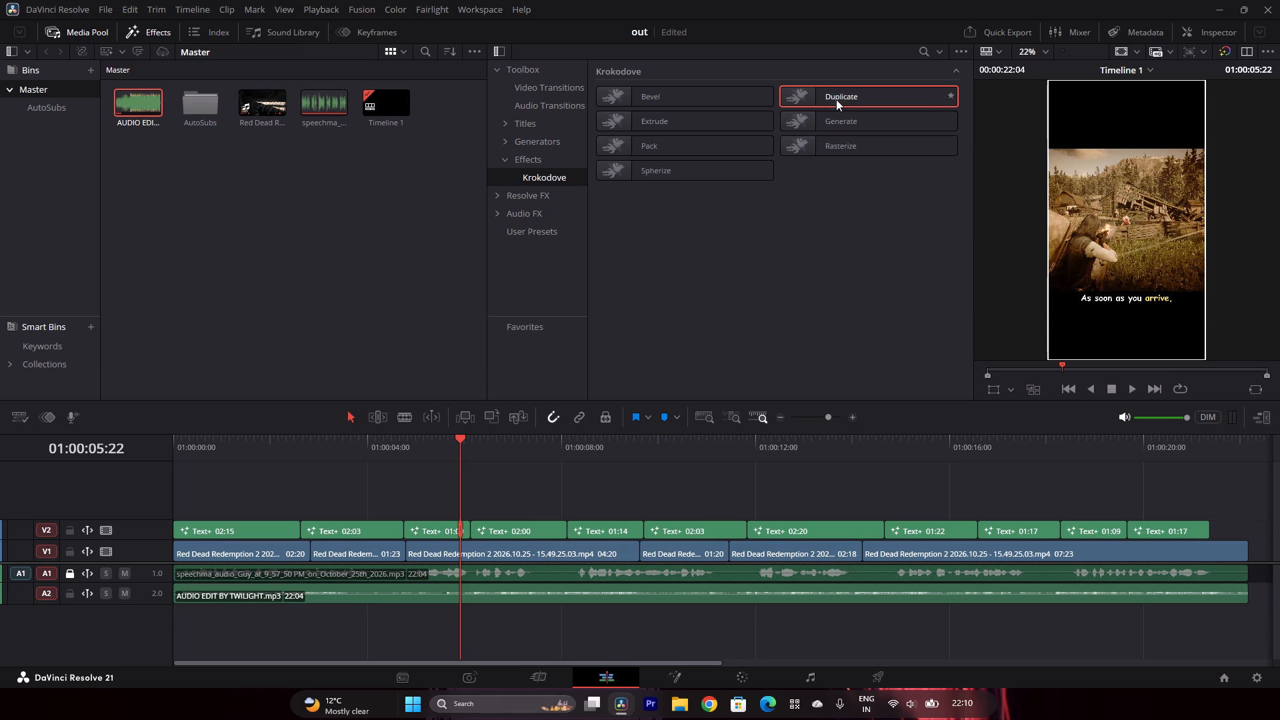
{"action": "left_click", "coordinate": [511, 199]}
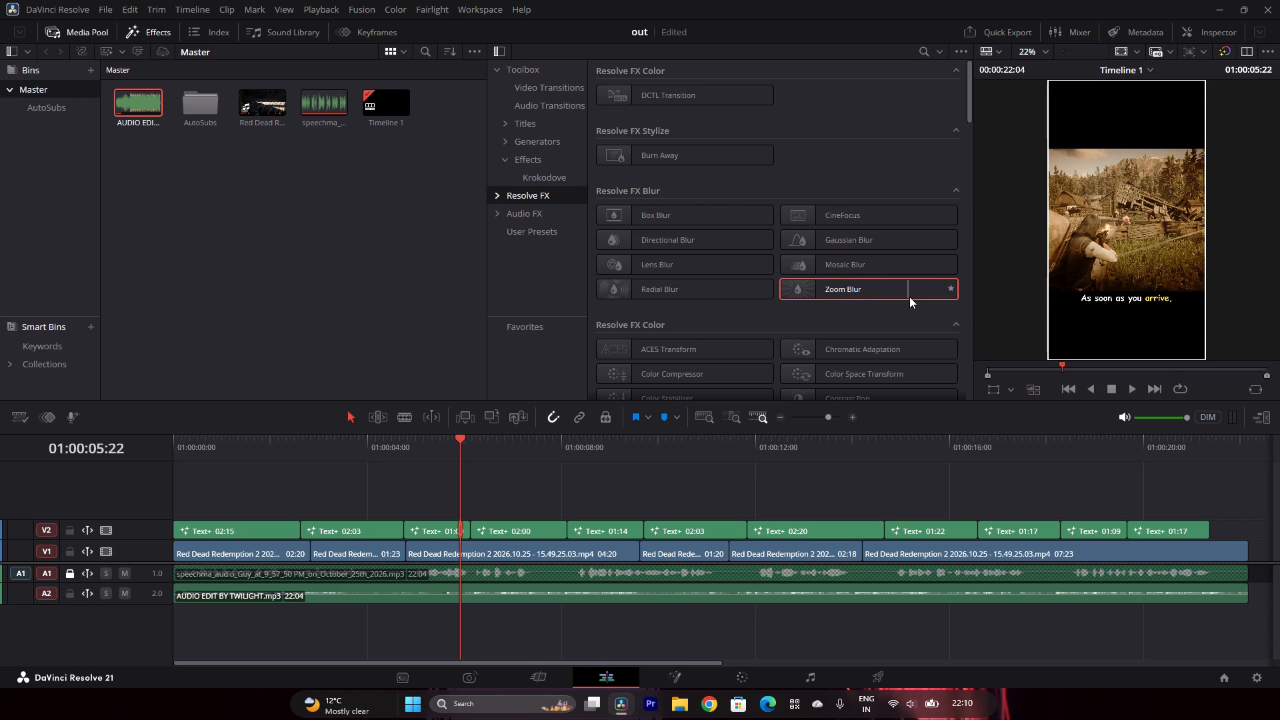
{"action": "right_click", "coordinate": [613, 213]}
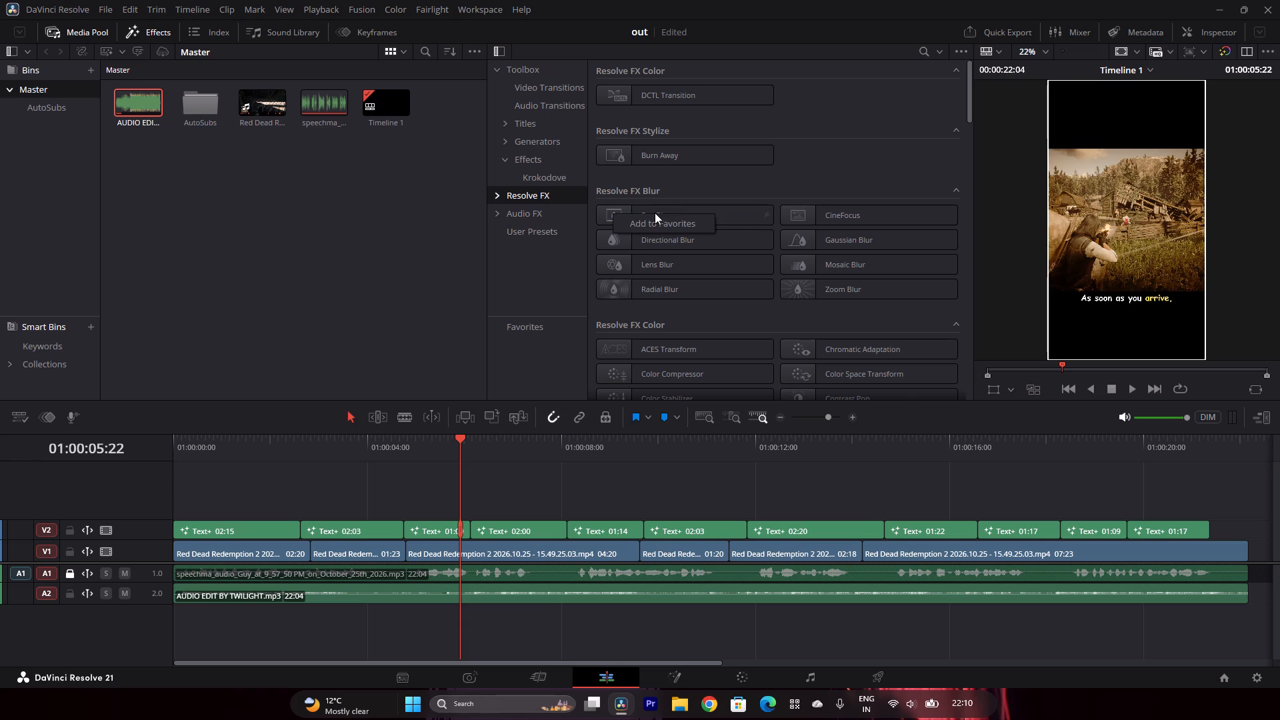
{"action": "left_click", "coordinate": [731, 181]}
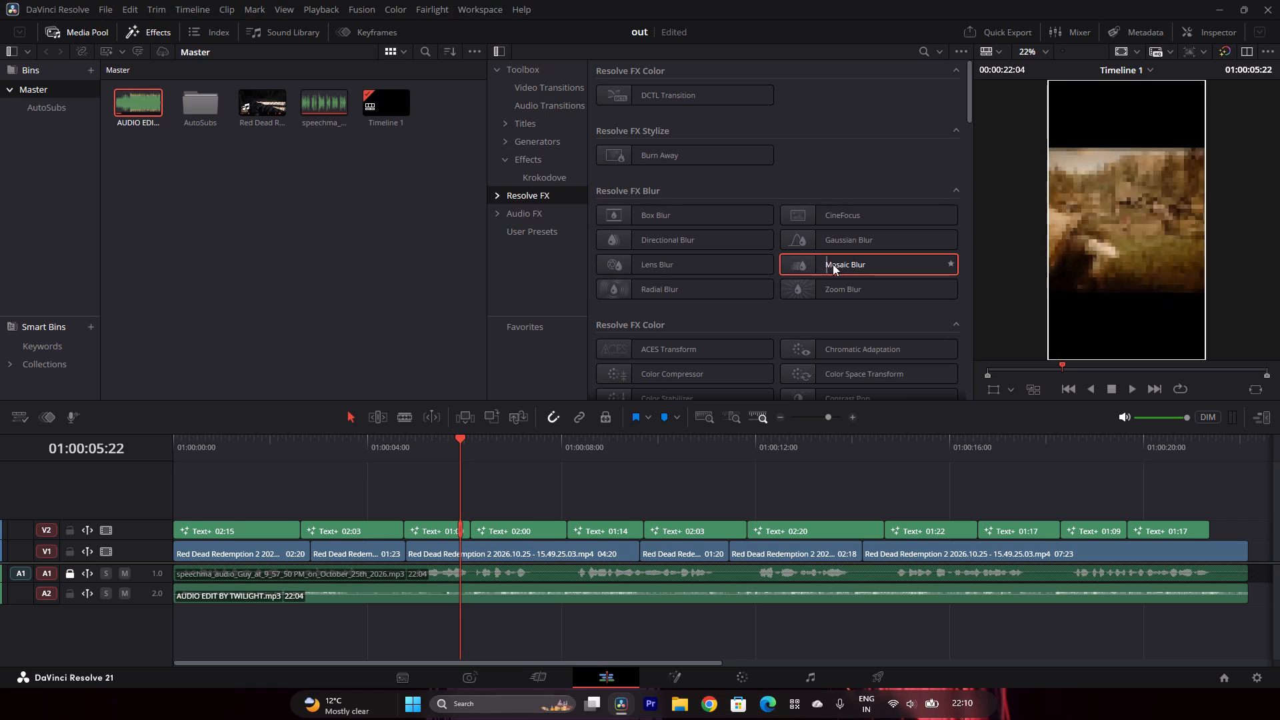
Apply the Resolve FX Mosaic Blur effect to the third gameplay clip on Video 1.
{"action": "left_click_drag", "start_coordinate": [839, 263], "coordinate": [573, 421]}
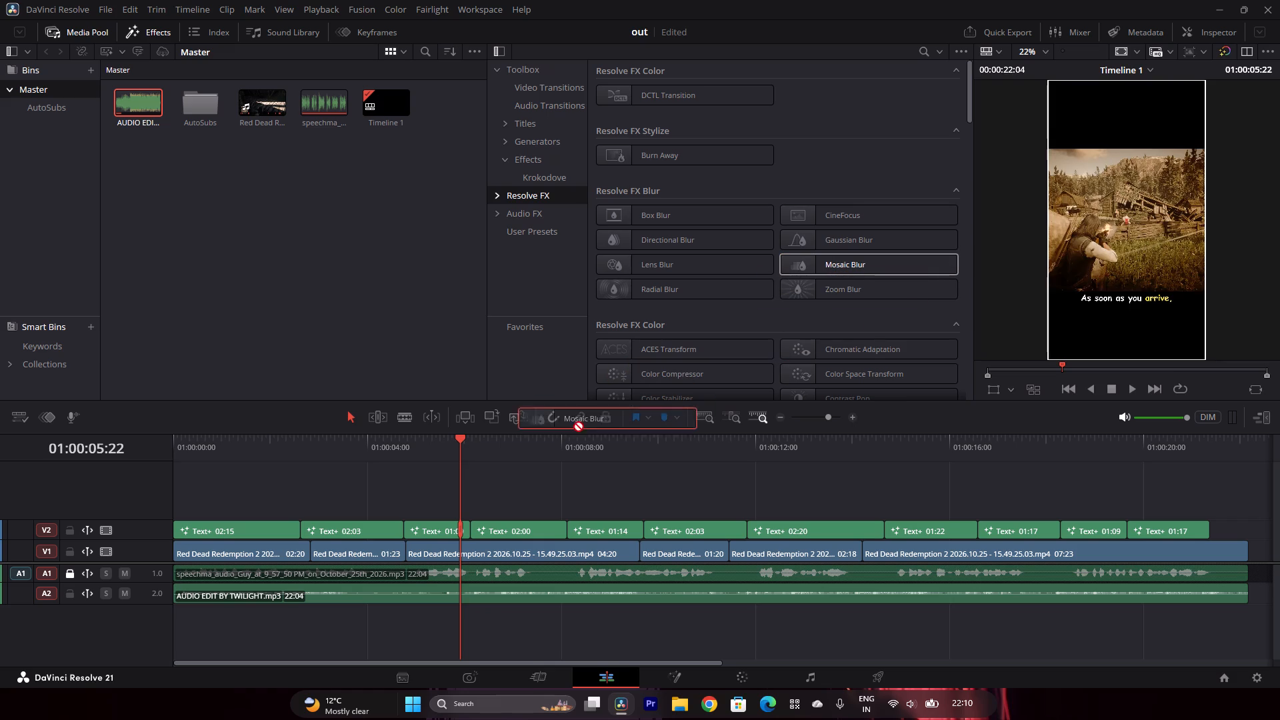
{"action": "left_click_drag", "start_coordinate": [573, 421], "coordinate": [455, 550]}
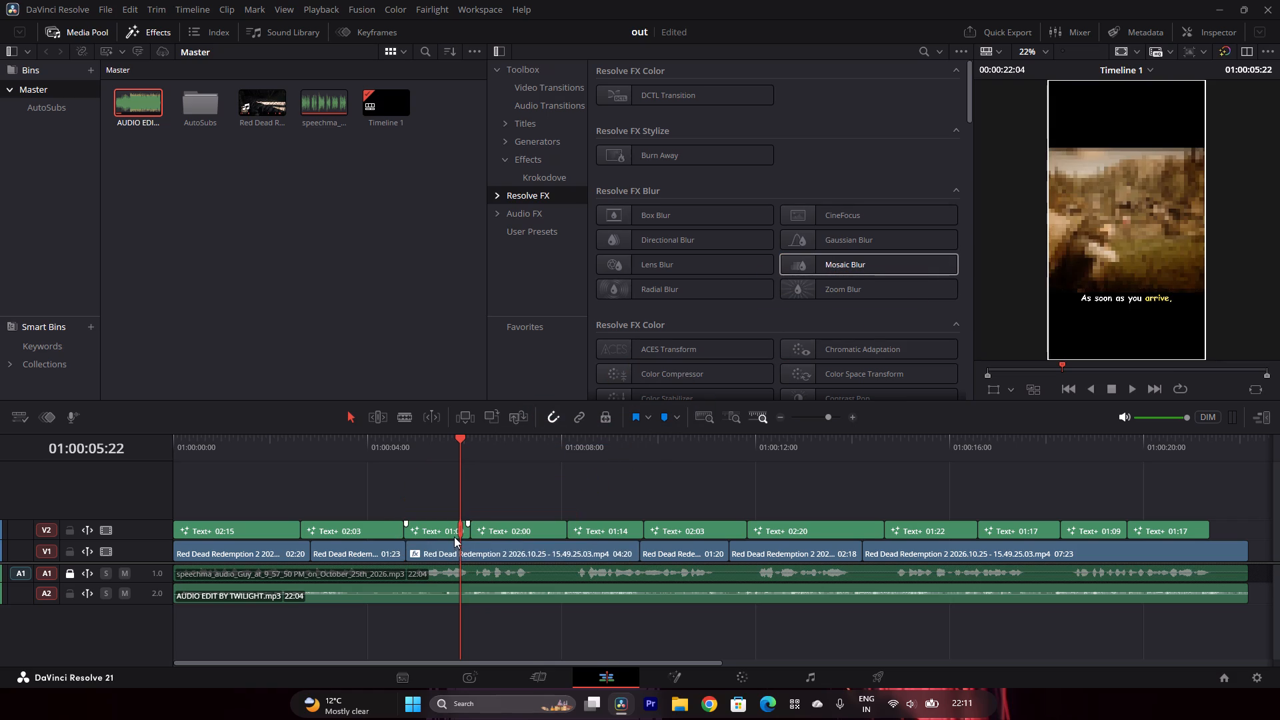
Increase the height of the Video 1 track so its clip thumbnails show large.
{"action": "left_click_drag", "start_coordinate": [146, 539], "coordinate": [147, 514]}
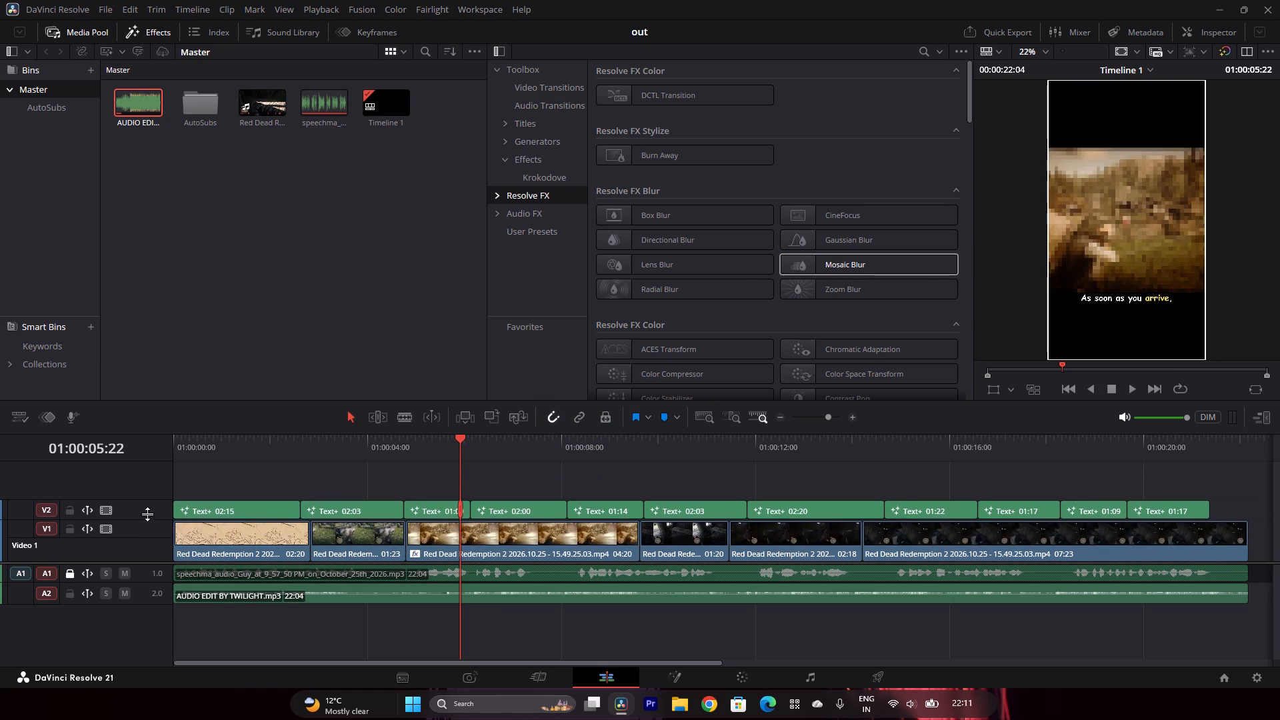
{"action": "left_click_drag", "start_coordinate": [147, 514], "coordinate": [155, 481]}
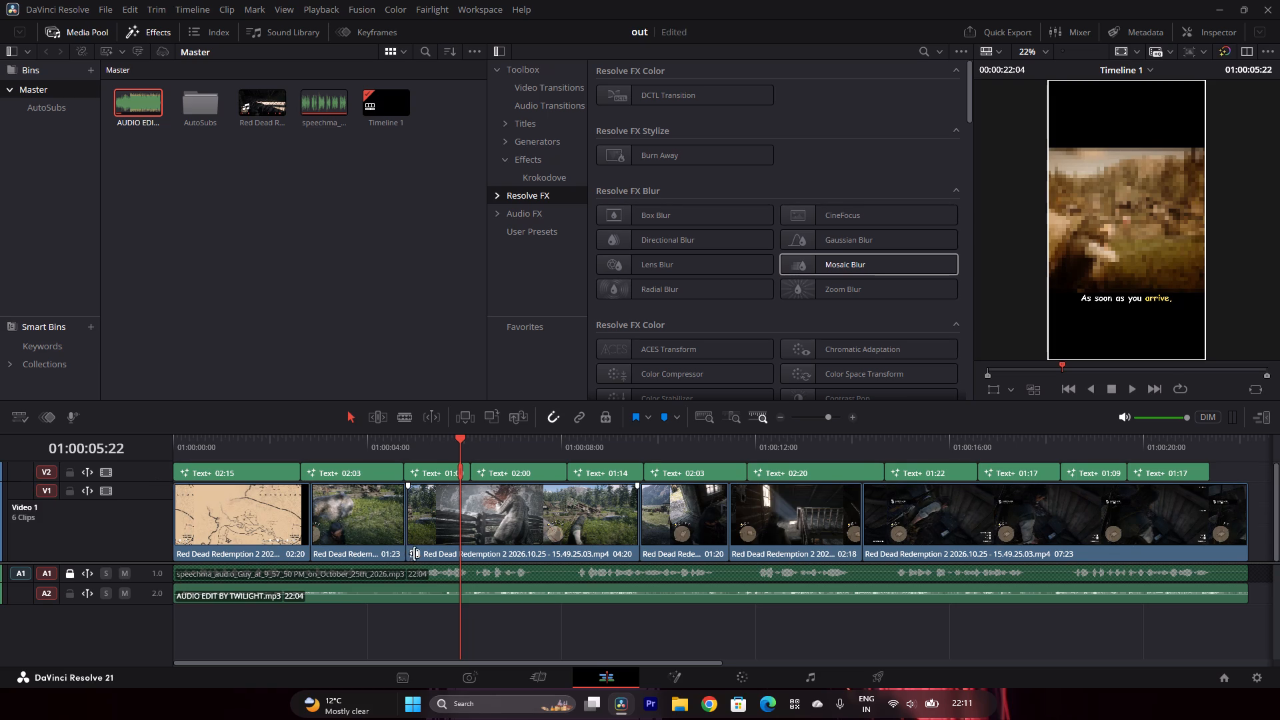
Play the timeline from 01:00:04:10 into the third gameplay clip to preview the Mosaic Blur.
{"action": "left_click_drag", "start_coordinate": [425, 436], "coordinate": [387, 453]}
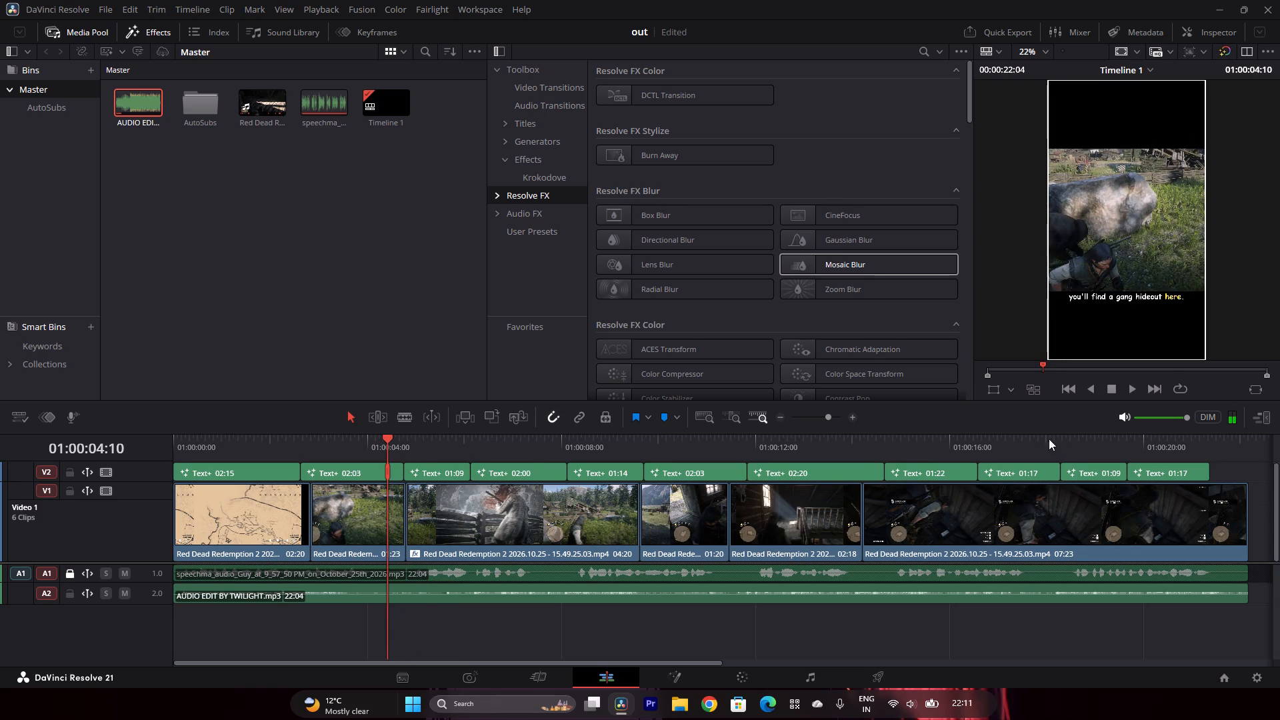
{"action": "left_click", "coordinate": [1133, 387]}
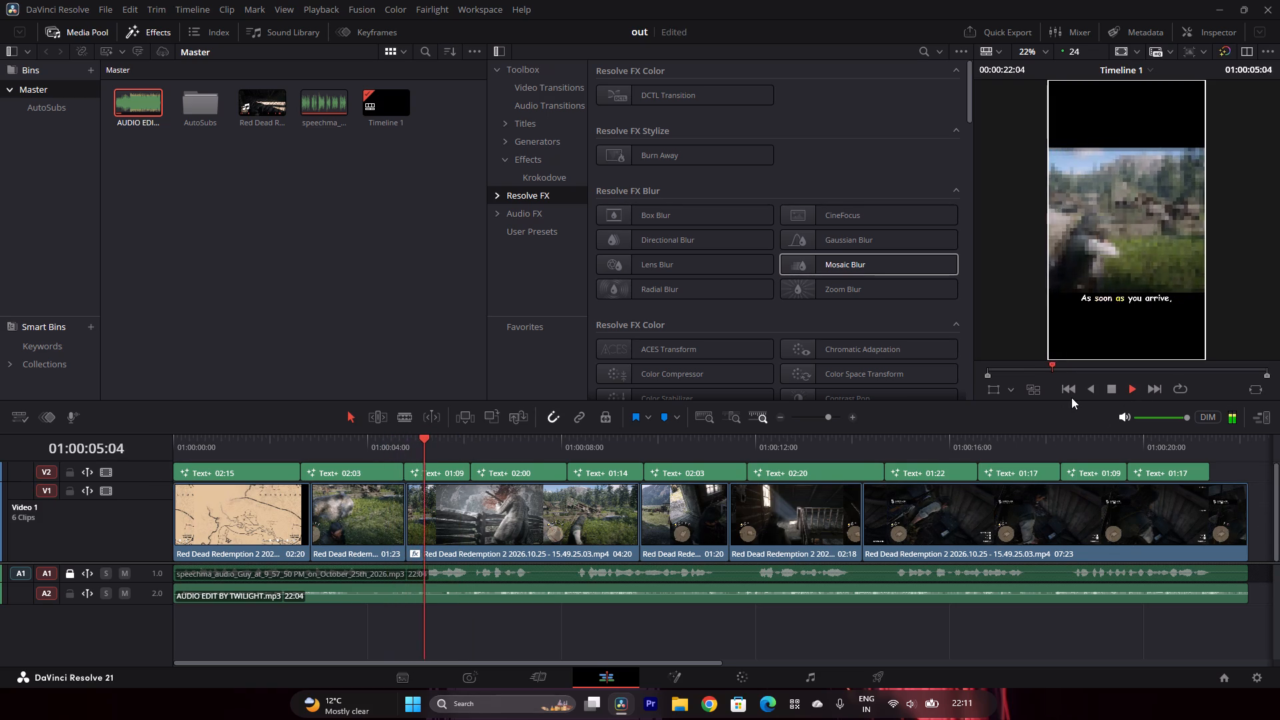
{"action": "left_click", "coordinate": [1115, 385]}
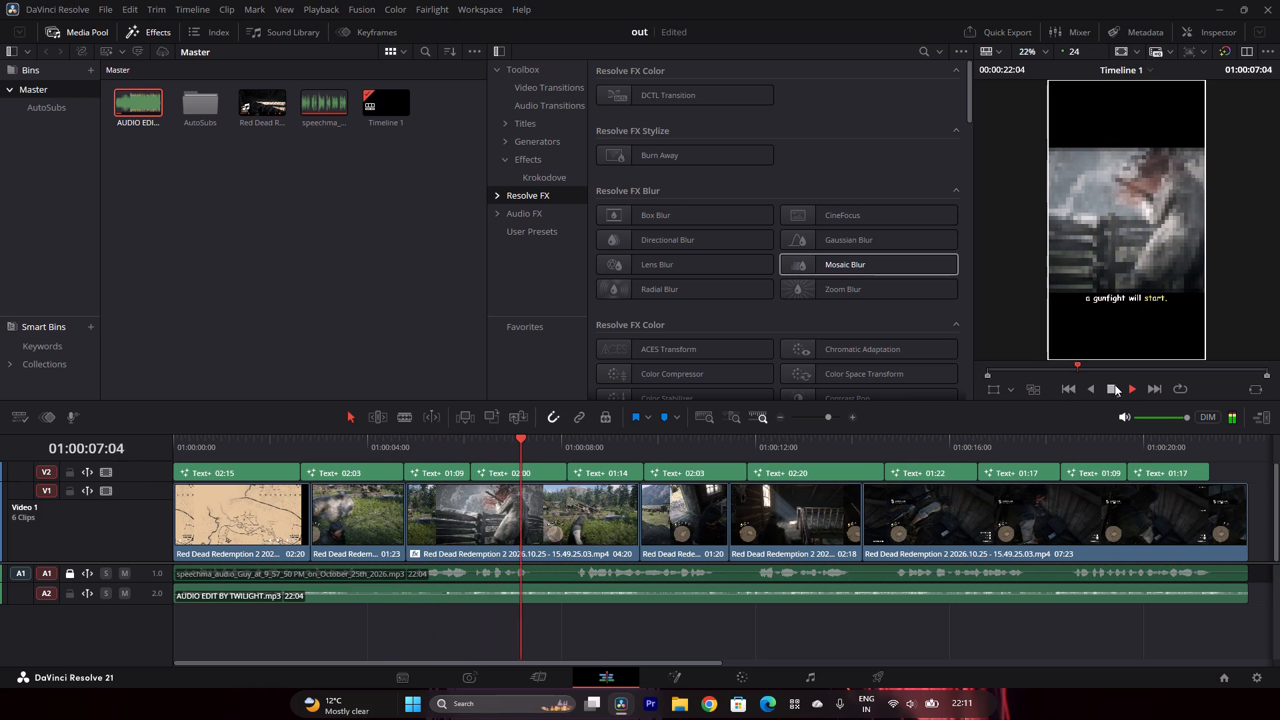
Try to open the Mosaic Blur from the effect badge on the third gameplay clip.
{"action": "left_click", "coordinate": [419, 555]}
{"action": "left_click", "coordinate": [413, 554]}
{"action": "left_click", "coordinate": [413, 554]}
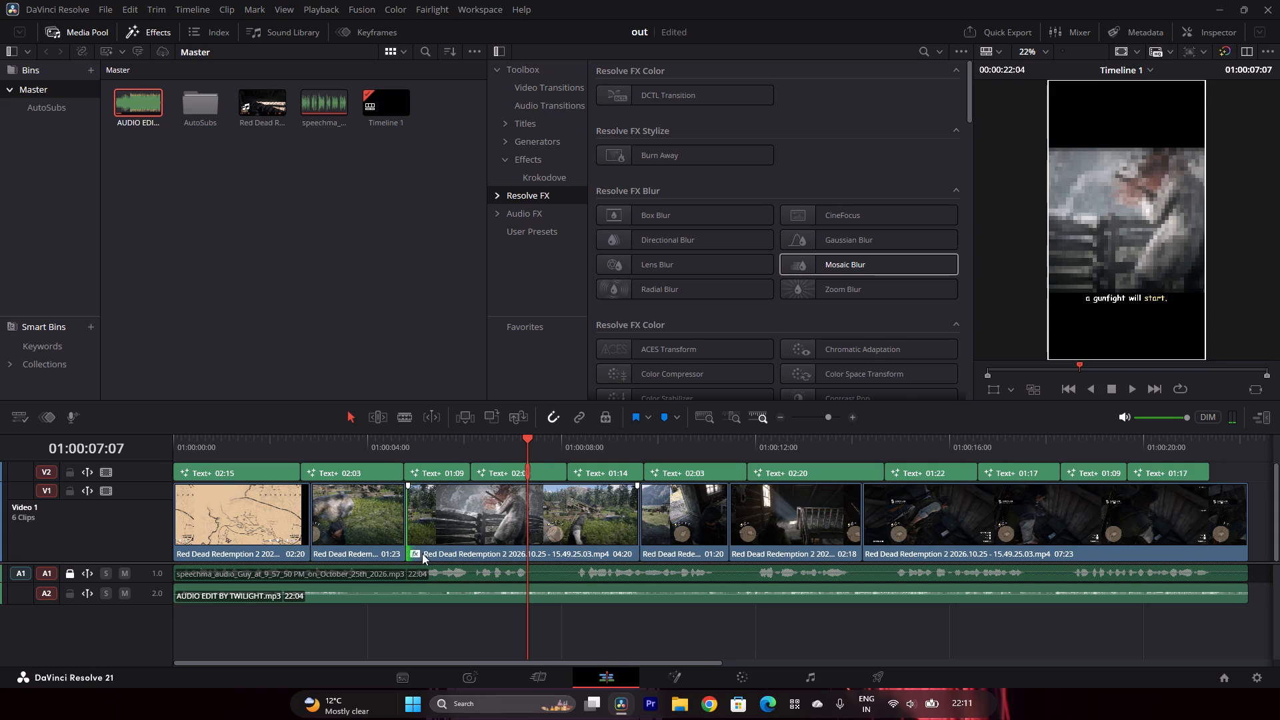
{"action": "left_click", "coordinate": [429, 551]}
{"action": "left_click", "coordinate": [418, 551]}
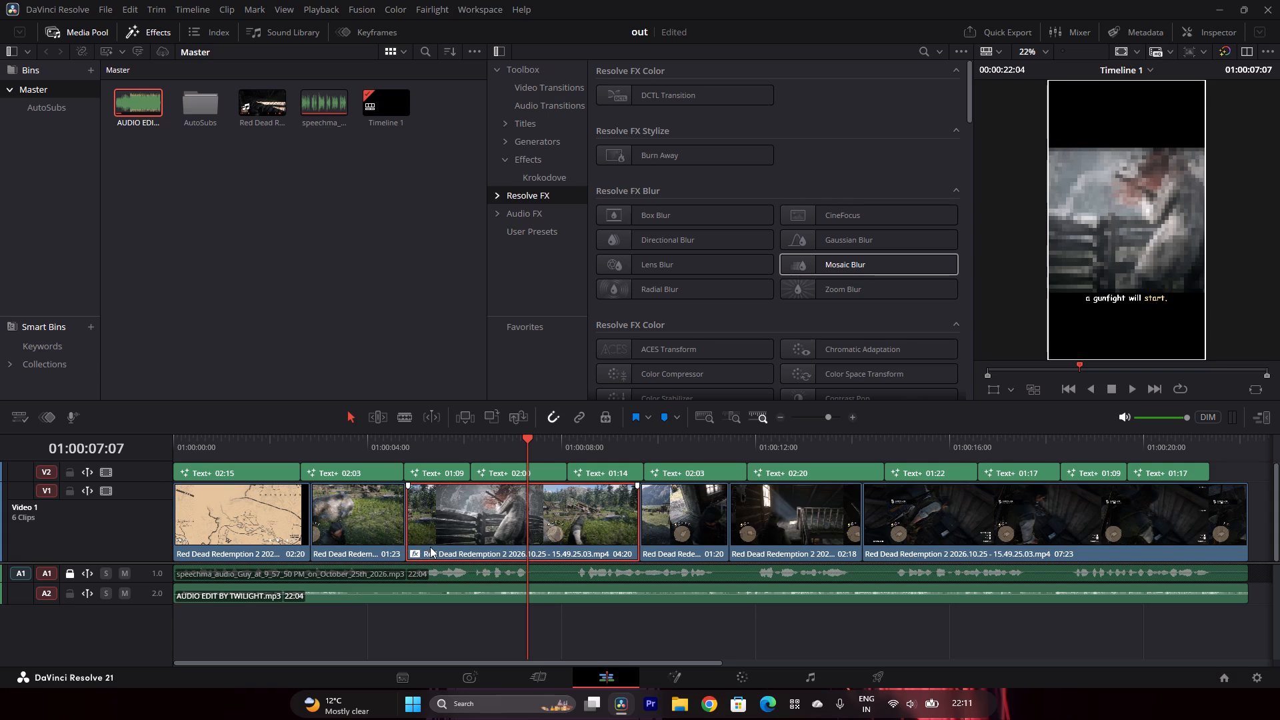
Look at the blurred clip on the Cut page, and return to the Edit page.
{"action": "left_click", "coordinate": [533, 671]}
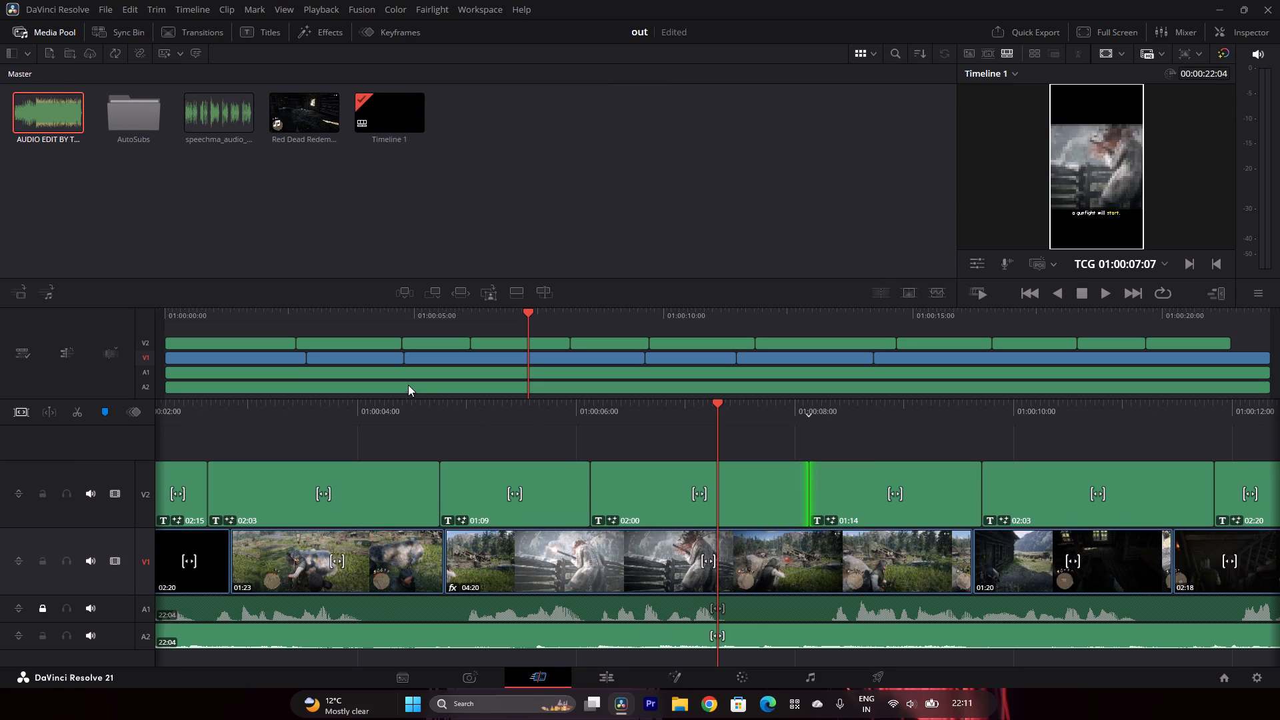
{"action": "scroll", "coordinate": [408, 383], "scroll_direction": "up", "scroll_amount": 4}
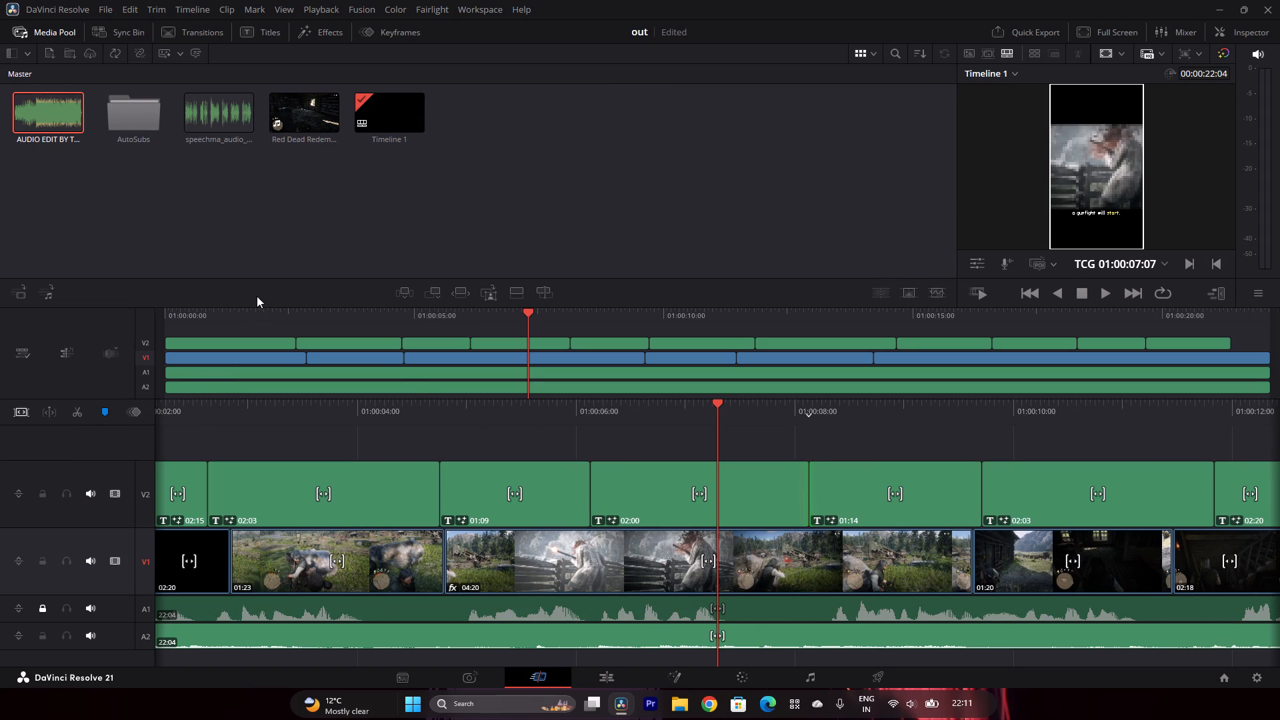
{"action": "left_click_drag", "start_coordinate": [260, 305], "coordinate": [291, 318]}
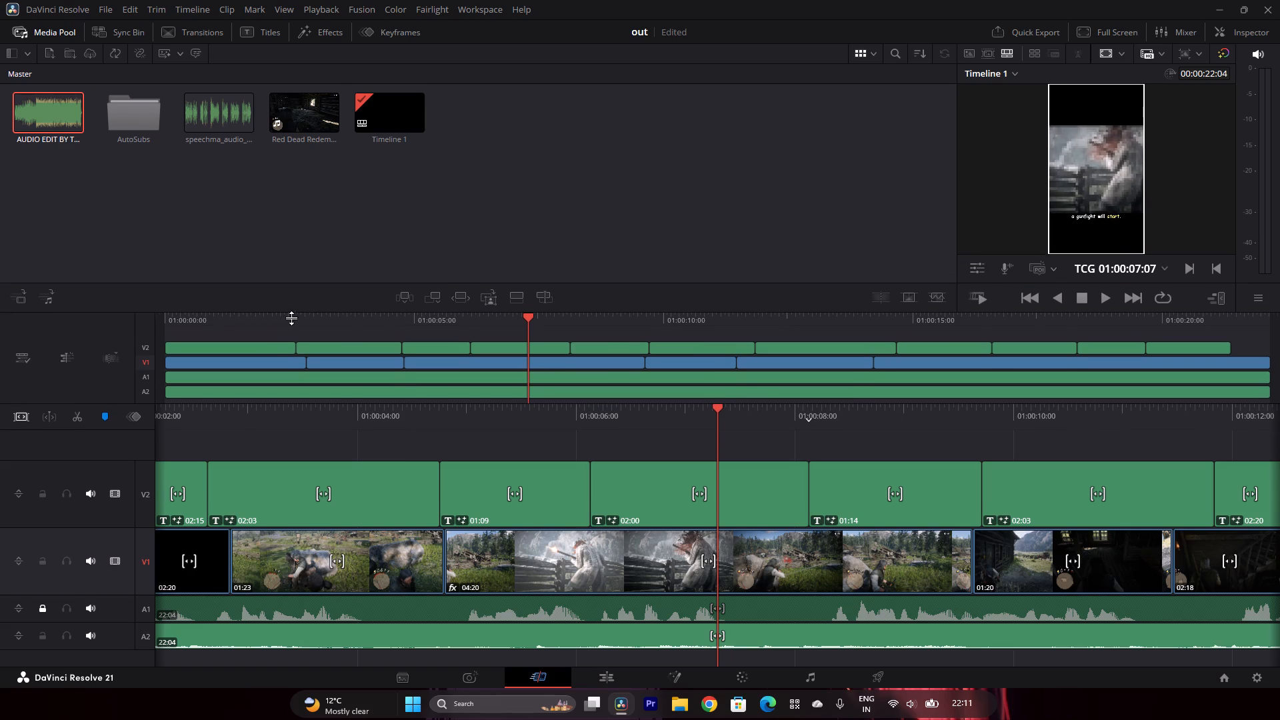
{"action": "left_click_drag", "start_coordinate": [291, 318], "coordinate": [295, 336]}
{"action": "left_click", "coordinate": [595, 675]}
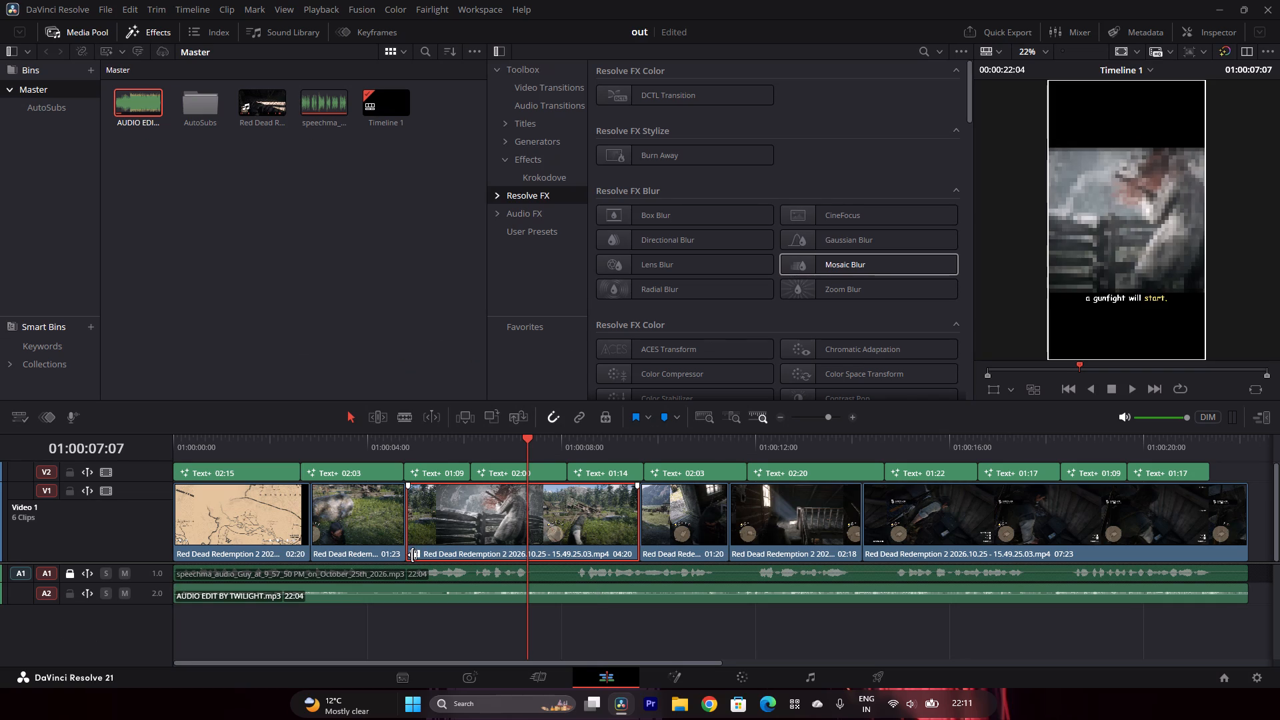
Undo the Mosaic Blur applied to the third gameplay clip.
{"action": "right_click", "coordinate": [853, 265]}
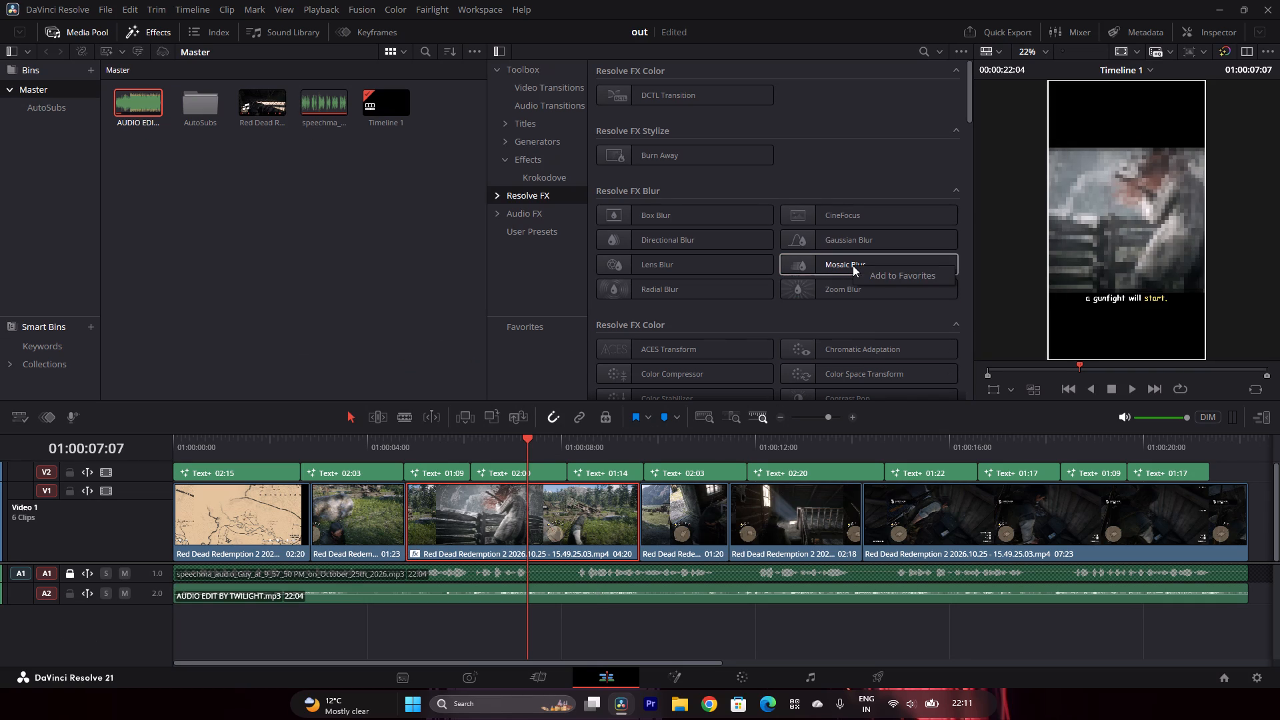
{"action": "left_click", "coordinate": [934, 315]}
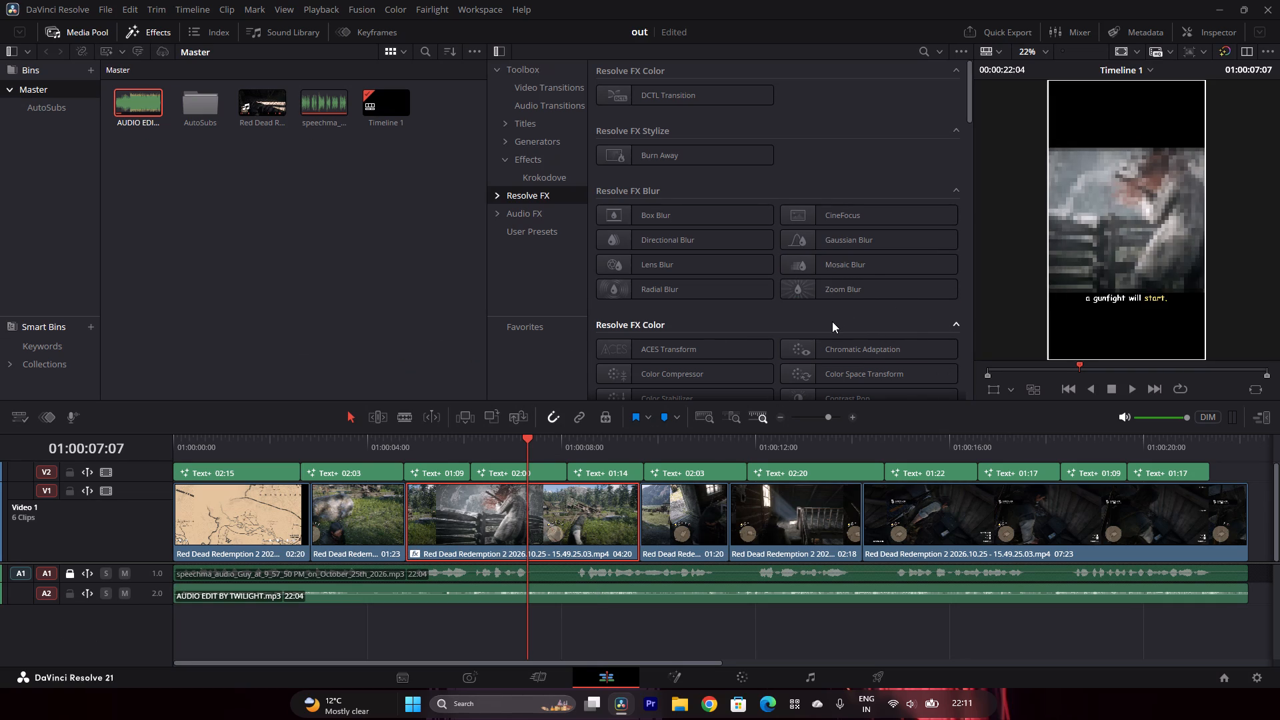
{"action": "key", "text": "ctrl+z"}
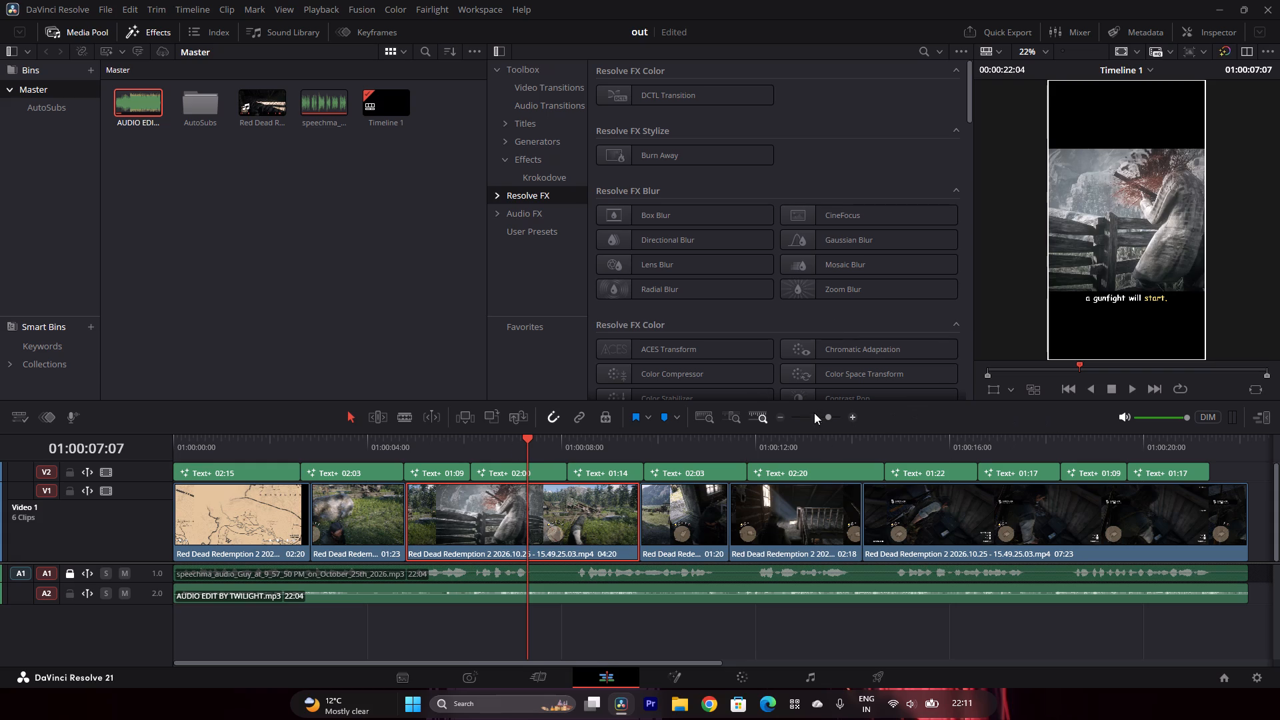
Position the playhead at 01:00:05:23, the first frame after the sepia aiming shot within the third gameplay clip.
{"action": "left_click", "coordinate": [847, 415]}
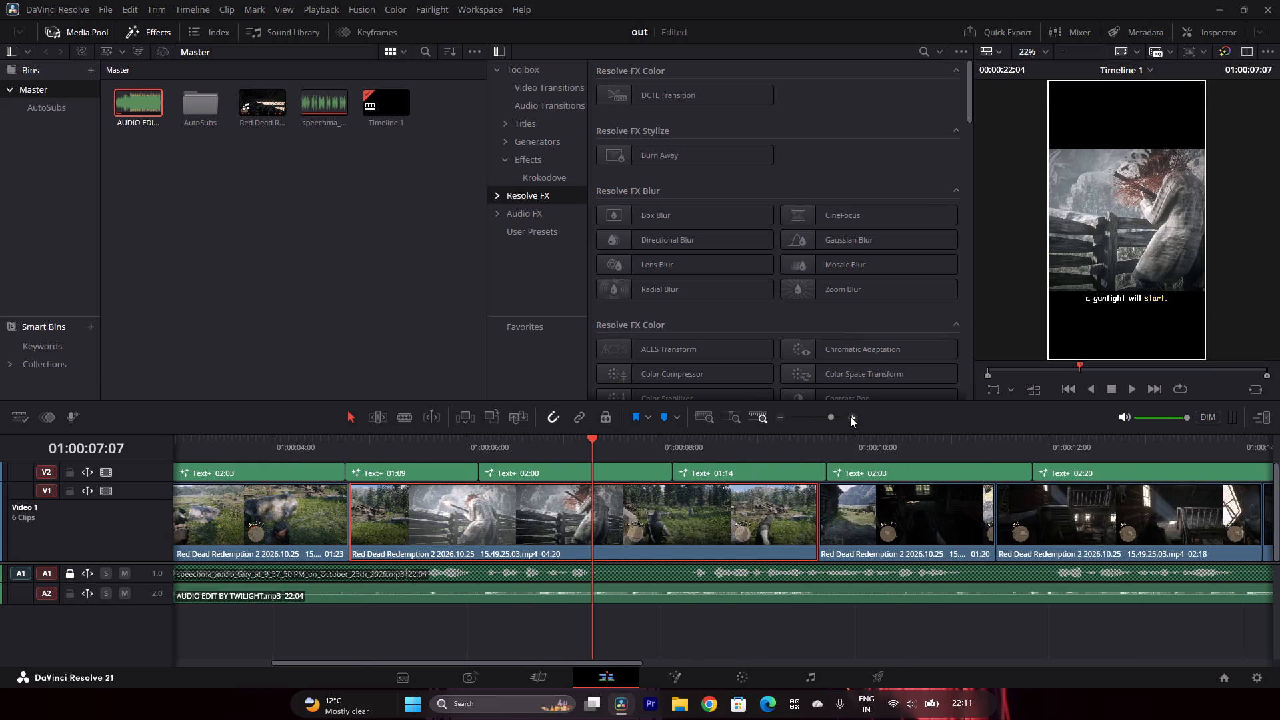
{"action": "left_click", "coordinate": [850, 416]}
{"action": "left_click_drag", "start_coordinate": [547, 440], "coordinate": [528, 442]}
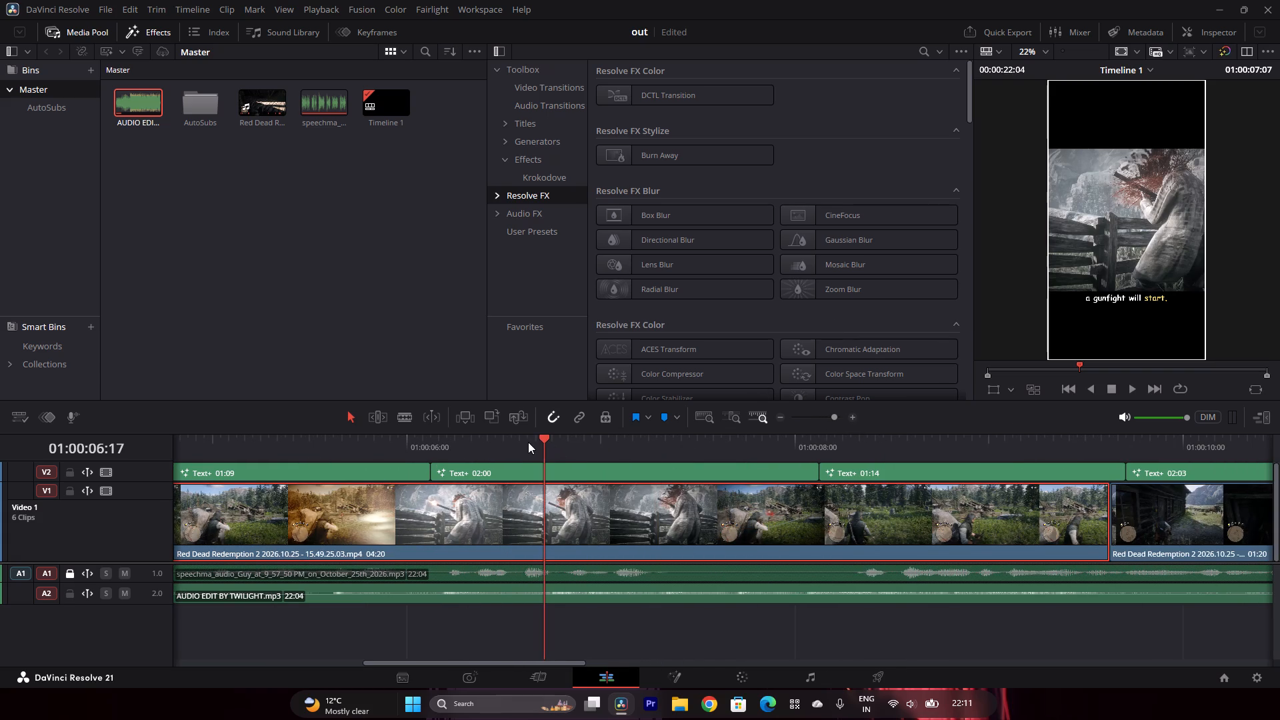
{"action": "left_click_drag", "start_coordinate": [528, 442], "coordinate": [541, 442]}
{"action": "left_click", "coordinate": [521, 439]}
{"action": "left_click", "coordinate": [509, 439]}
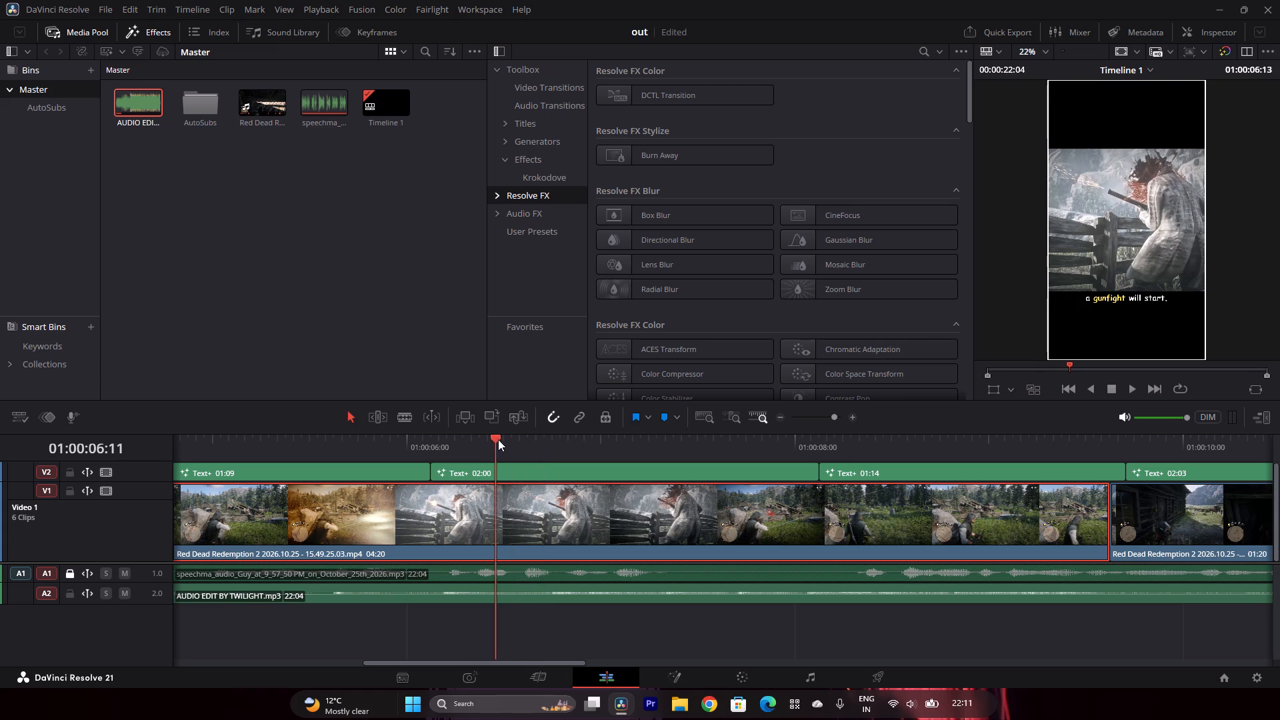
{"action": "left_click", "coordinate": [498, 439]}
{"action": "left_click", "coordinate": [485, 439]}
{"action": "left_click", "coordinate": [469, 439]}
{"action": "left_click", "coordinate": [449, 437]}
{"action": "double_click", "coordinate": [425, 435]}
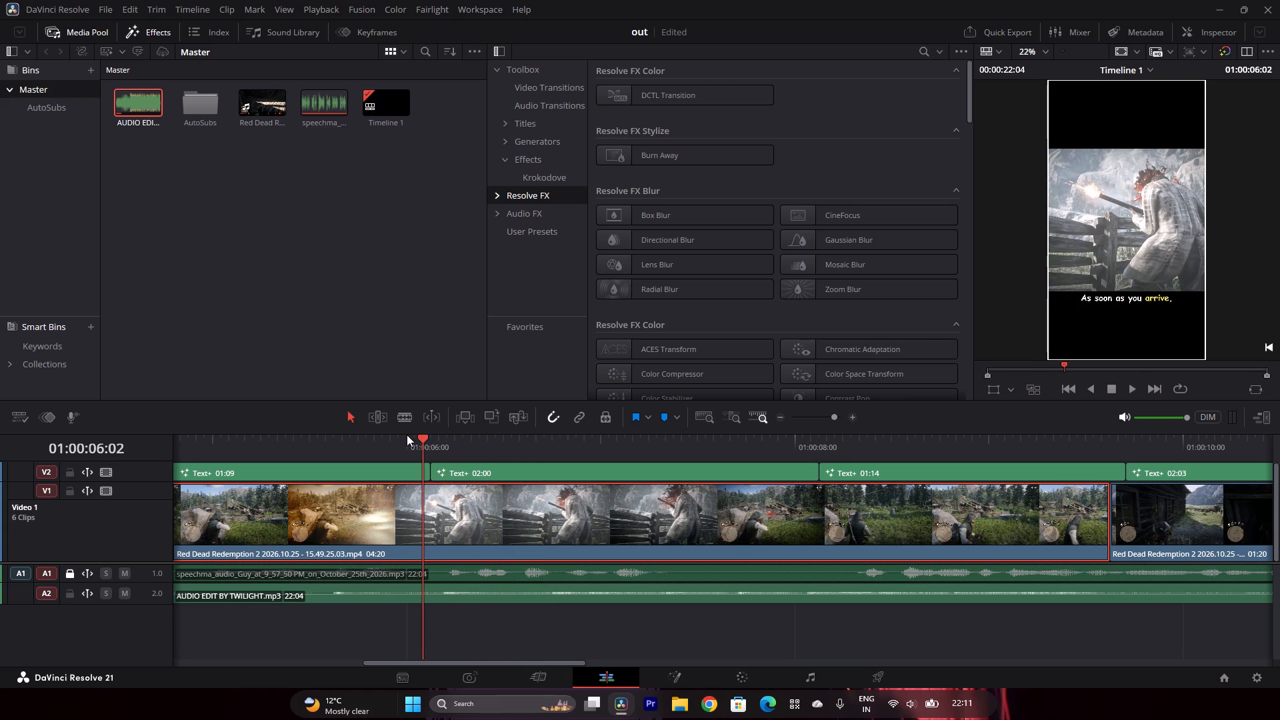
{"action": "left_click", "coordinate": [407, 435]}
{"action": "left_click", "coordinate": [401, 435]}
{"action": "left_click_drag", "start_coordinate": [389, 435], "coordinate": [382, 435]}
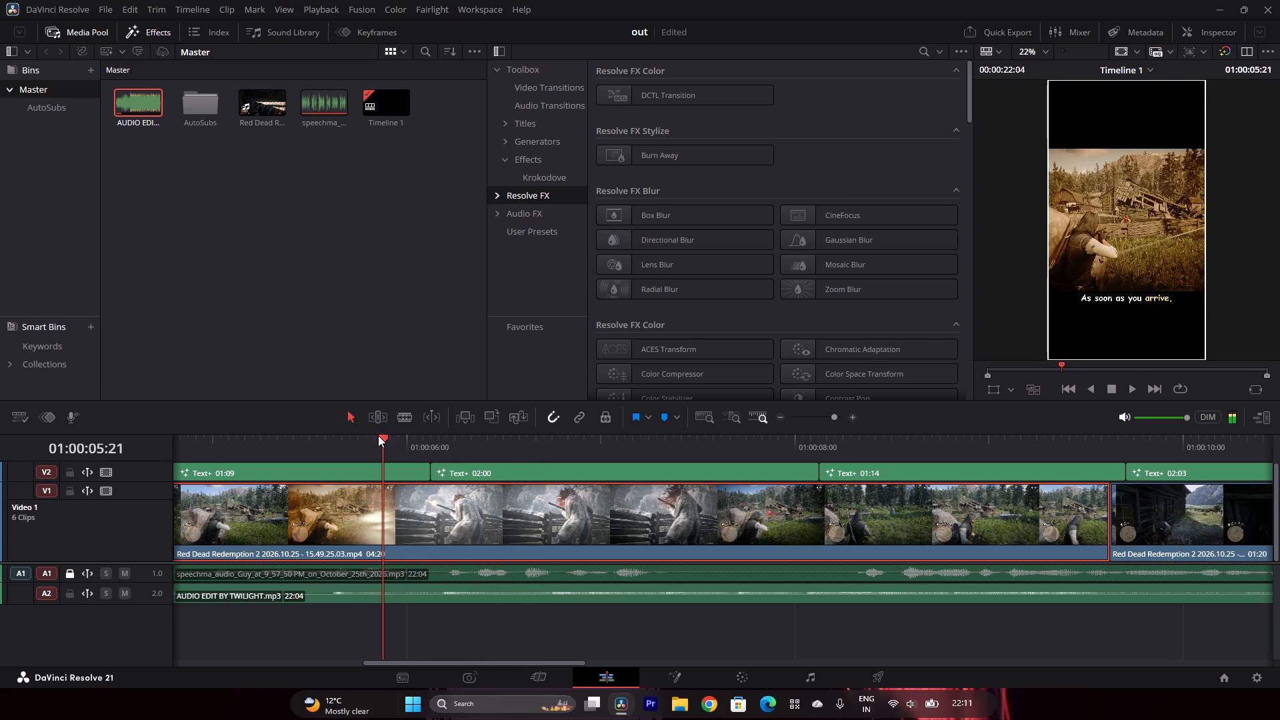
{"action": "left_click", "coordinate": [387, 439]}
{"action": "left_click", "coordinate": [392, 438]}
{"action": "left_click", "coordinate": [397, 437]}
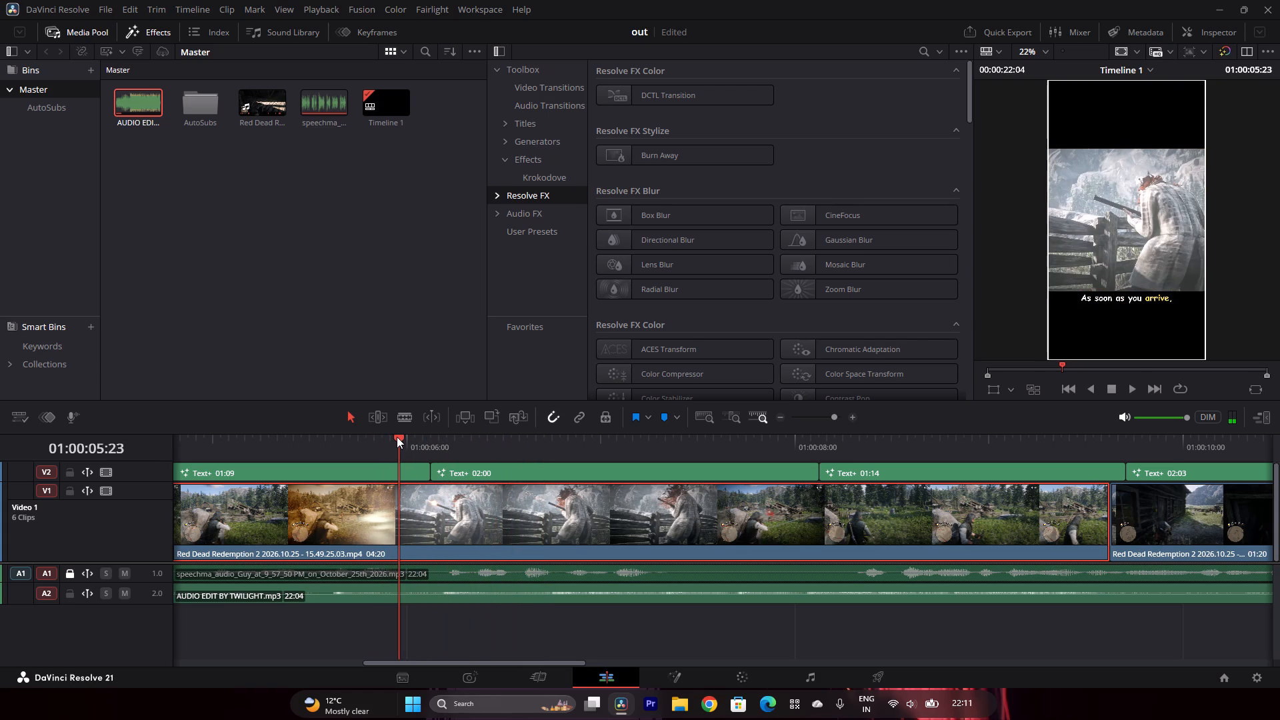
{"action": "key", "text": "Left"}
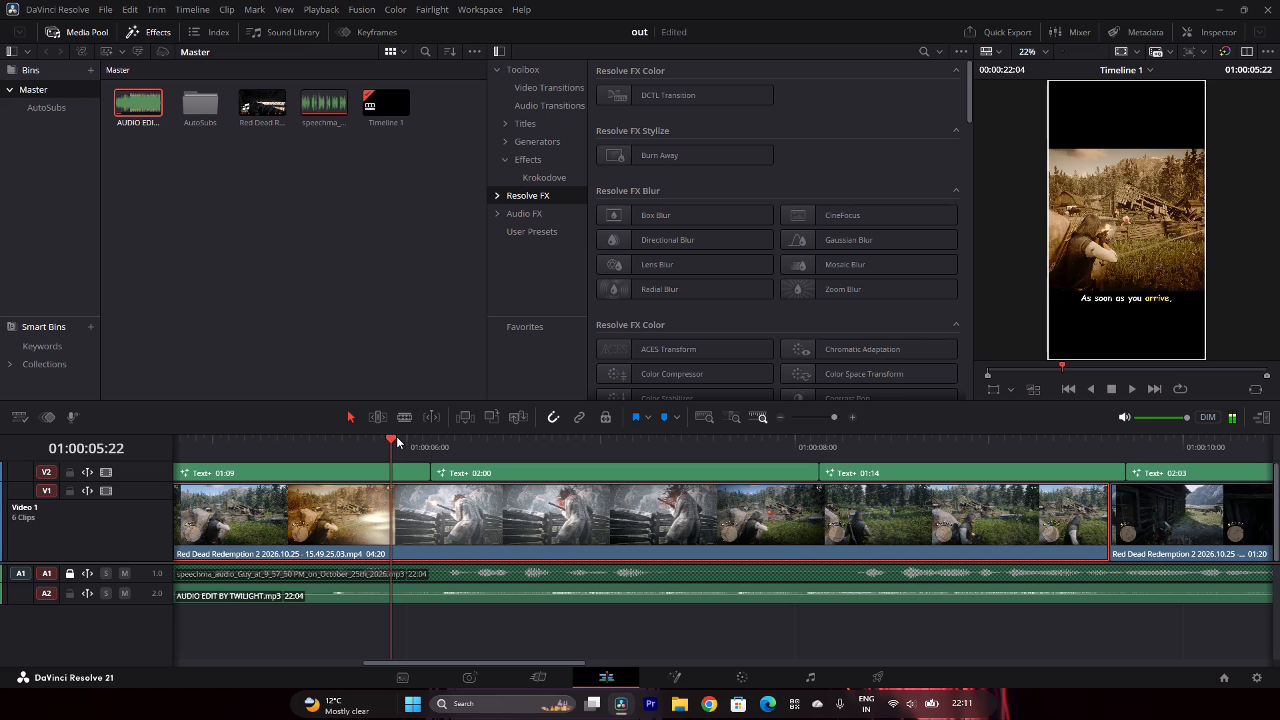
{"action": "key", "text": "Right"}
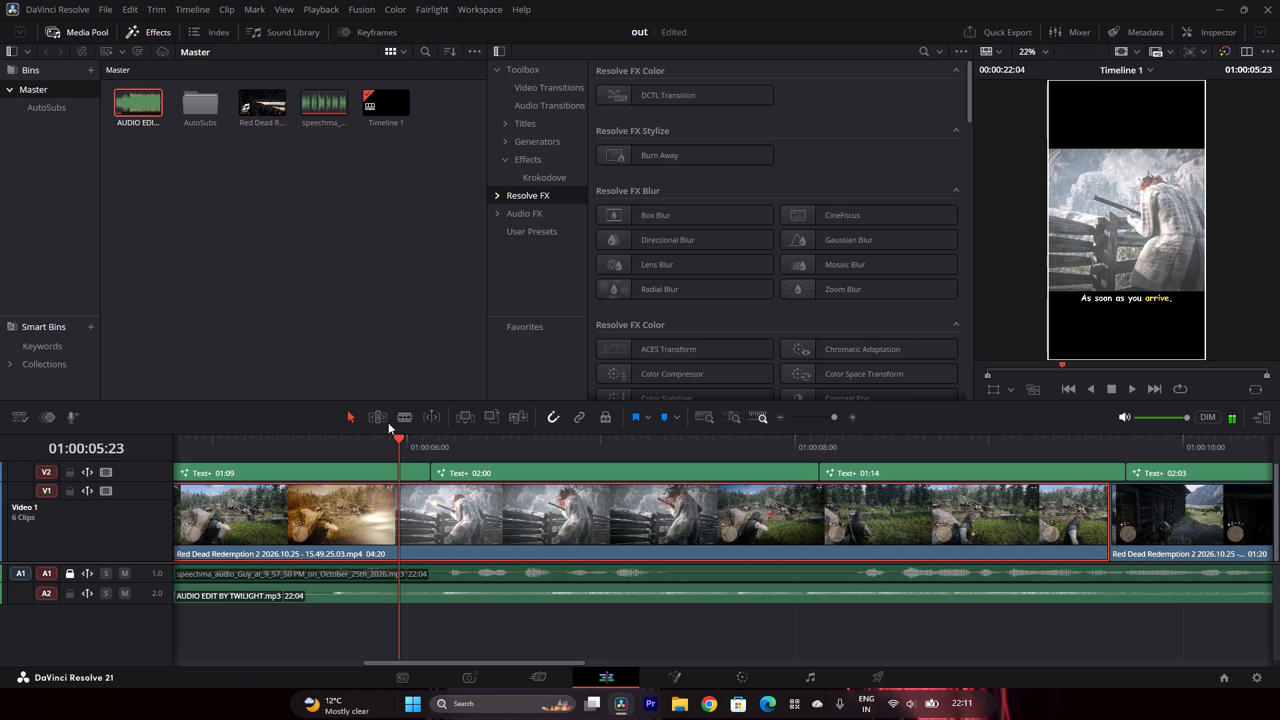
Lock the Audio 2 and Video 2 tracks so that only Video 1 stays editable.
{"action": "left_click", "coordinate": [397, 417]}
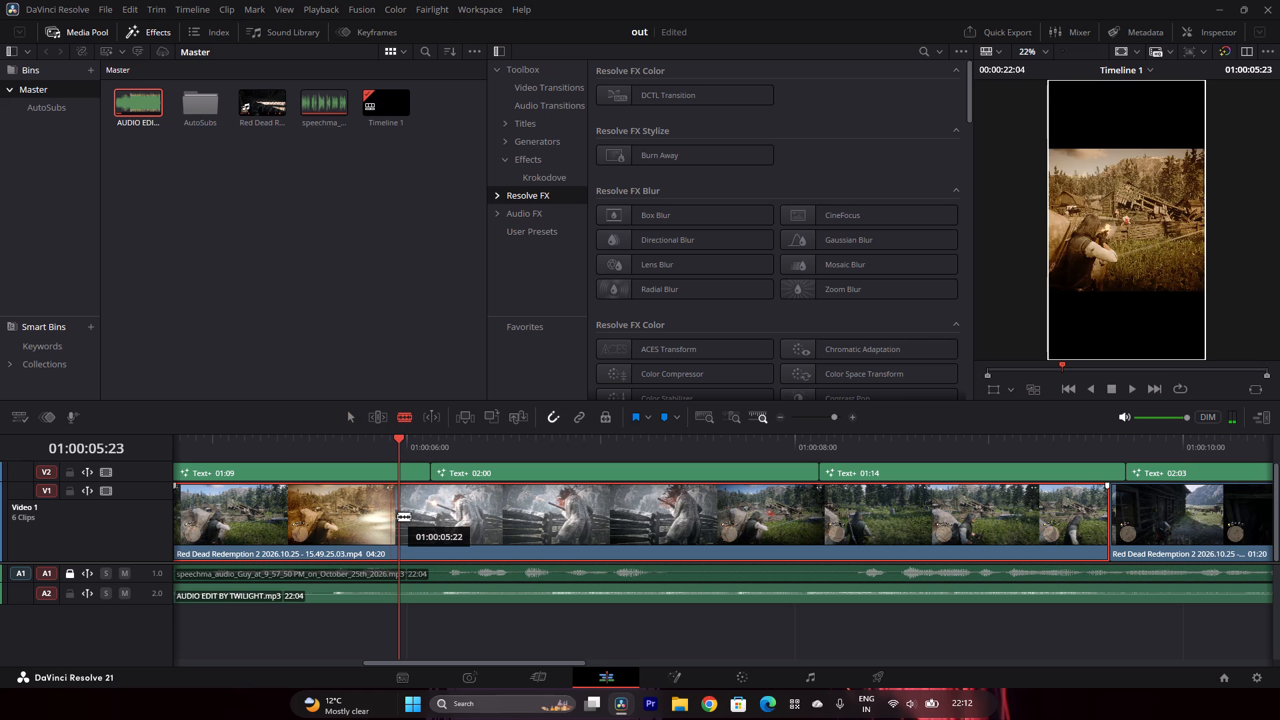
{"action": "left_click", "coordinate": [353, 415]}
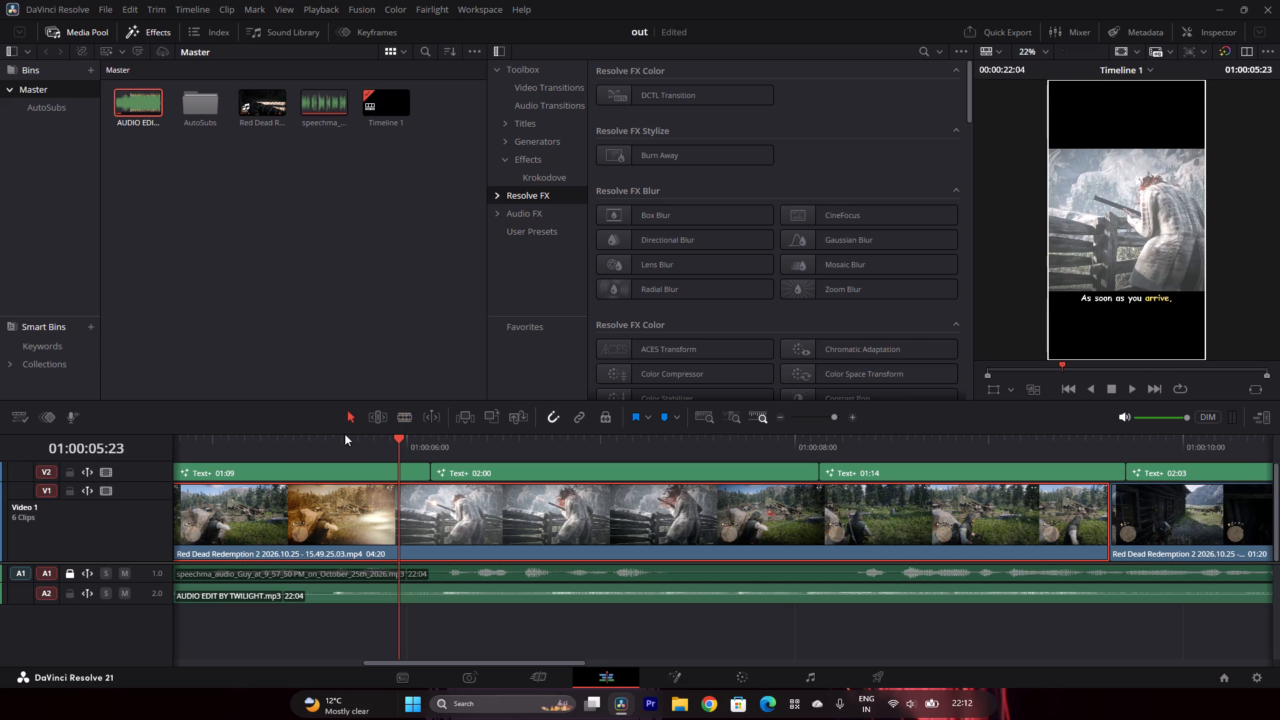
{"action": "left_click", "coordinate": [71, 591]}
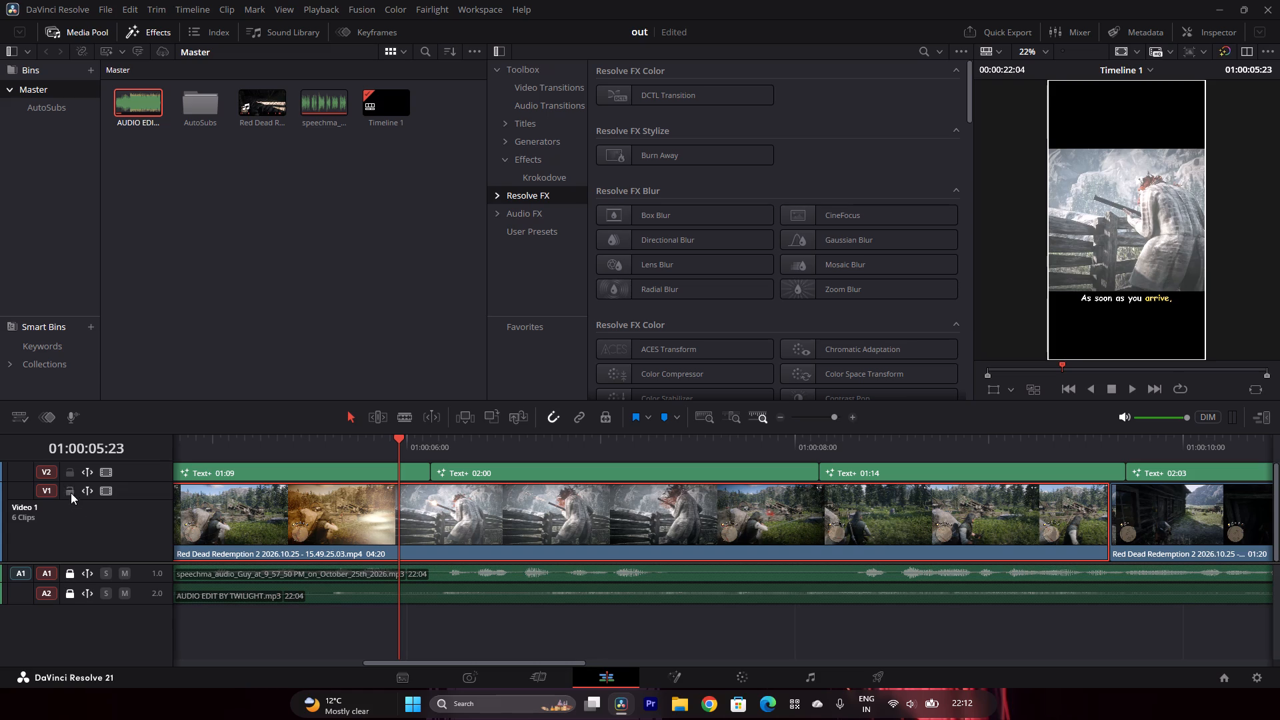
{"action": "left_click", "coordinate": [69, 469]}
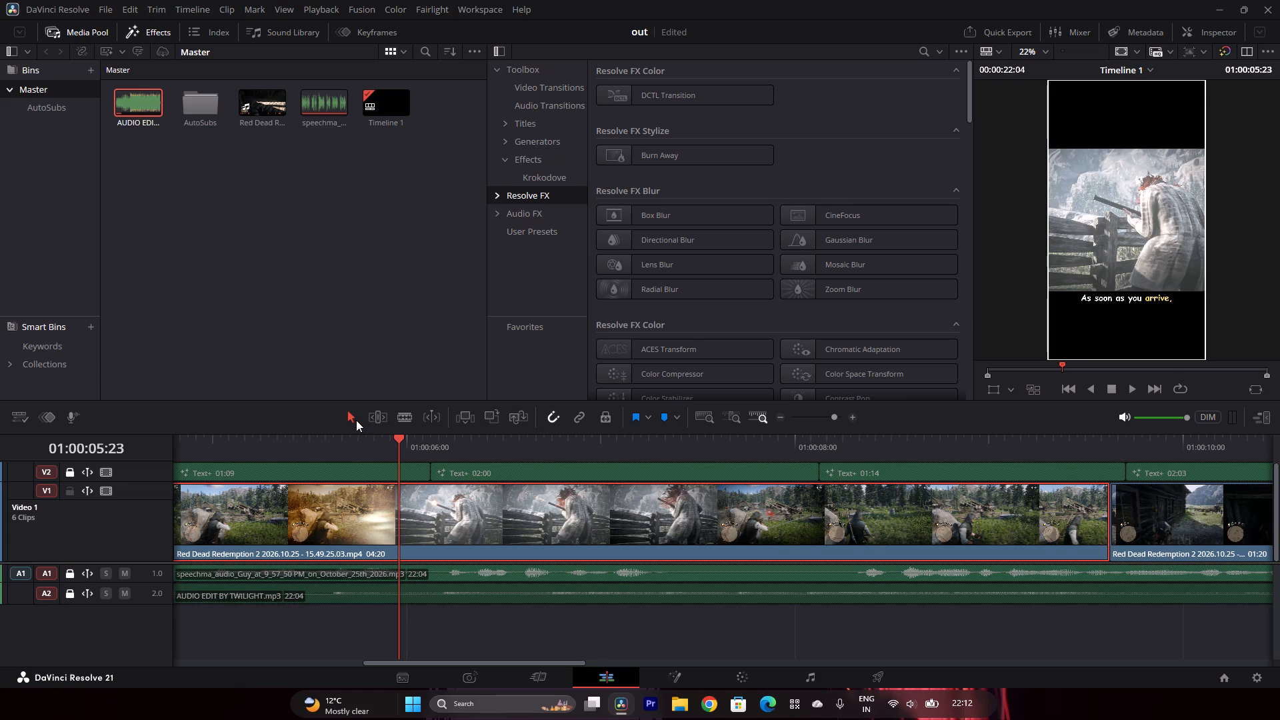
Split the third gameplay clip on Video 1 at 01:00:05:23, where the sepia aiming shot ends.
{"action": "left_click", "coordinate": [405, 419]}
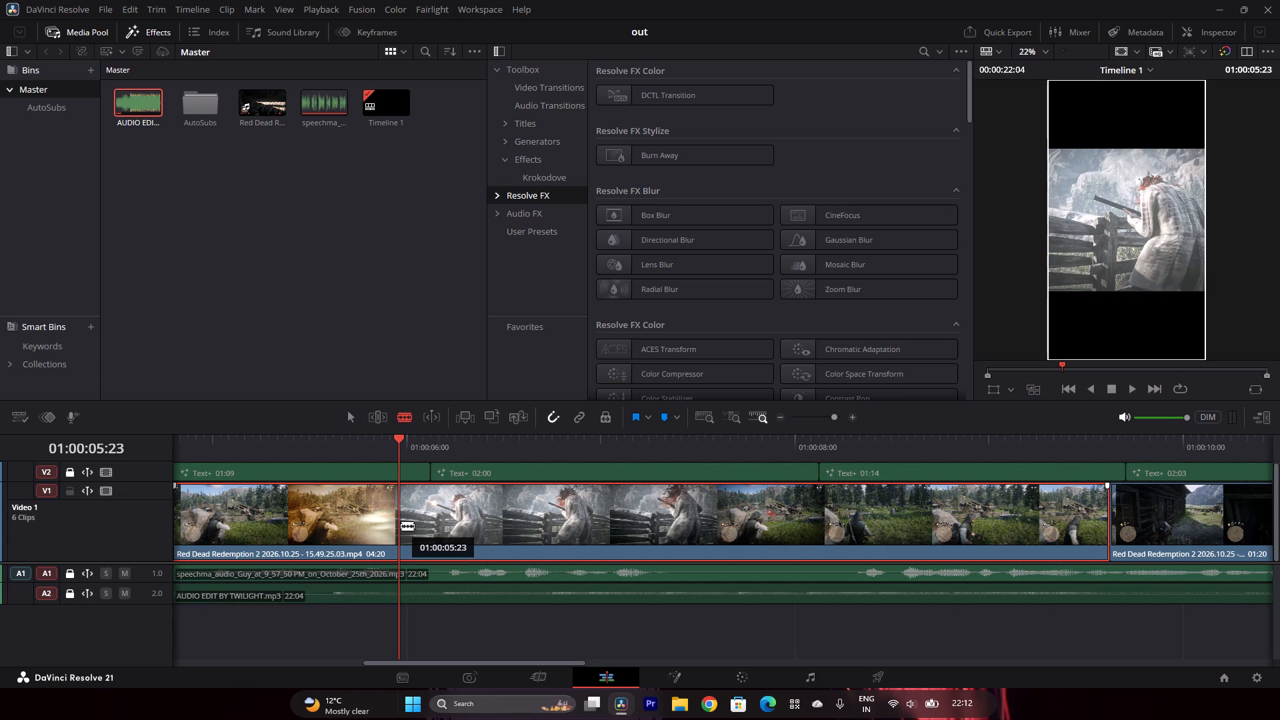
{"action": "left_click", "coordinate": [401, 521]}
{"action": "left_click", "coordinate": [353, 419]}
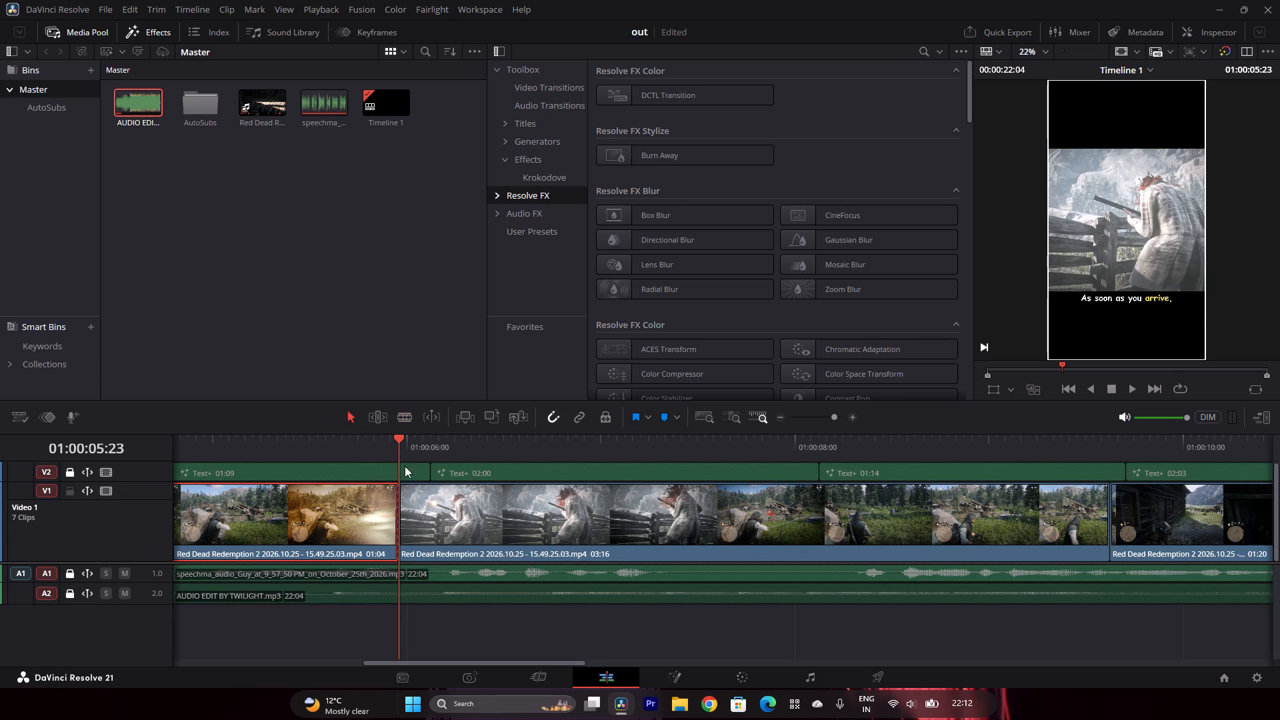
Play on to the end of the grey slow-motion kill shot and split the Video 1 clip at 01:00:07:19.
{"action": "left_click", "coordinate": [1126, 382]}
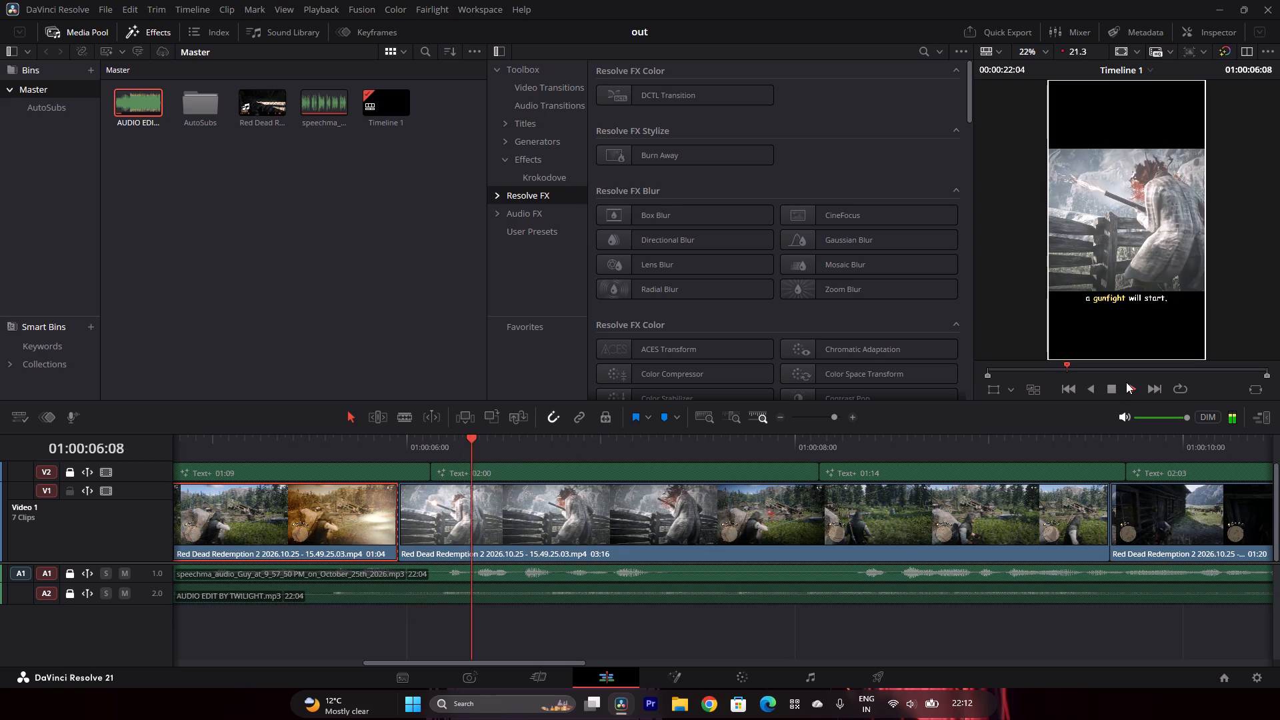
{"action": "key", "text": "space"}
{"action": "key", "text": "space"}
{"action": "key", "text": "space"}
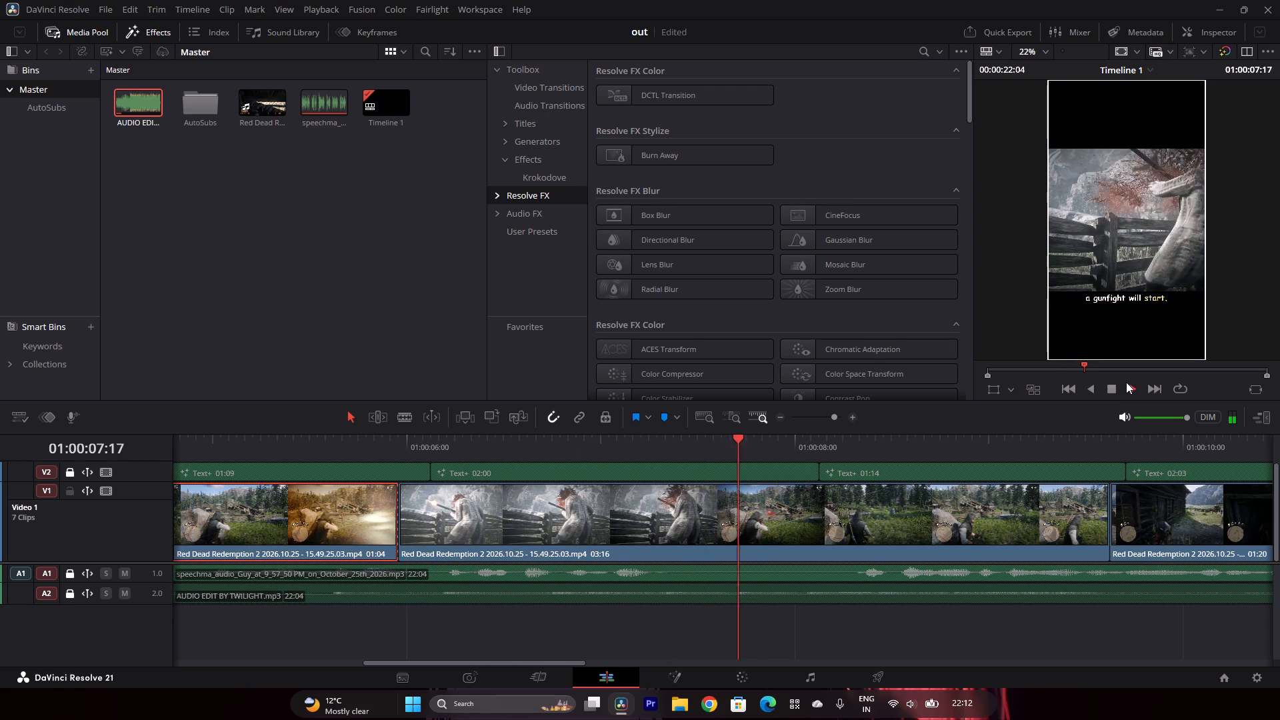
{"action": "key", "text": "space"}
{"action": "key", "text": "space"}
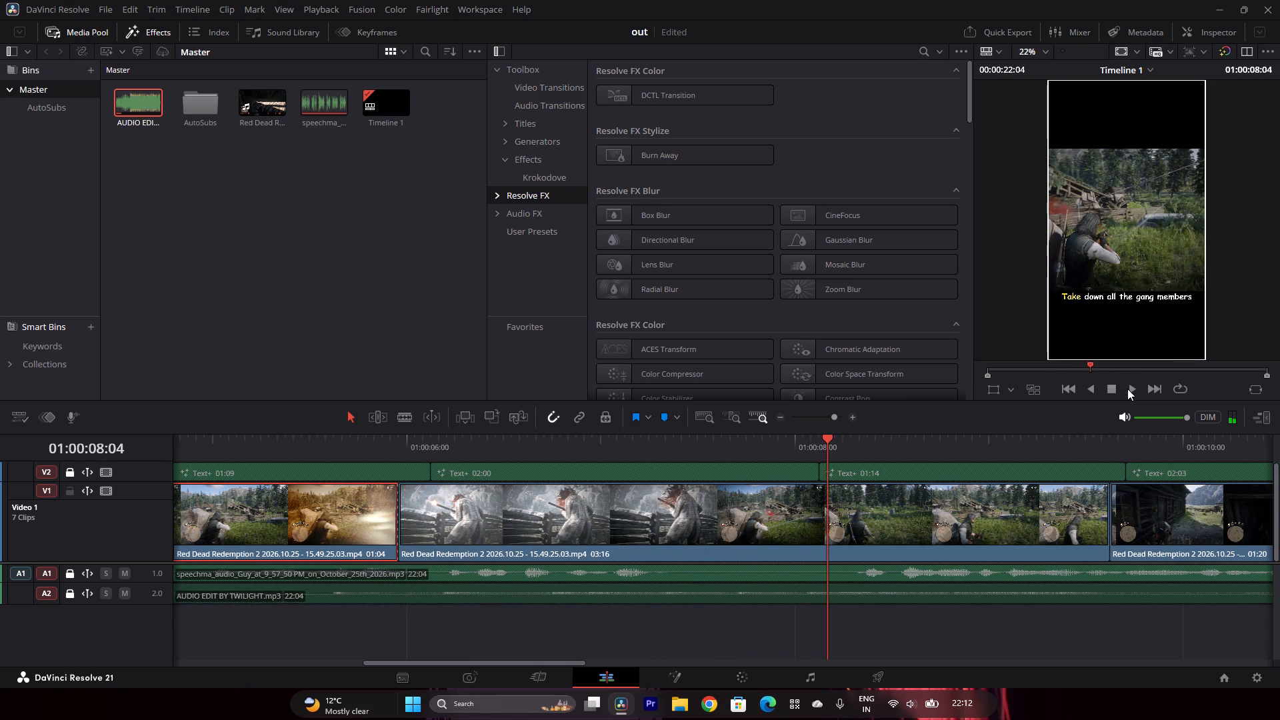
{"action": "key", "text": "Left"}
{"action": "key", "text": "Left"}
{"action": "key", "text": "Left"}
{"action": "key", "text": "Left"}
{"action": "key", "text": "Left"}
{"action": "key", "text": "Left"}
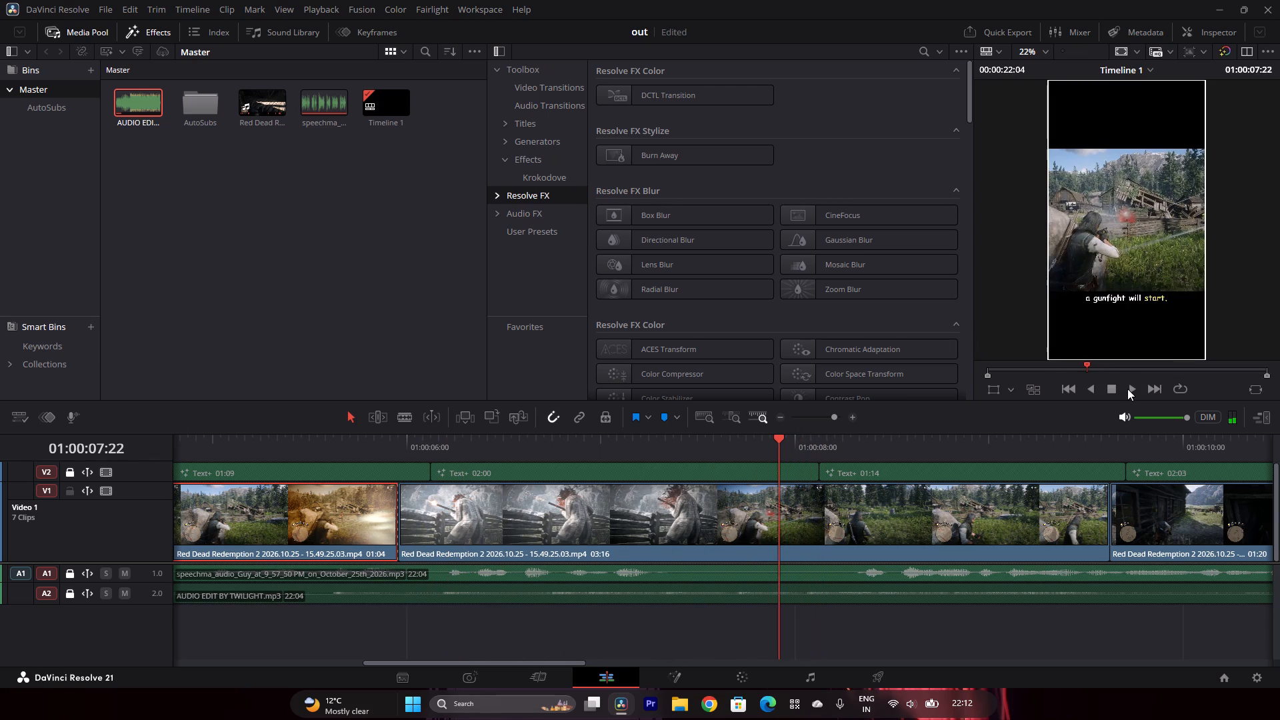
{"action": "key", "text": "Left"}
{"action": "key", "text": "Left"}
{"action": "key", "text": "Left"}
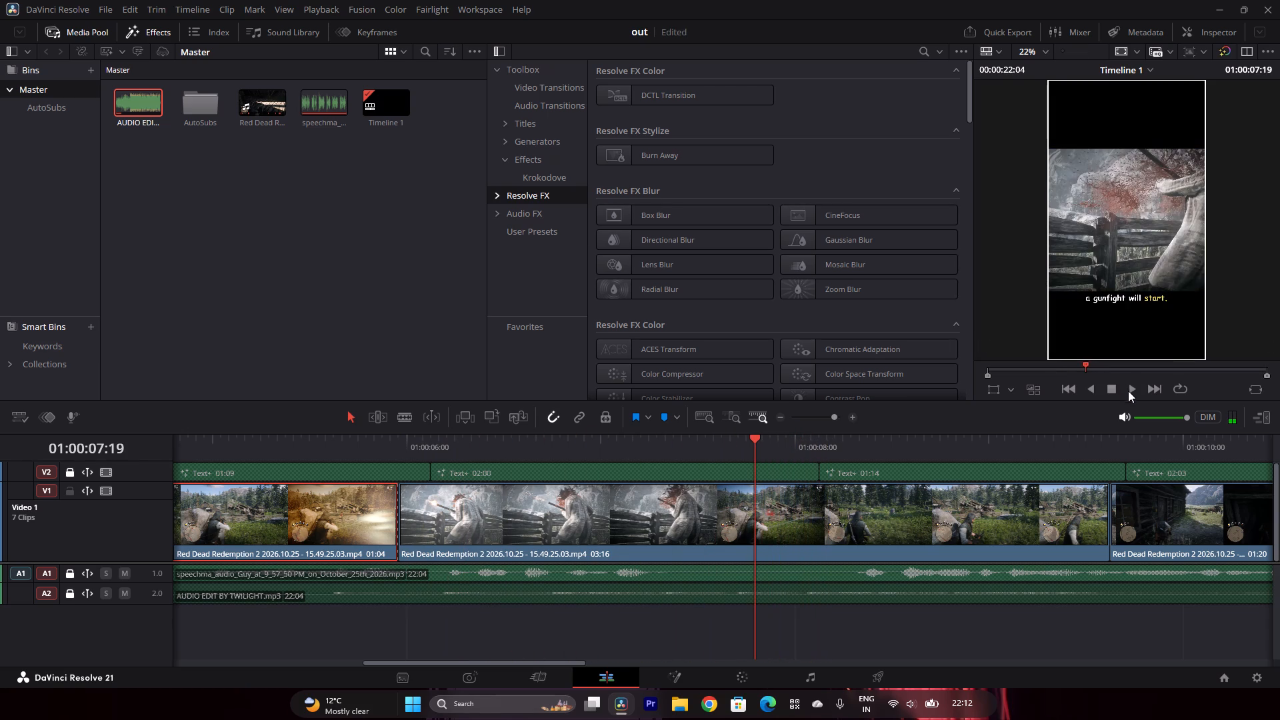
{"action": "left_click", "coordinate": [406, 419]}
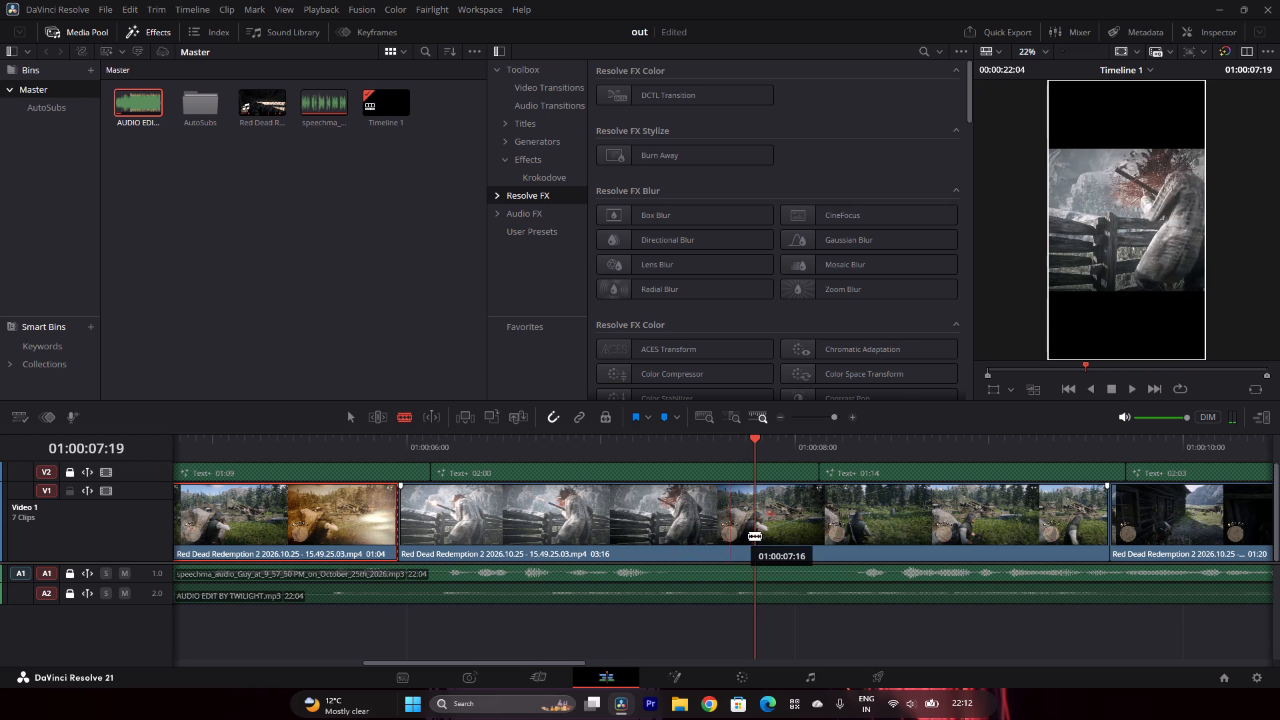
{"action": "left_click", "coordinate": [757, 532]}
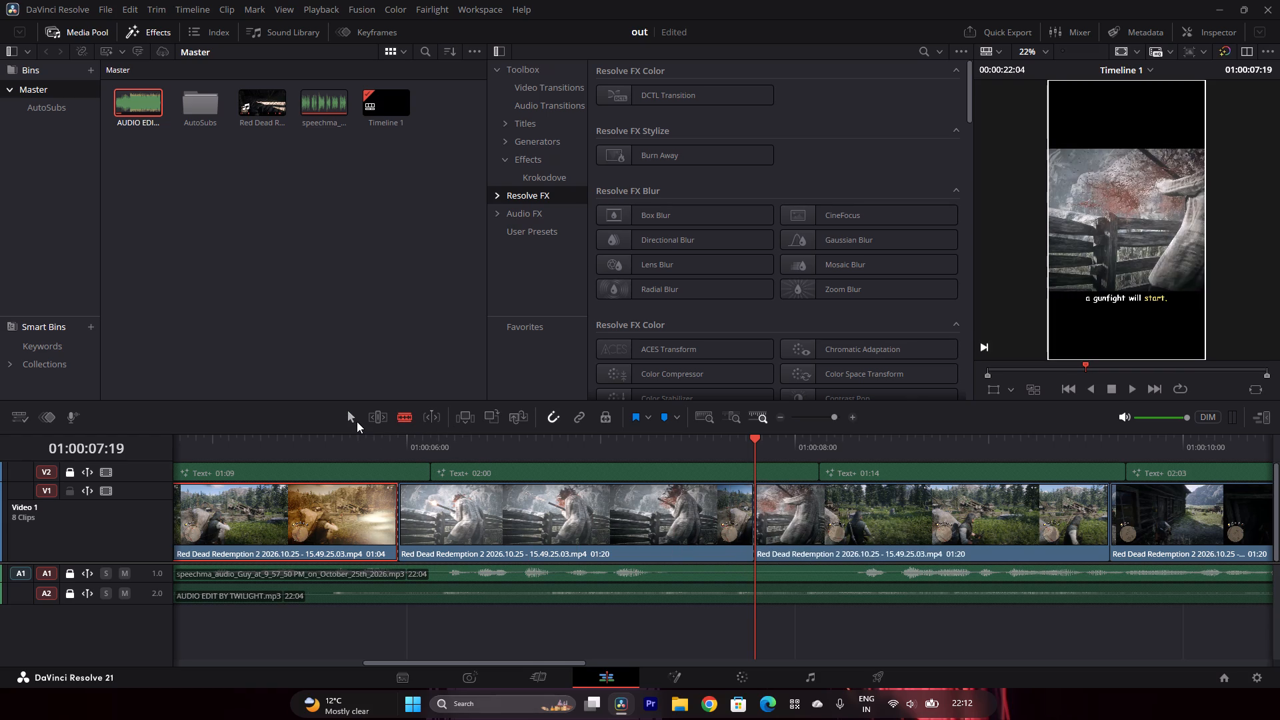
{"action": "left_click", "coordinate": [357, 421]}
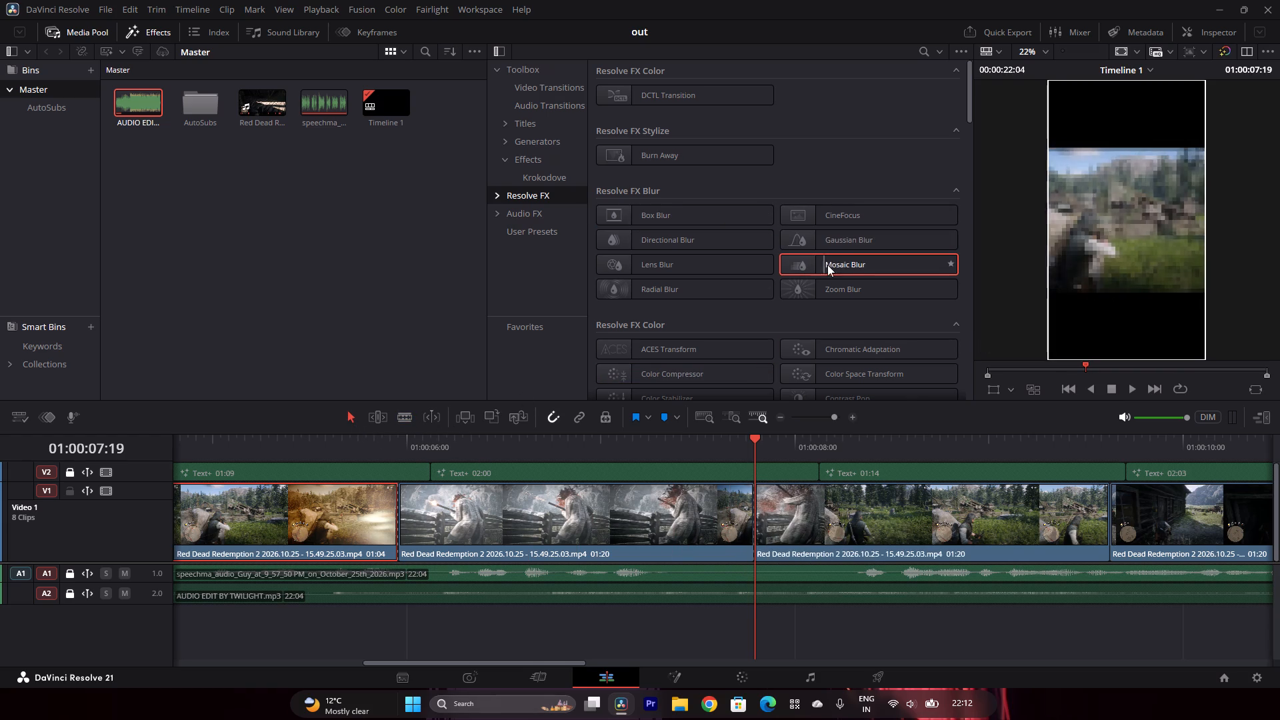
Apply Mosaic Blur to the kill-shot segment between the two cuts, and play back the gunfight from 01:00:05:21.
{"action": "left_click_drag", "start_coordinate": [842, 265], "coordinate": [565, 513]}
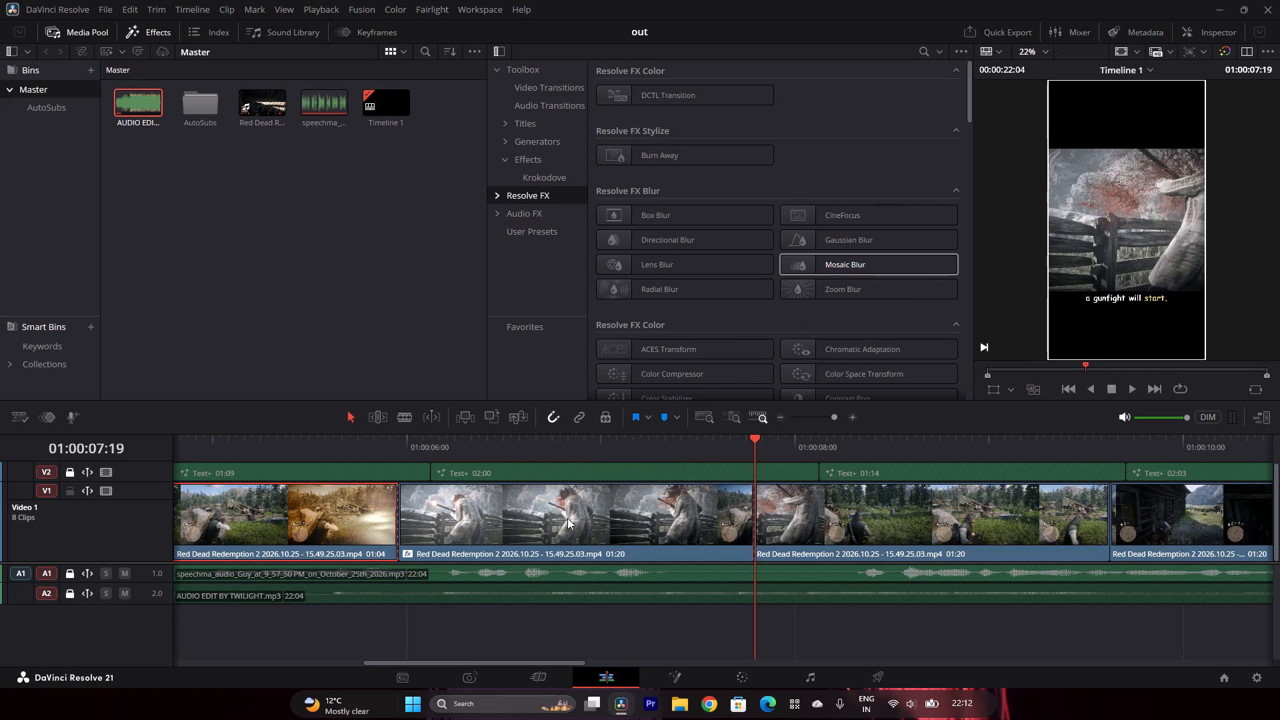
{"action": "left_click", "coordinate": [383, 437]}
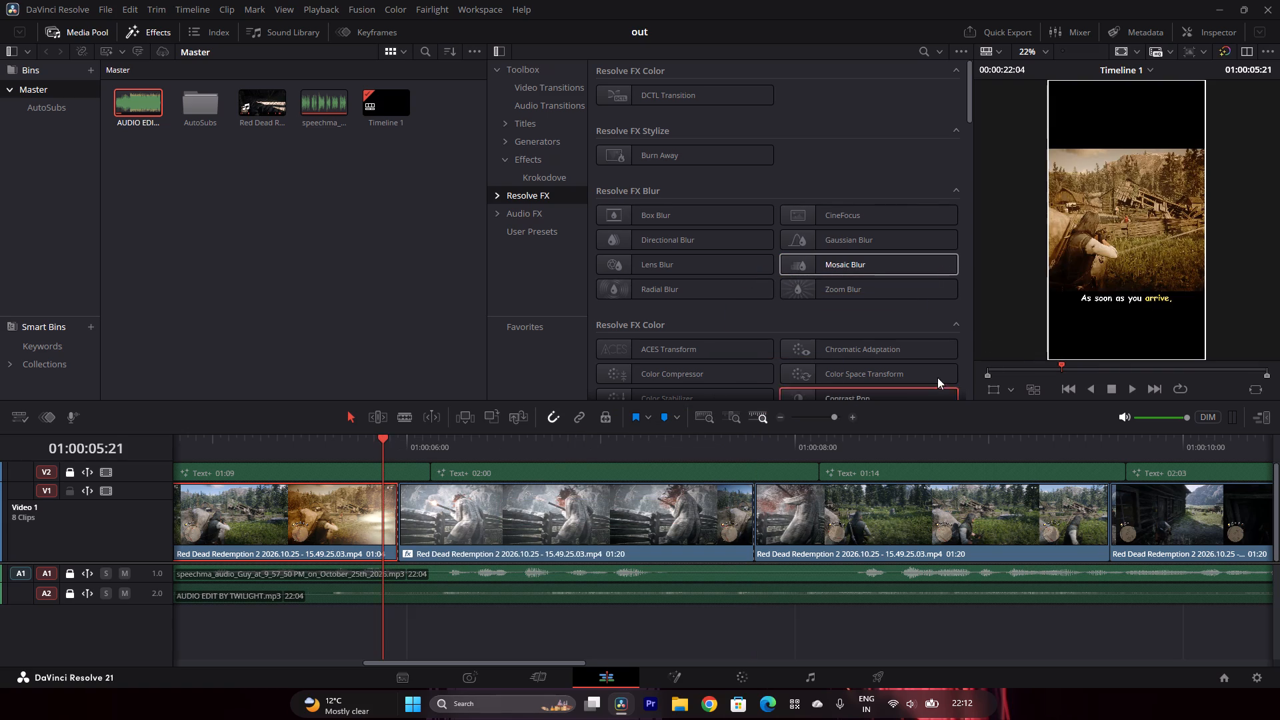
{"action": "left_click", "coordinate": [1135, 389]}
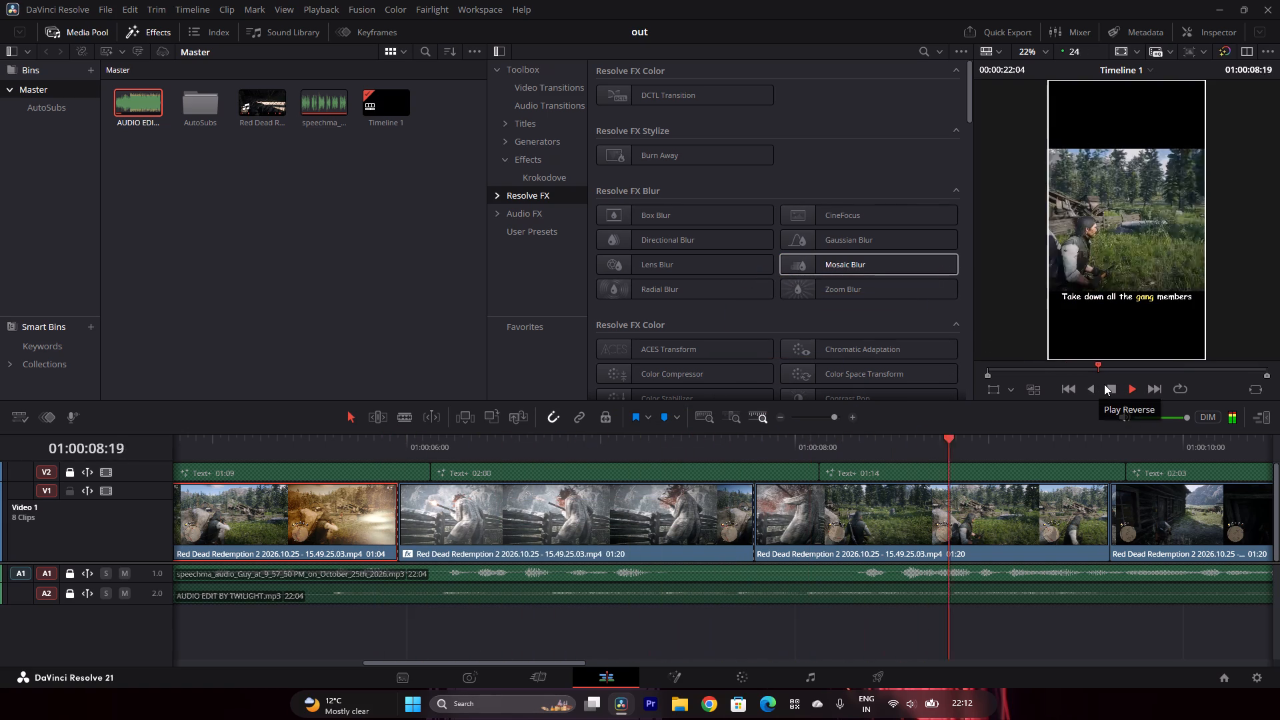
{"action": "left_click", "coordinate": [1107, 384]}
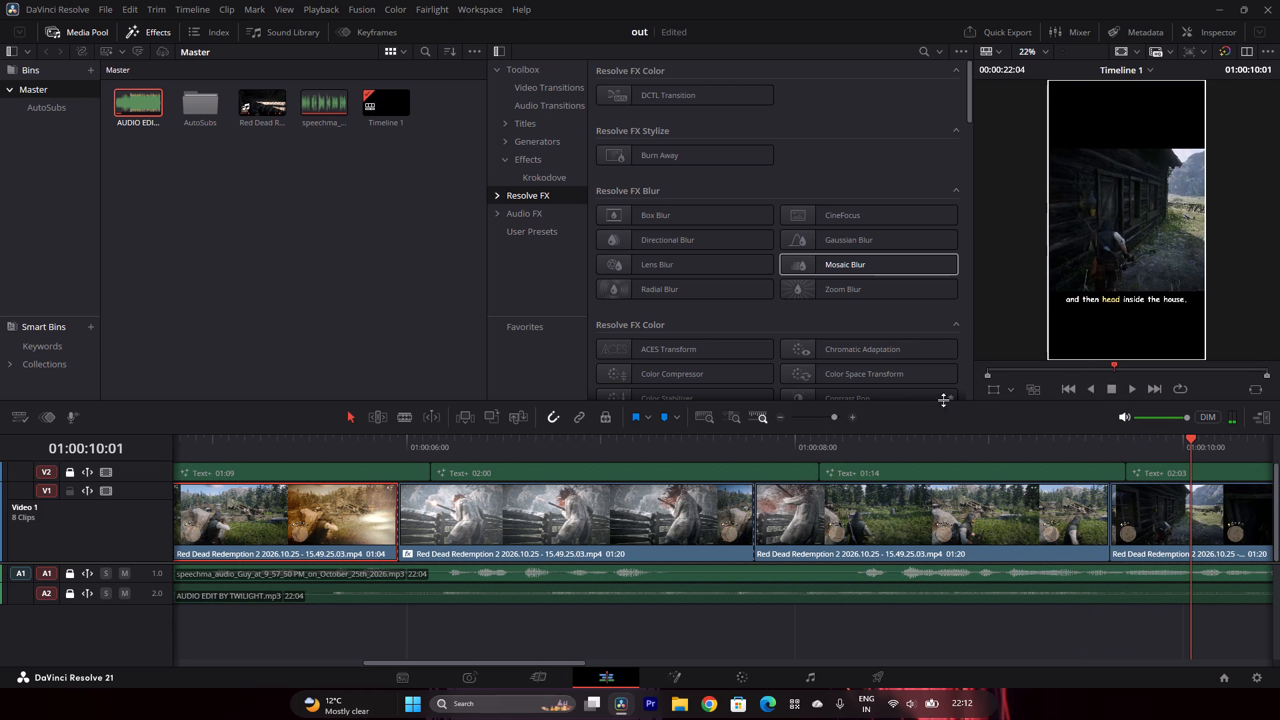
Play Timeline 1 through from its first frame to review the full edit, with the Inspector shown instead of the Effects library.
{"action": "triple_click", "coordinate": [780, 419]}
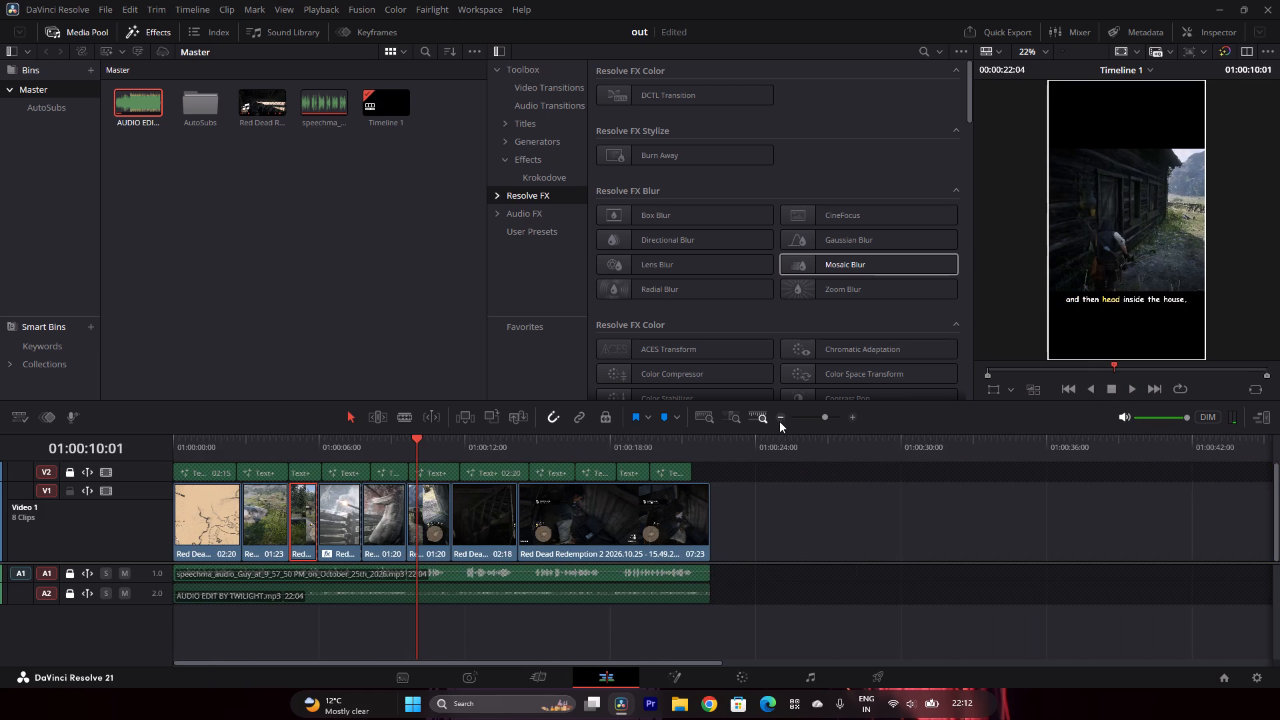
{"action": "left_click", "coordinate": [847, 415]}
{"action": "left_click_drag", "start_coordinate": [698, 661], "coordinate": [555, 679]}
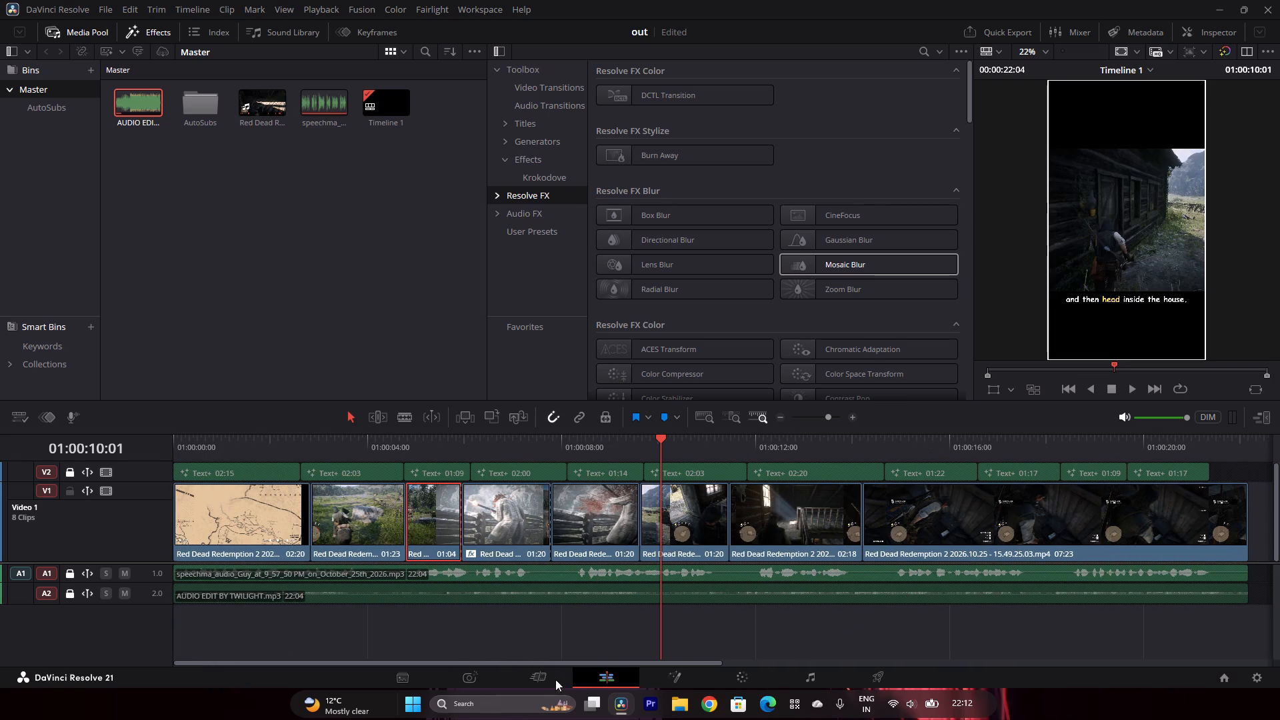
{"action": "left_click_drag", "start_coordinate": [555, 679], "coordinate": [551, 678]}
{"action": "left_click", "coordinate": [145, 27]}
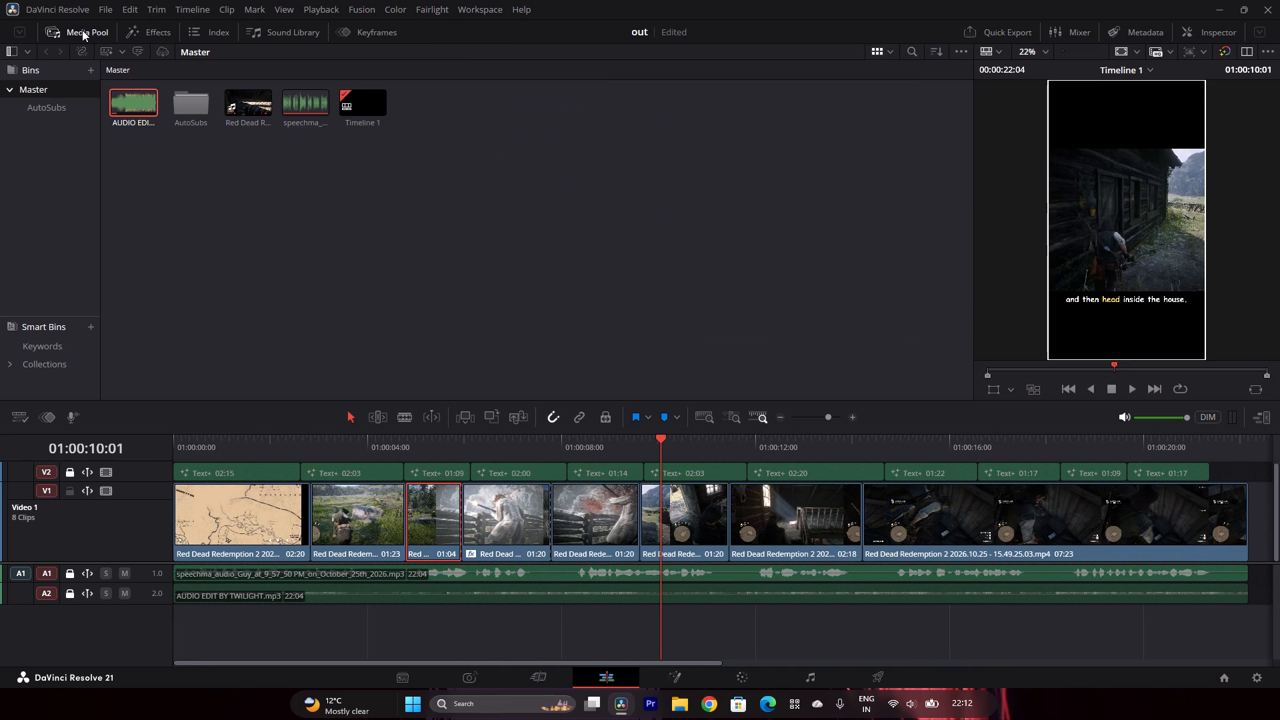
{"action": "left_click", "coordinate": [1251, 30]}
{"action": "left_click", "coordinate": [1191, 30]}
{"action": "left_click_drag", "start_coordinate": [423, 435], "coordinate": [349, 427]}
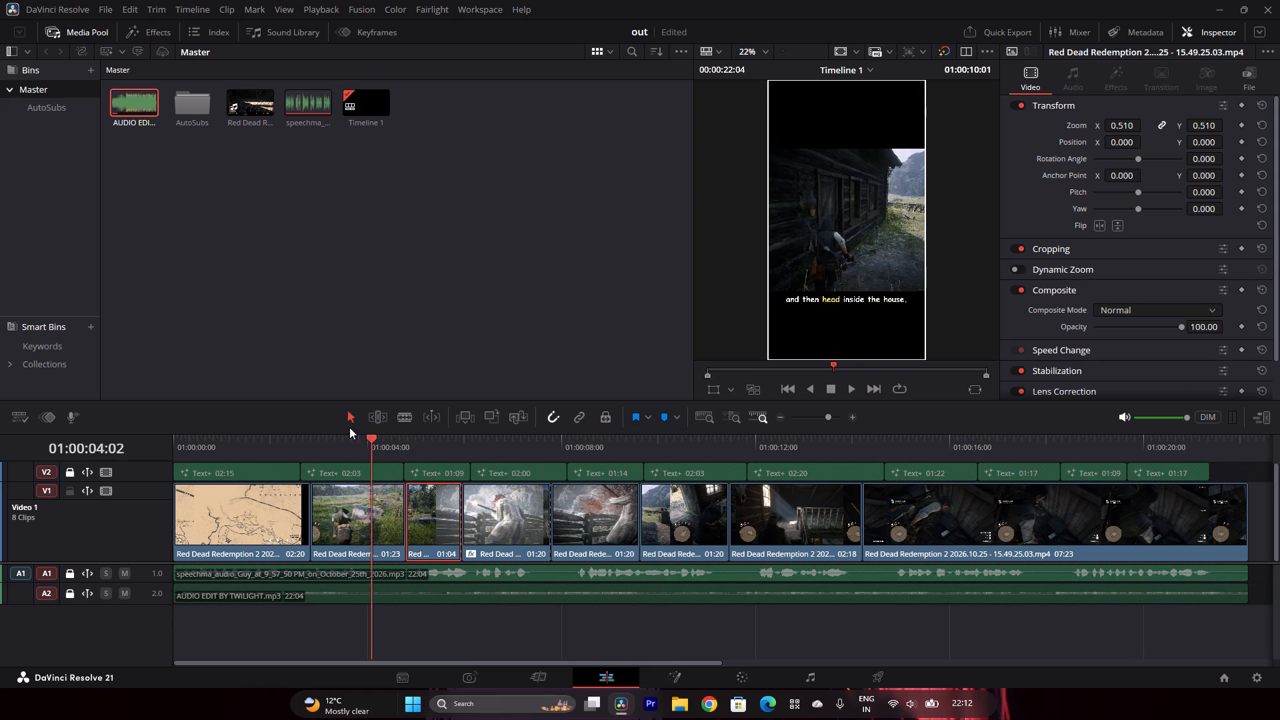
{"action": "left_click_drag", "start_coordinate": [349, 427], "coordinate": [139, 467]}
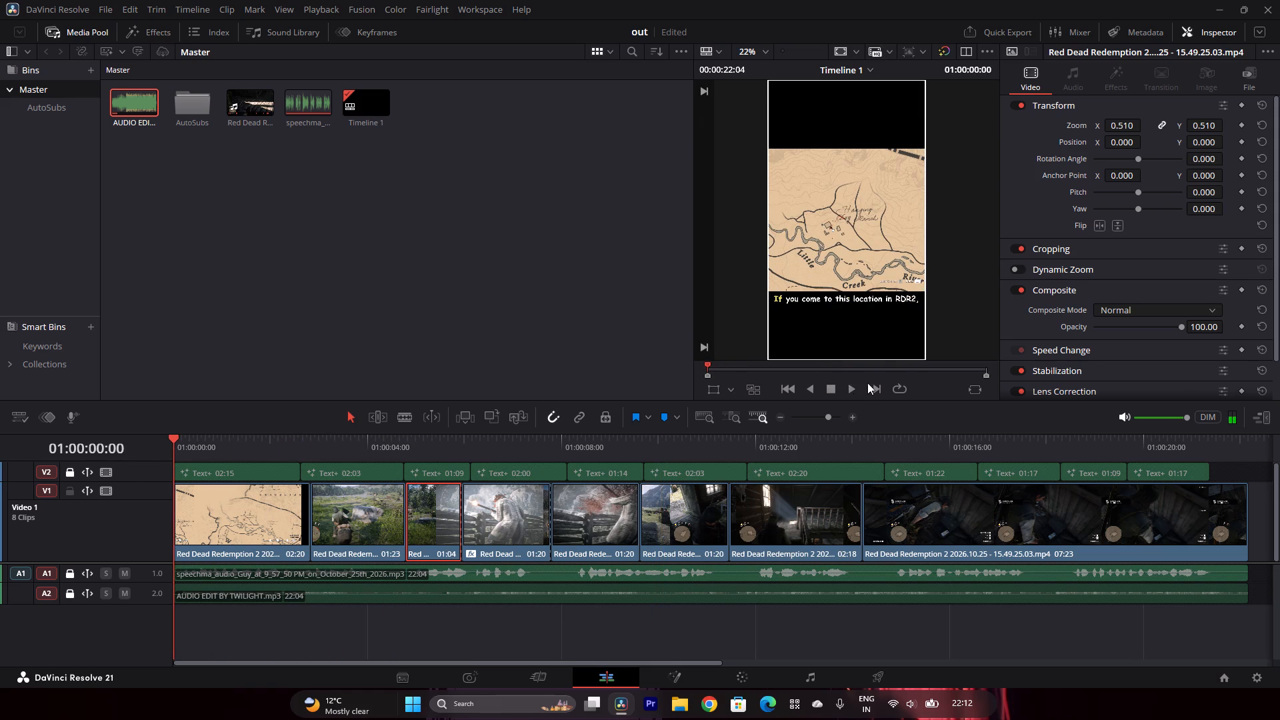
{"action": "left_click", "coordinate": [852, 386]}
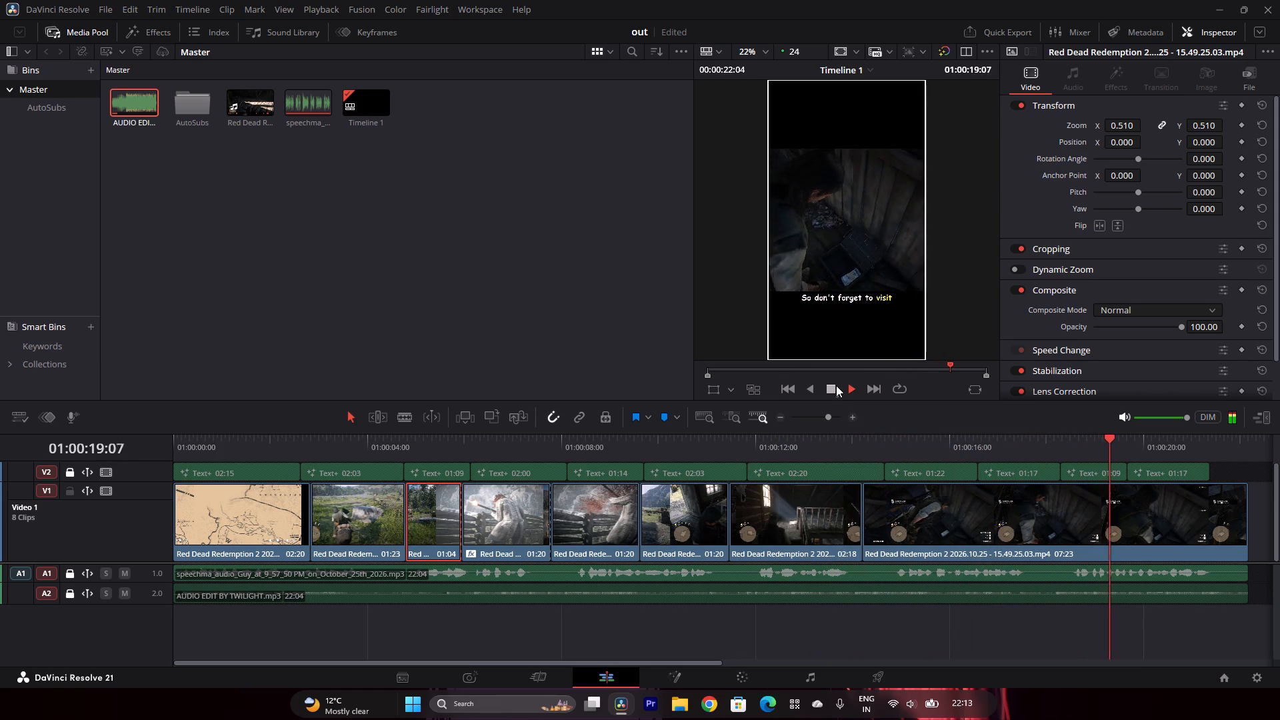
{"action": "left_click", "coordinate": [576, 644]}
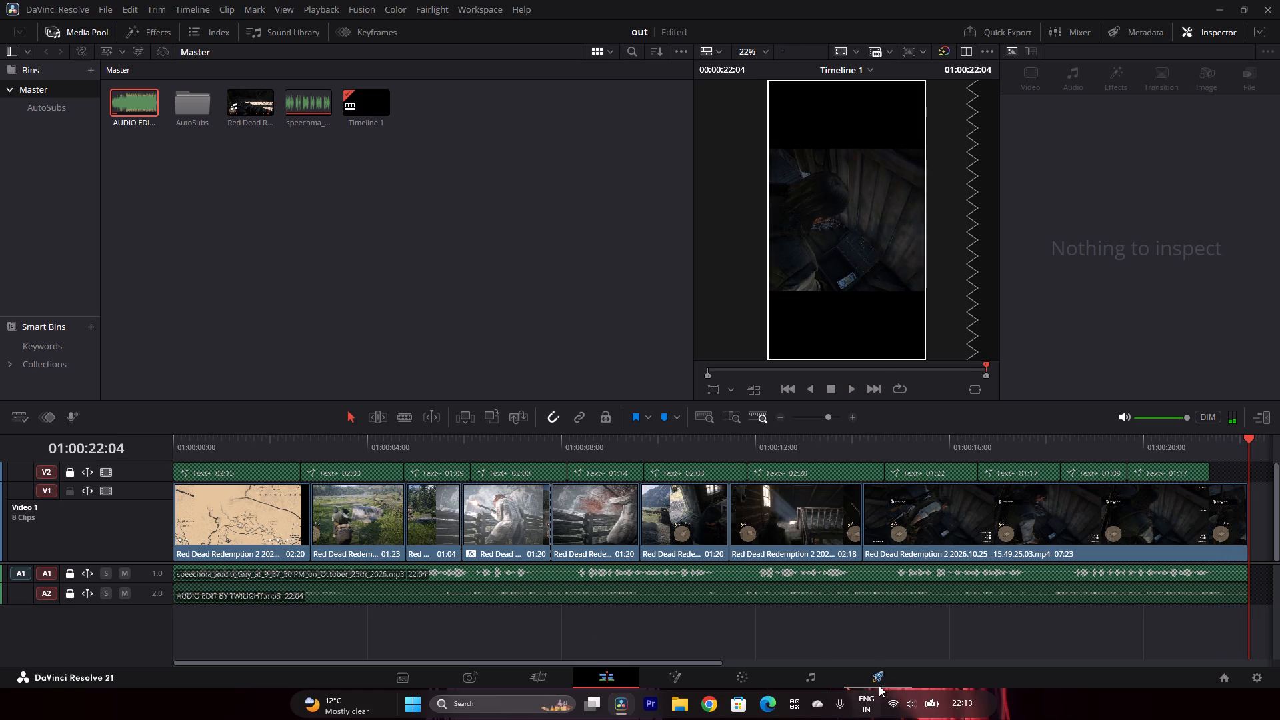
On the Deliver page, enable video export and set the render resolution to 1080 x 1920 HD.
{"action": "left_click", "coordinate": [880, 668]}
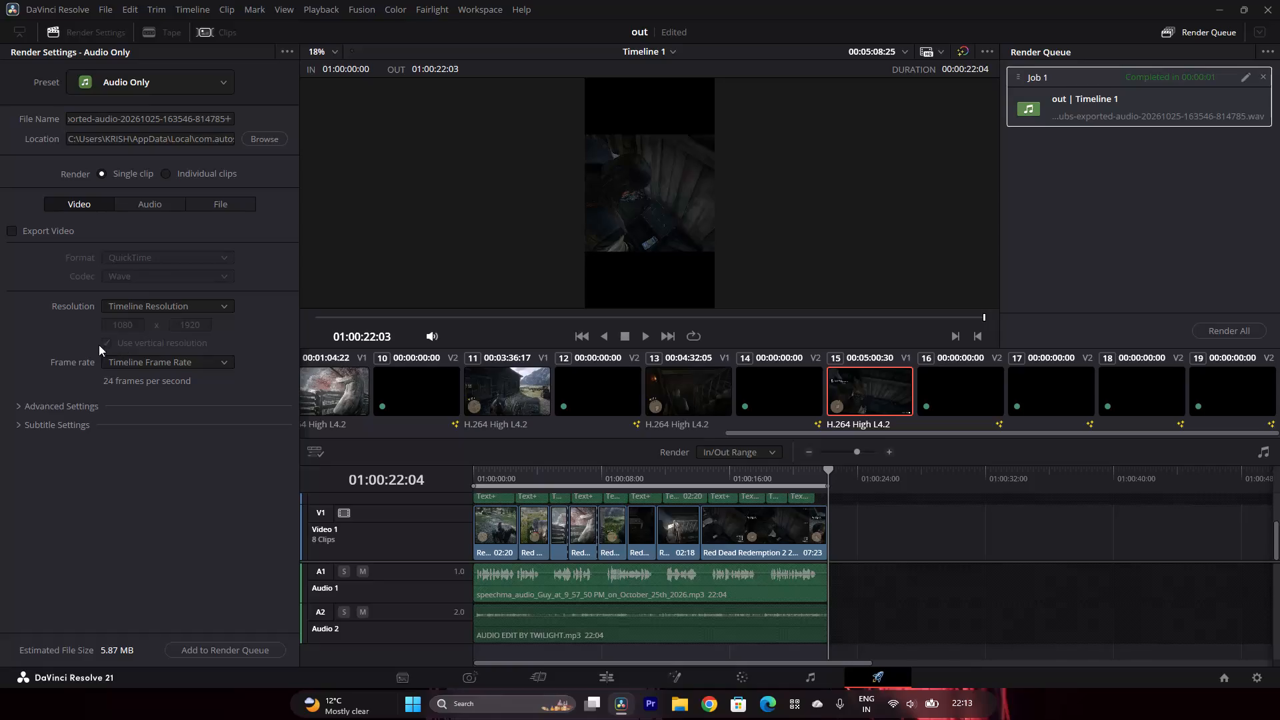
{"action": "left_click", "coordinate": [31, 224]}
{"action": "left_click", "coordinate": [37, 231]}
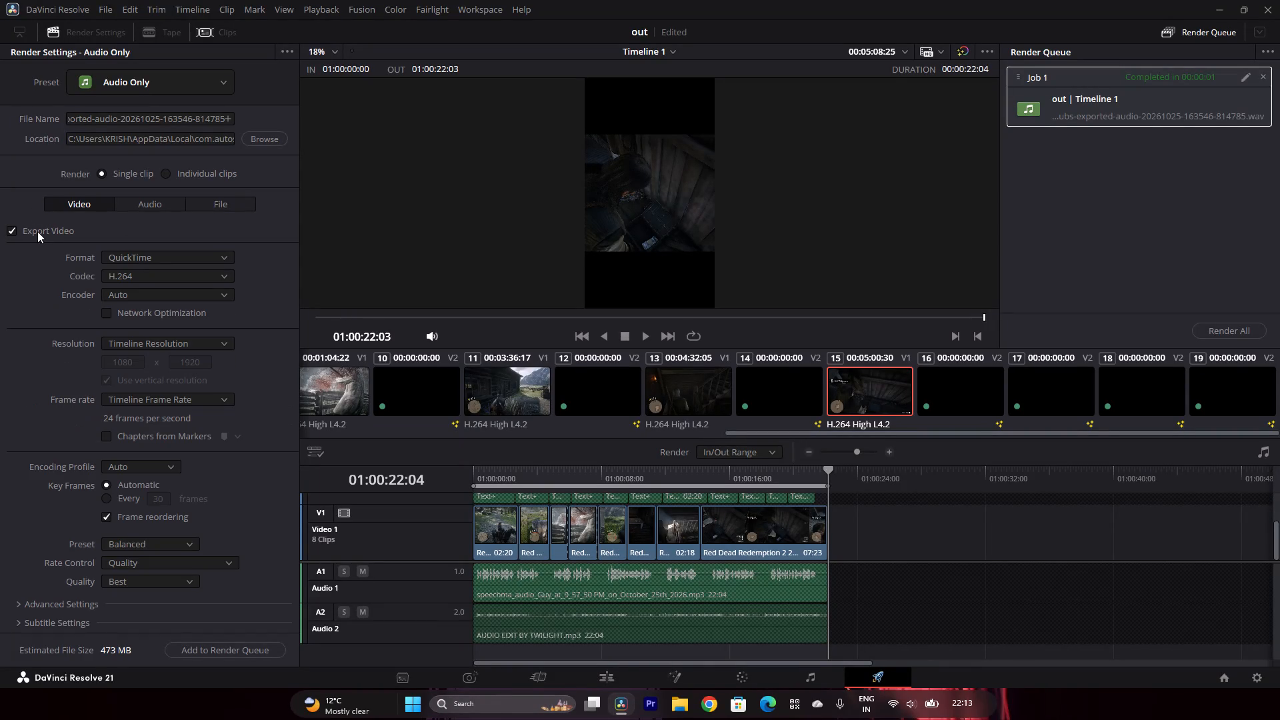
{"action": "left_click", "coordinate": [196, 343]}
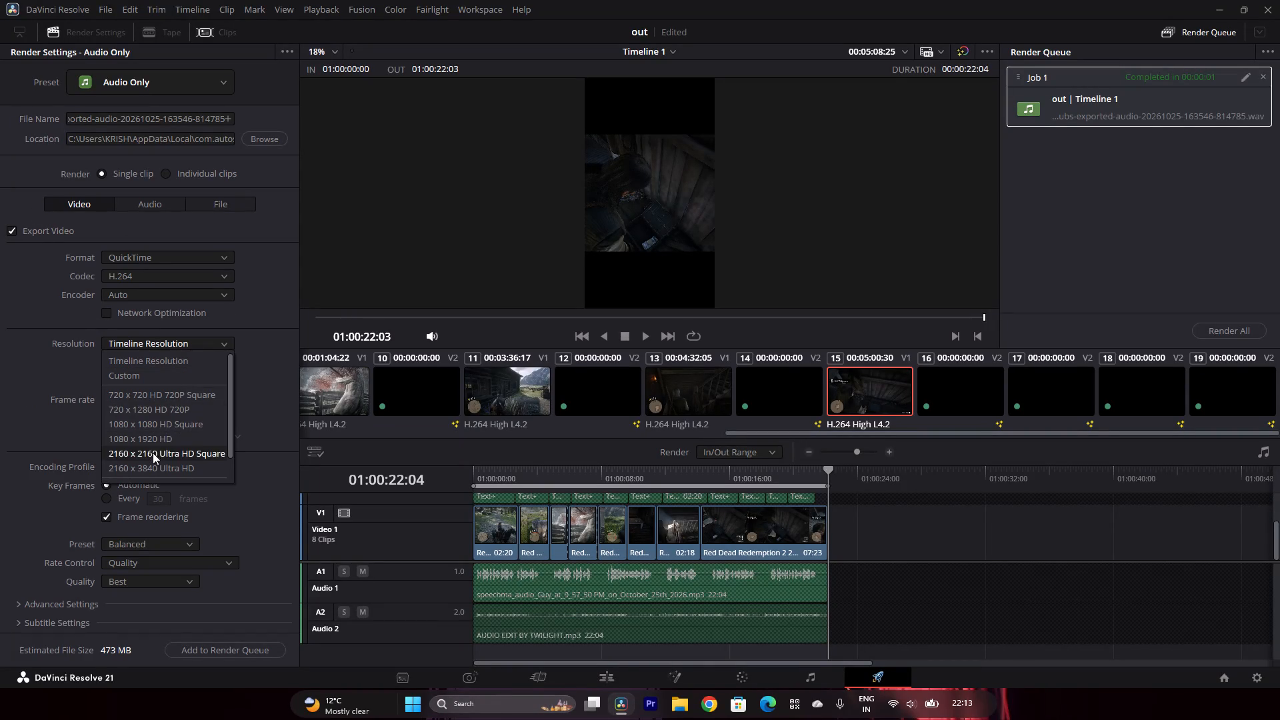
{"action": "left_click", "coordinate": [159, 441]}
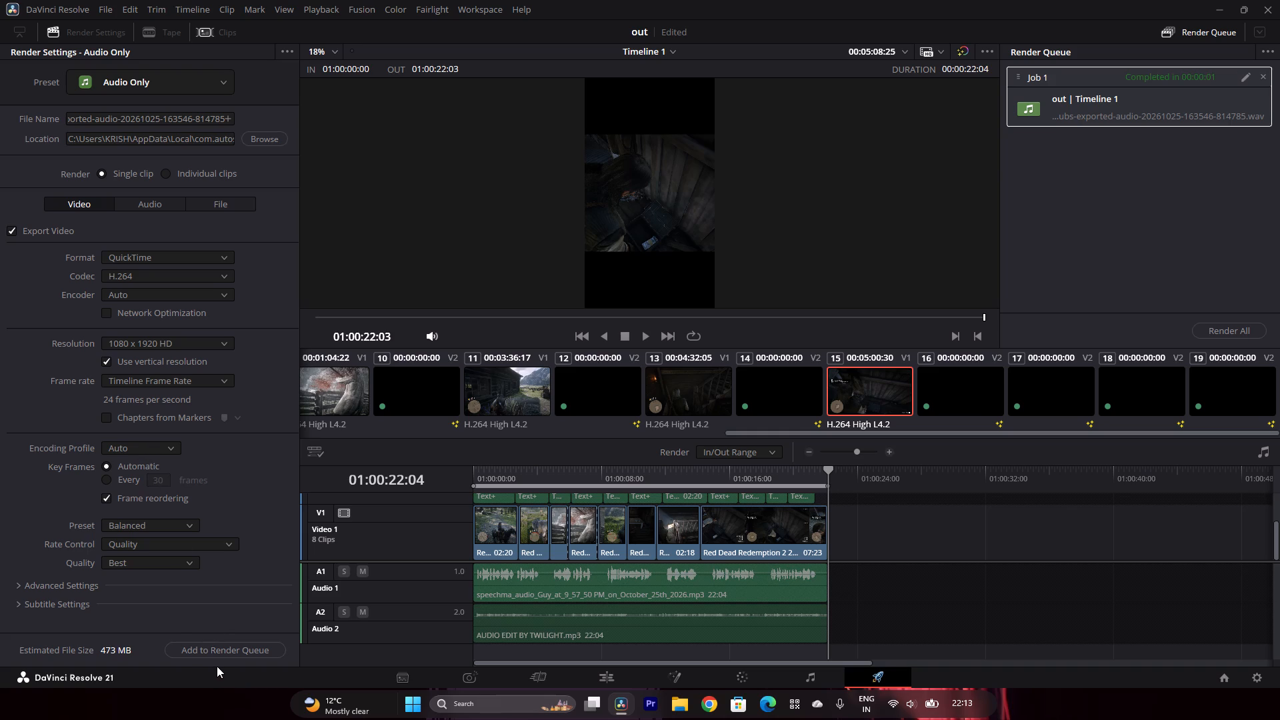
Add Timeline 1 to the render queue as a video job and render it.
{"action": "left_click", "coordinate": [228, 648]}
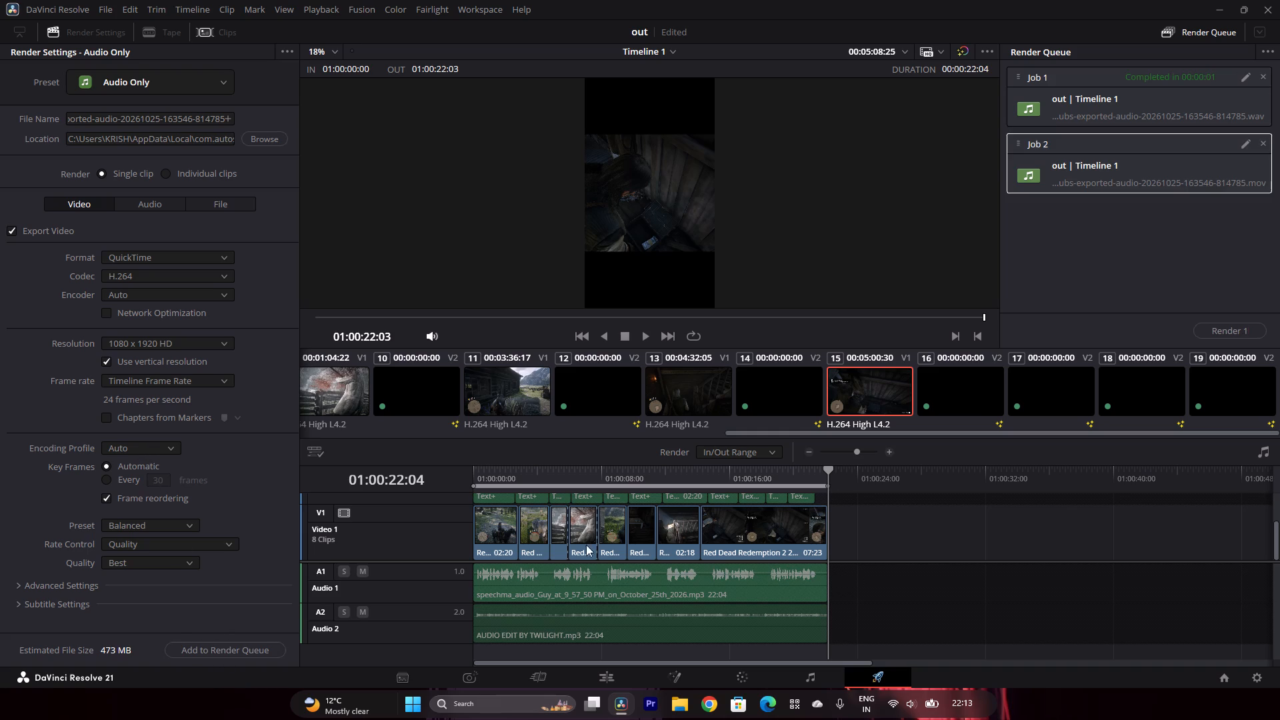
{"action": "left_click", "coordinate": [1255, 335]}
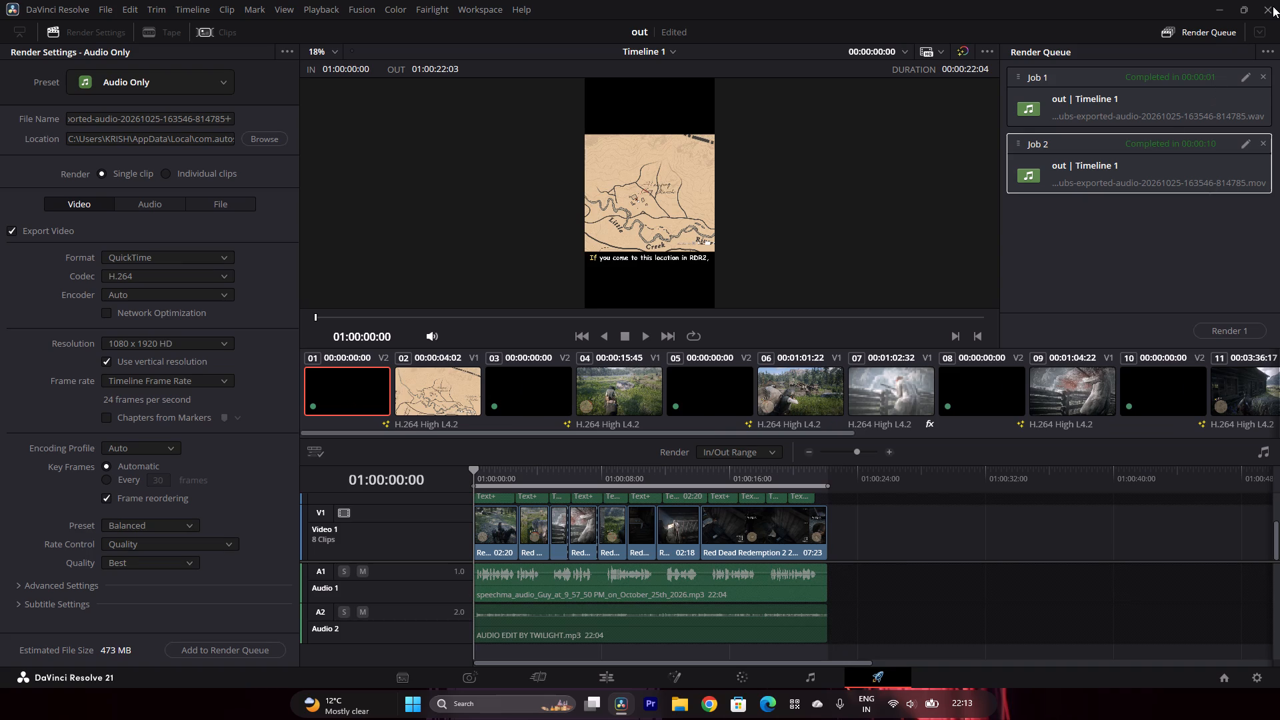
Open the file destination browser for the render location to see where the export is saved.
{"action": "left_click", "coordinate": [253, 139]}
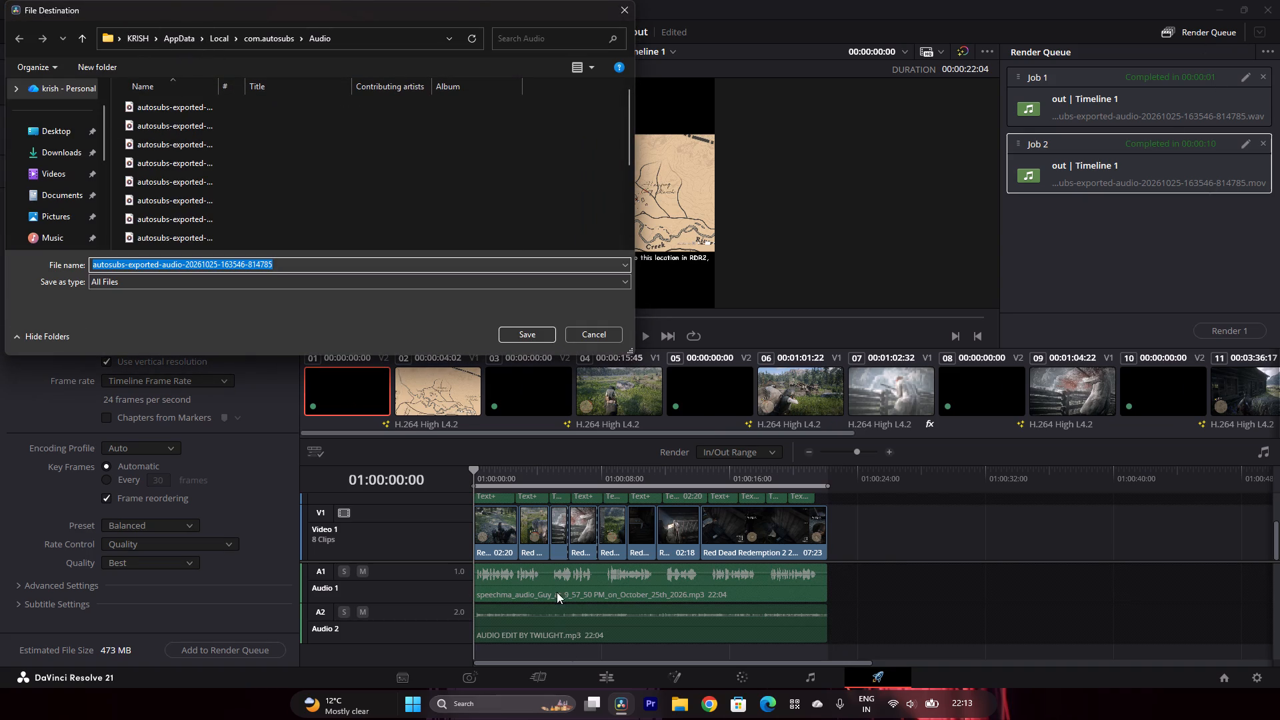
Switch to a maximized File Explorer and look through the ACER (C:) drive, including its Applications and common_attachment folders.
{"action": "left_click", "coordinate": [681, 714]}
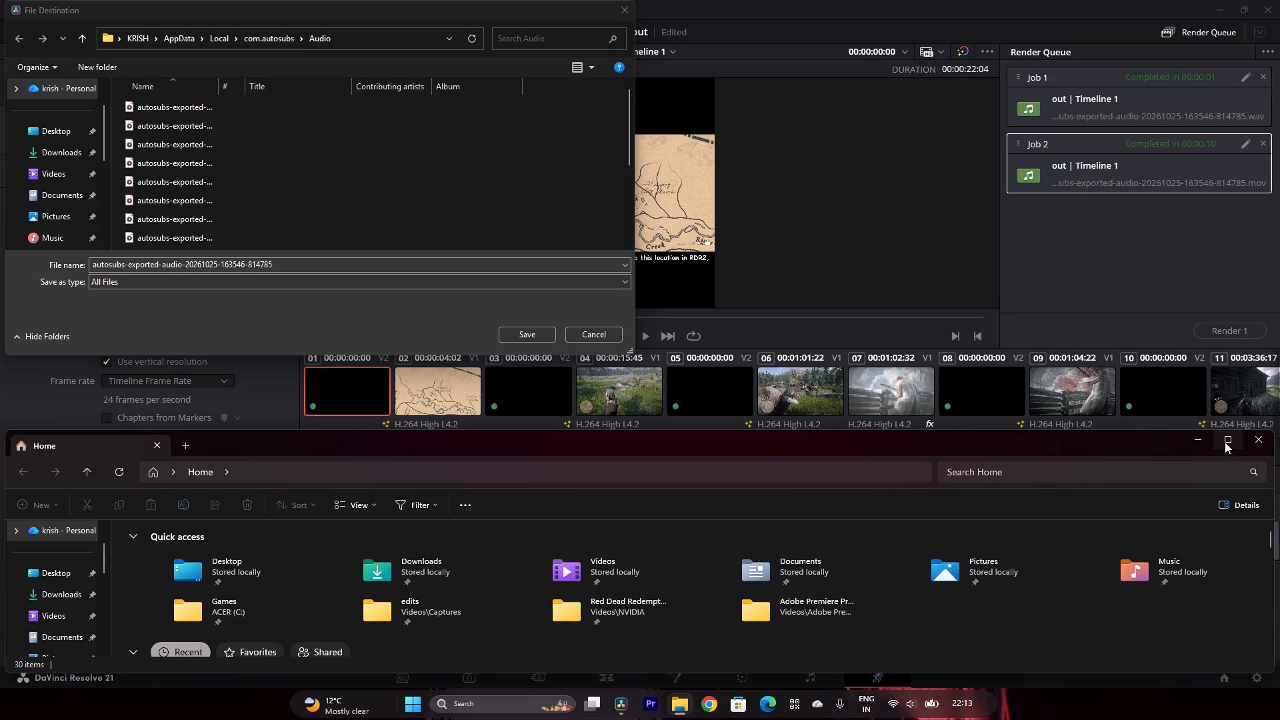
{"action": "left_click", "coordinate": [1225, 442]}
{"action": "left_click", "coordinate": [12, 436]}
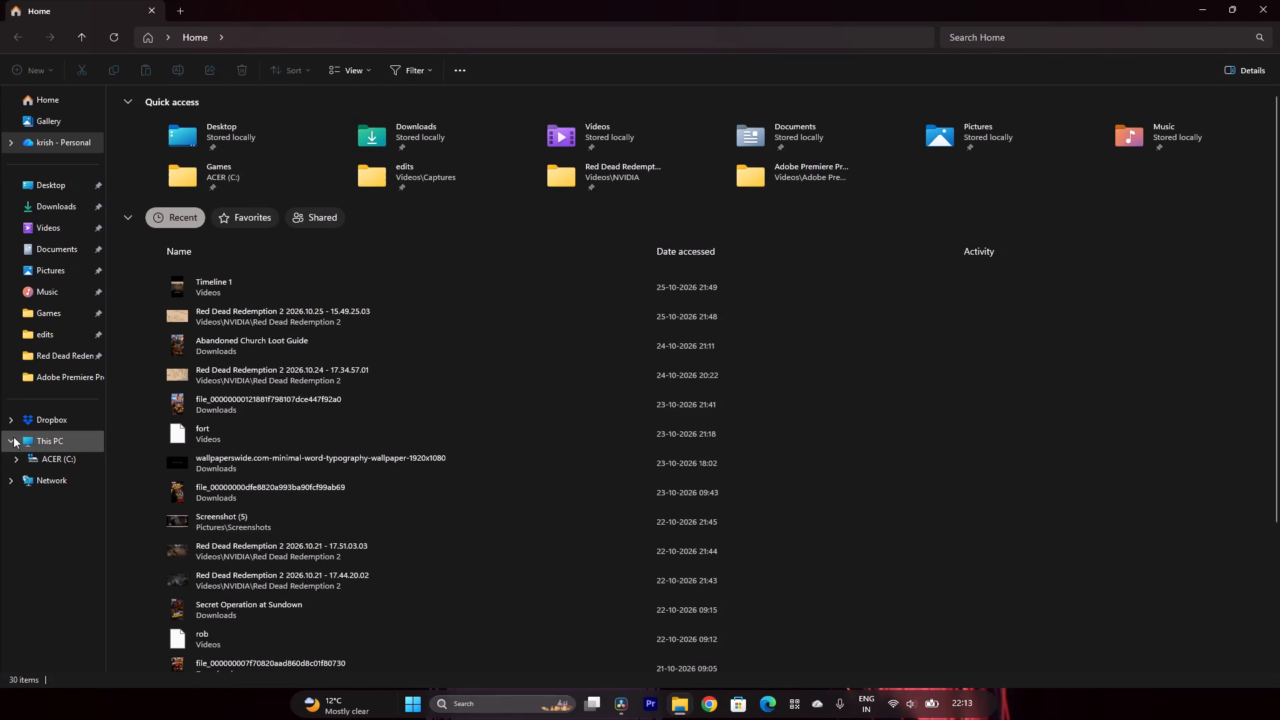
{"action": "left_click", "coordinate": [3, 437]}
{"action": "left_click", "coordinate": [33, 437]}
{"action": "double_click", "coordinate": [191, 133]}
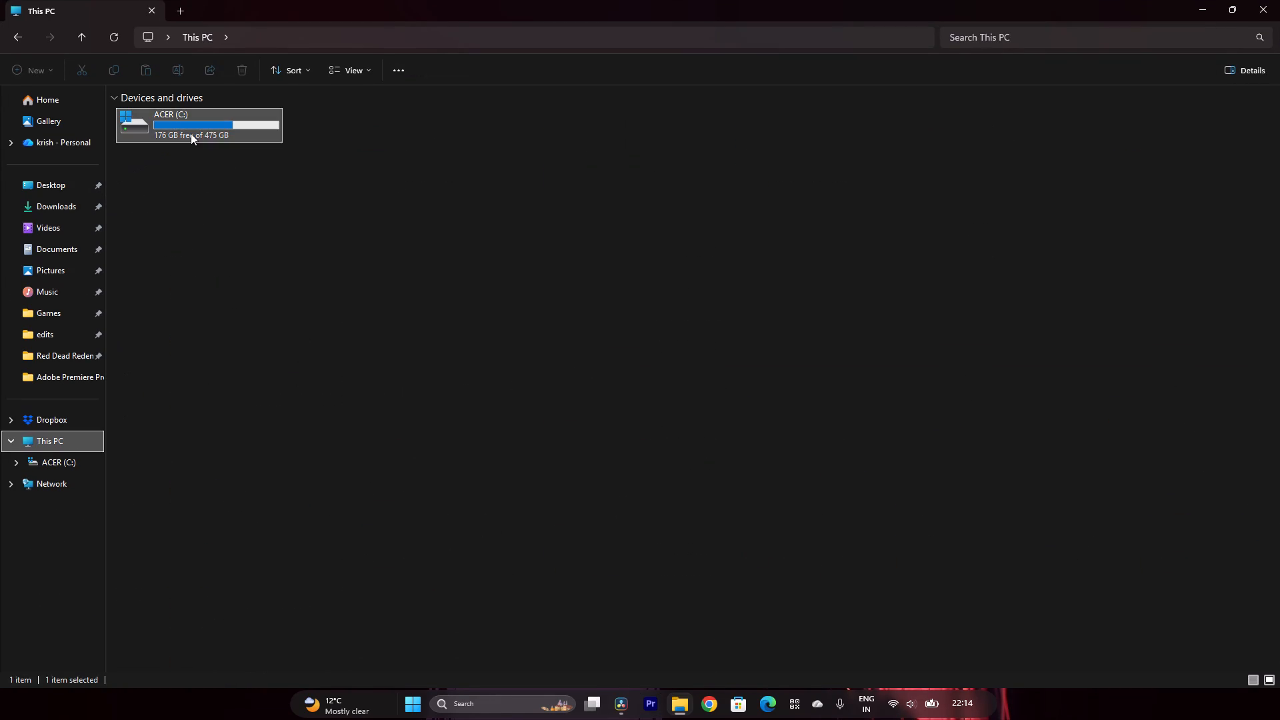
{"action": "double_click", "coordinate": [170, 133]}
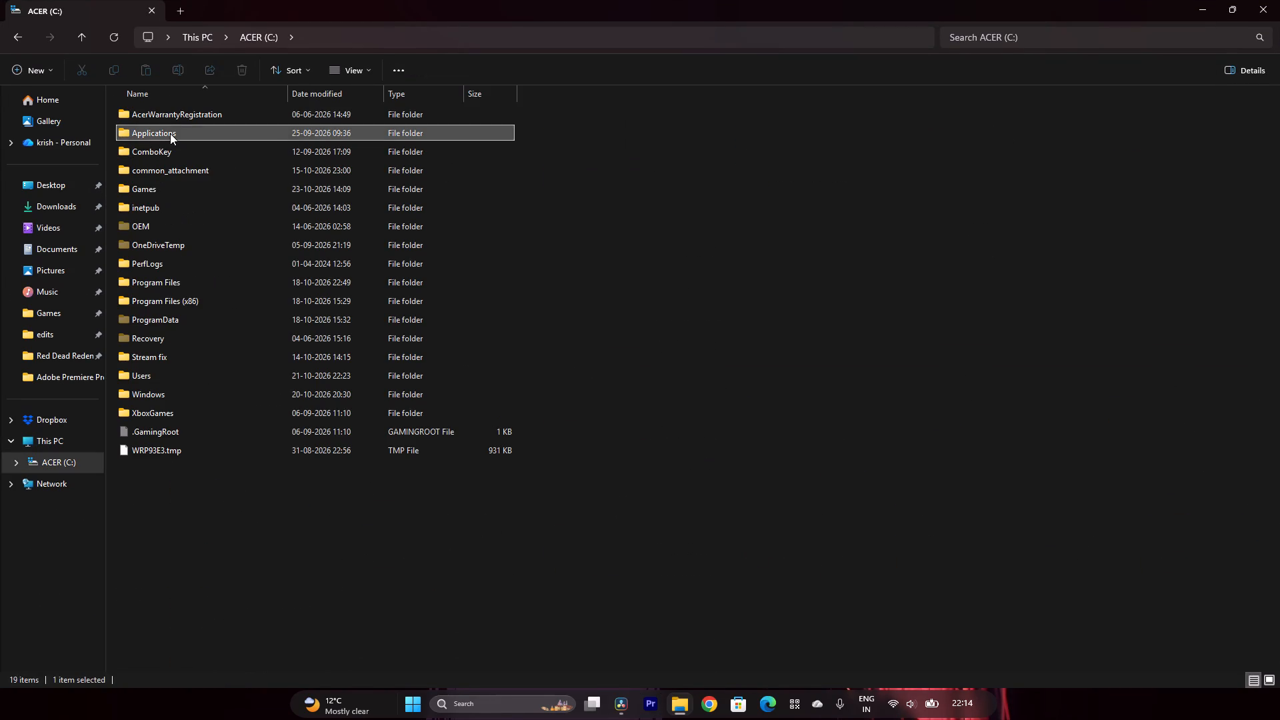
{"action": "left_click", "coordinate": [10, 25]}
{"action": "left_click", "coordinate": [23, 27]}
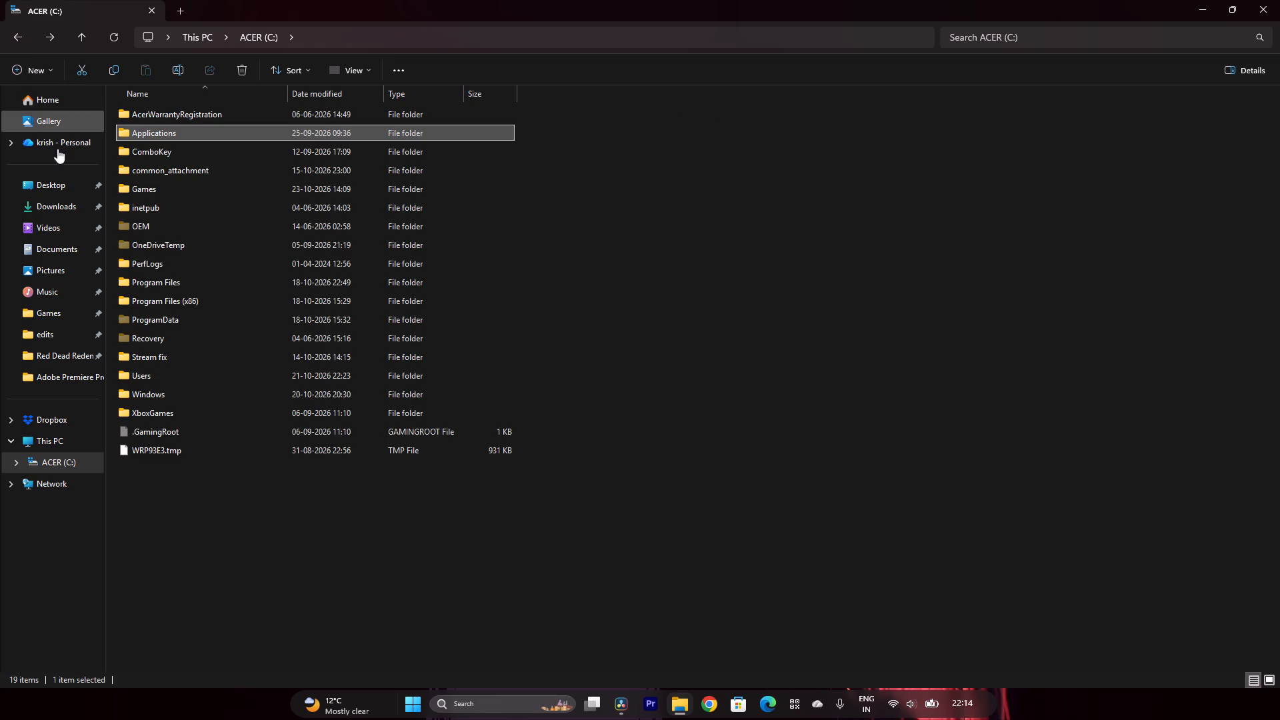
{"action": "double_click", "coordinate": [157, 173]}
{"action": "left_click", "coordinate": [11, 34]}
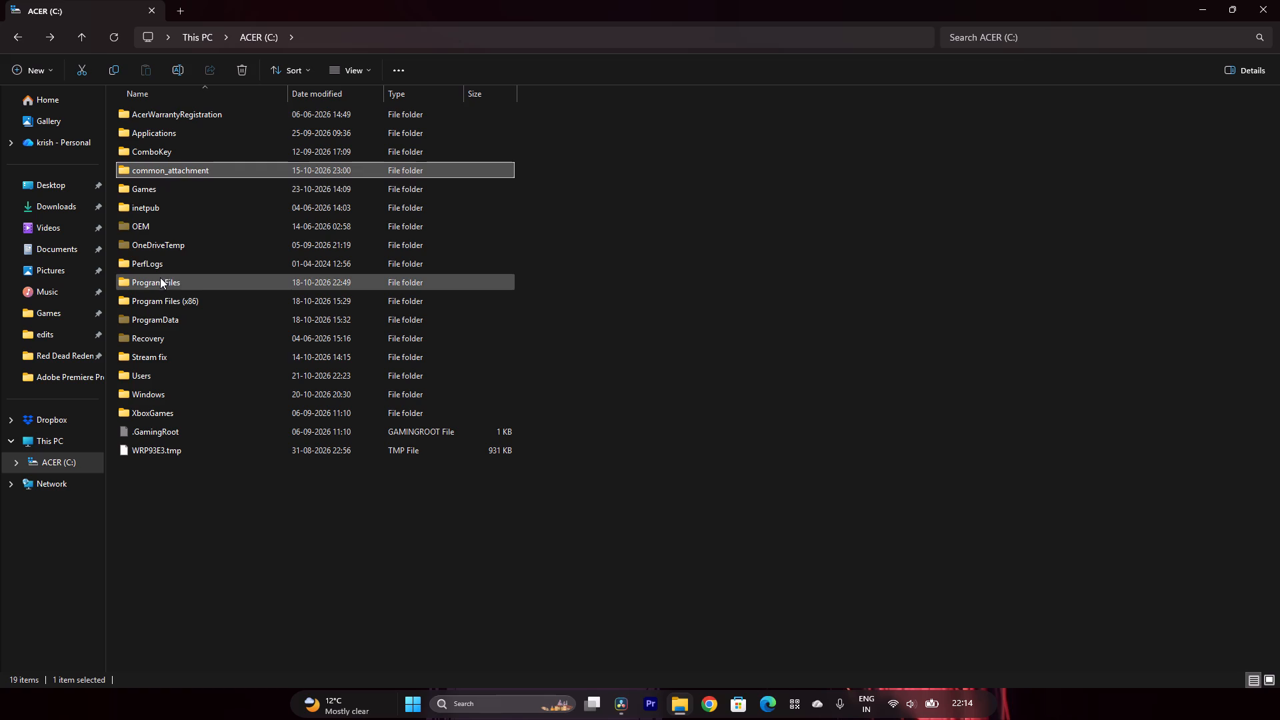
Search the ACER (C:) drive for "data app".
{"action": "left_click", "coordinate": [1101, 39]}
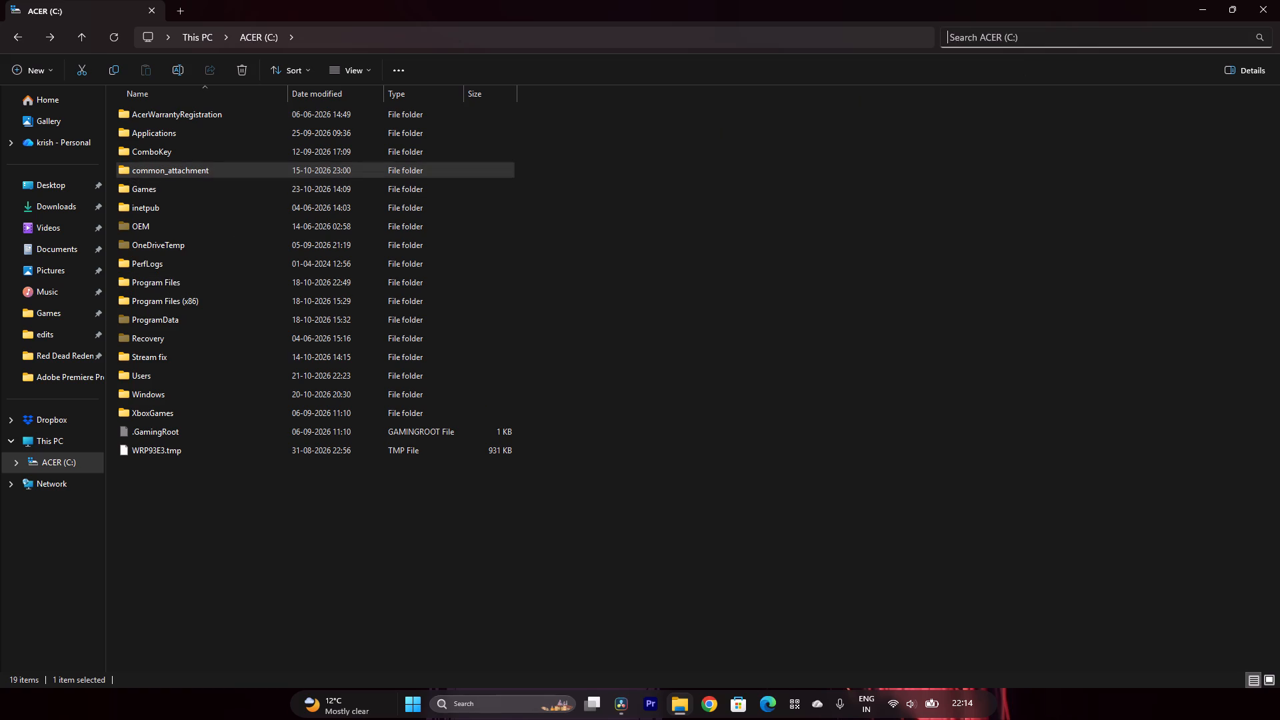
{"action": "type", "text": "data"}
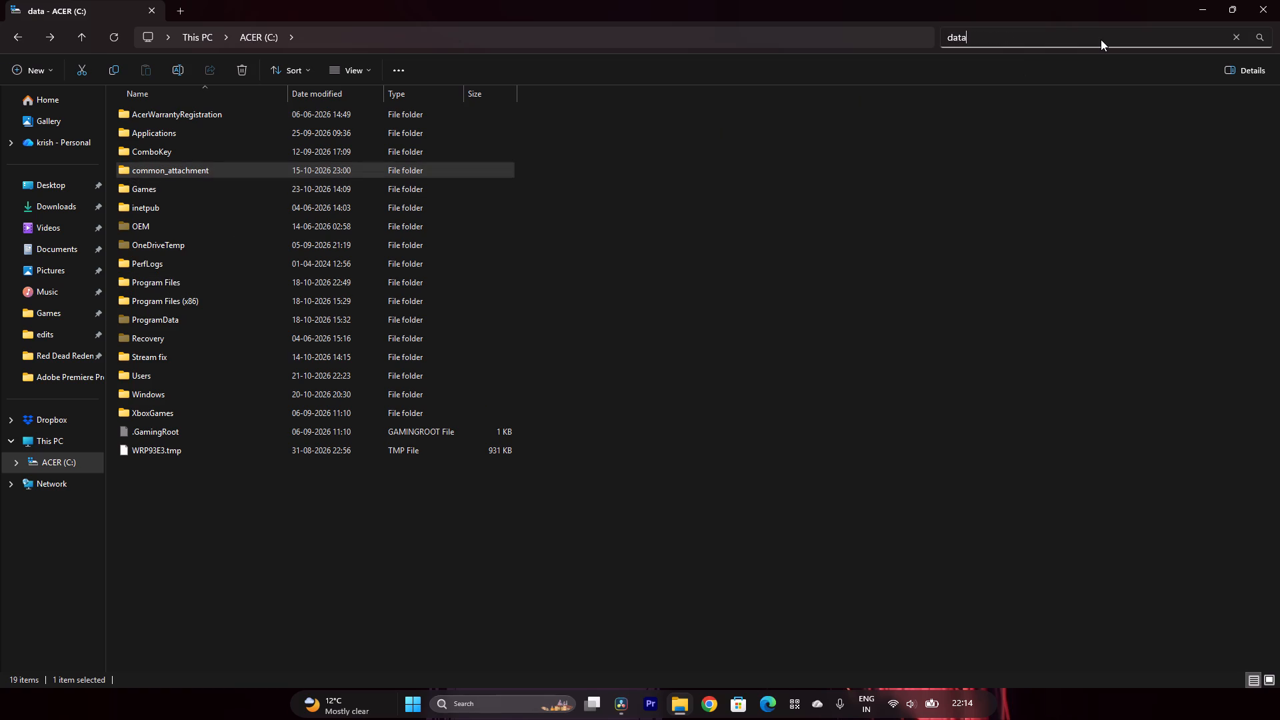
{"action": "key", "text": "space"}
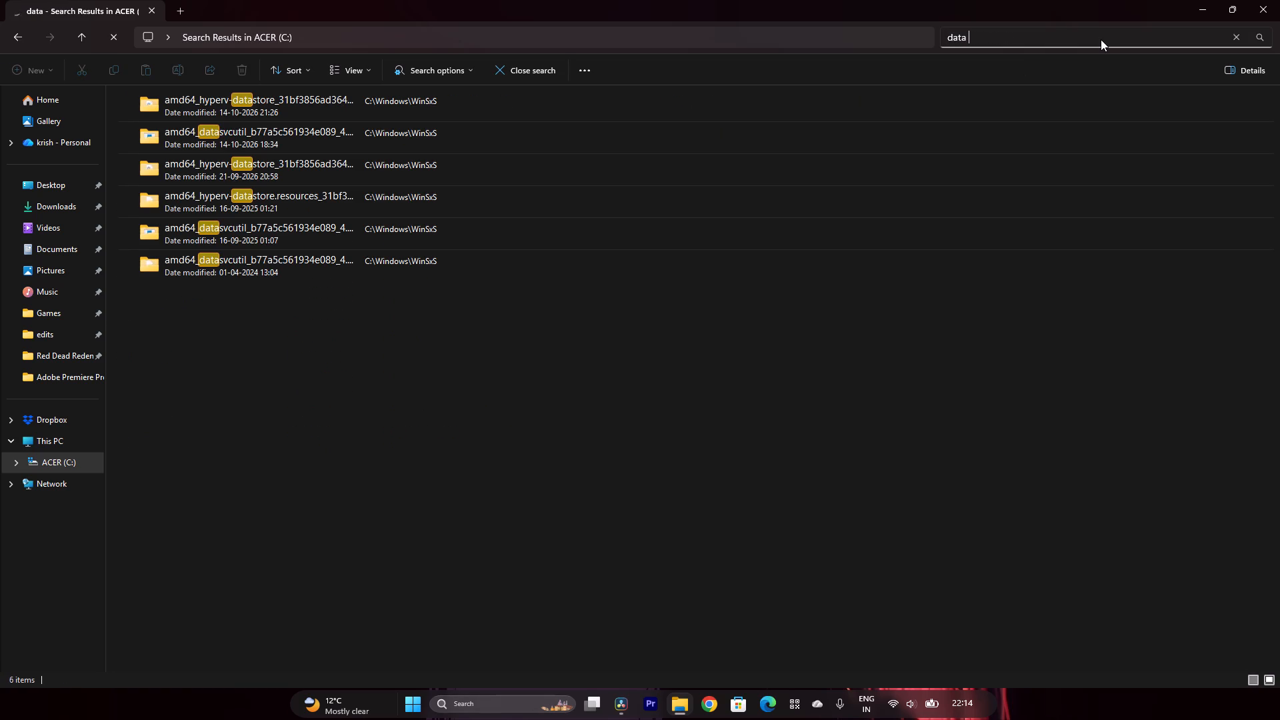
{"action": "type", "text": "app"}
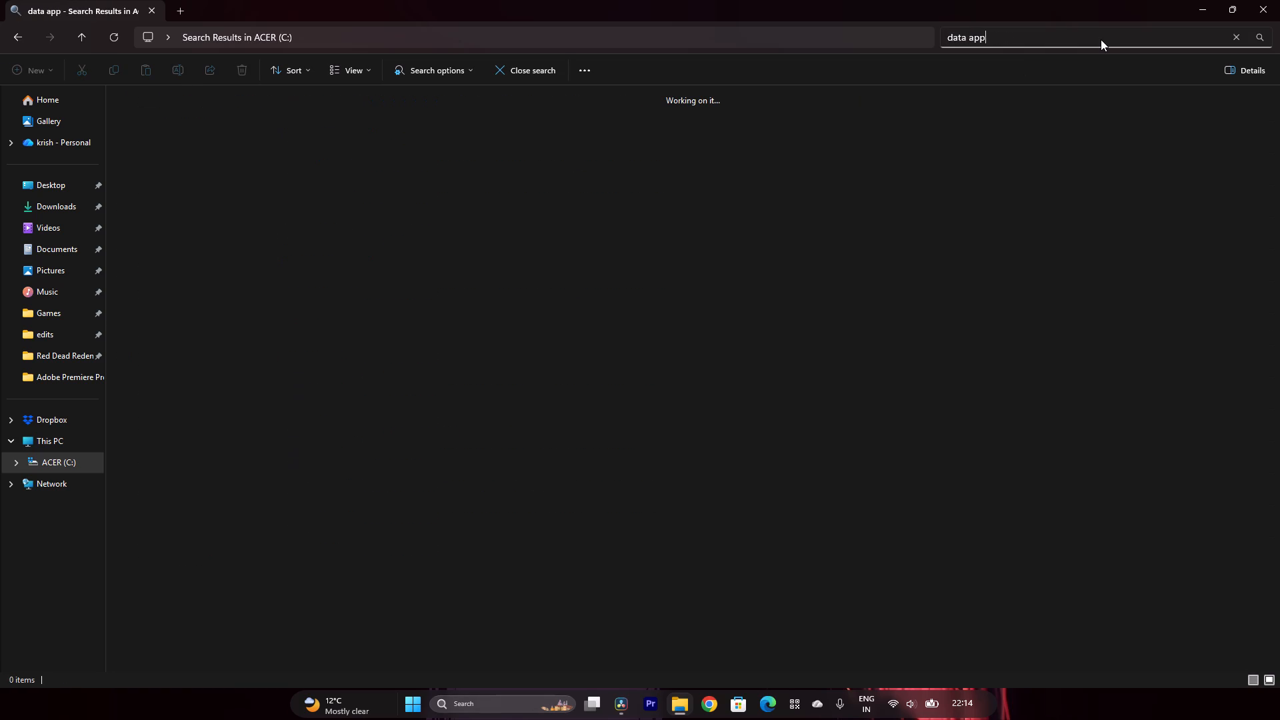
Check the destination path in DaVinci Resolve, and replace the ACER (C:) drive search in File Explorer with "Appdata".
{"action": "left_click", "coordinate": [615, 693]}
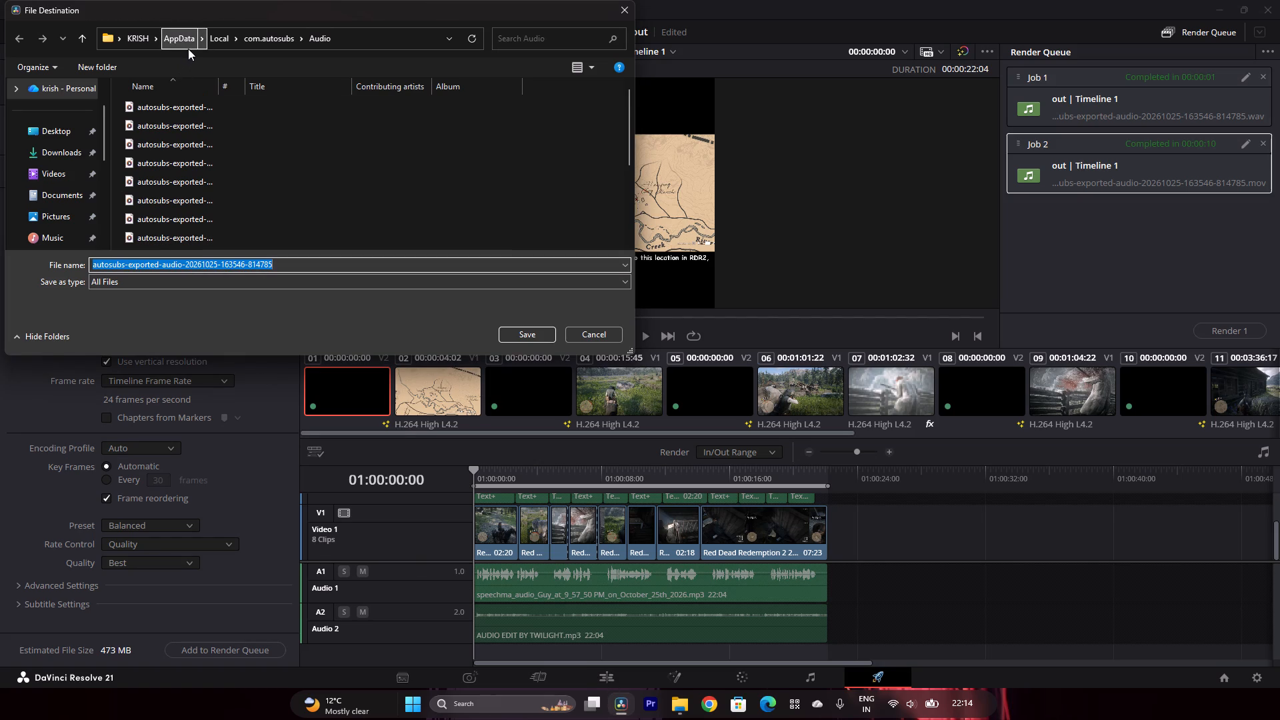
{"action": "left_click", "coordinate": [674, 700]}
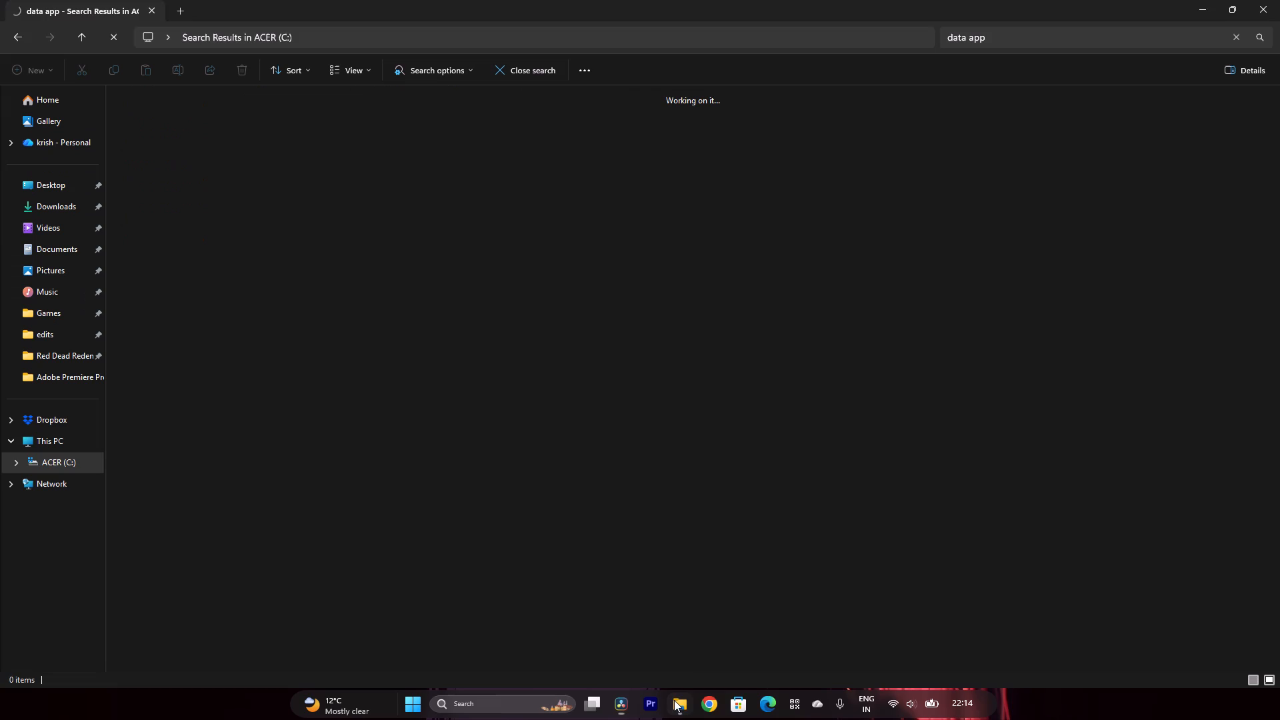
{"action": "left_click", "coordinate": [1064, 38]}
{"action": "key", "text": "BackSpace"}
{"action": "key", "text": "BackSpace"}
{"action": "key", "text": "BackSpace"}
{"action": "key", "text": "BackSpace"}
{"action": "key", "text": "BackSpace"}
{"action": "key", "text": "BackSpace"}
{"action": "key", "text": "BackSpace"}
{"action": "key", "text": "BackSpace"}
{"action": "key", "text": "BackSpace"}
{"action": "key", "text": "BackSpace"}
{"action": "key", "text": "BackSpace"}
{"action": "key", "text": "BackSpace"}
{"action": "key", "text": "BackSpace"}
{"action": "key", "text": "BackSpace"}
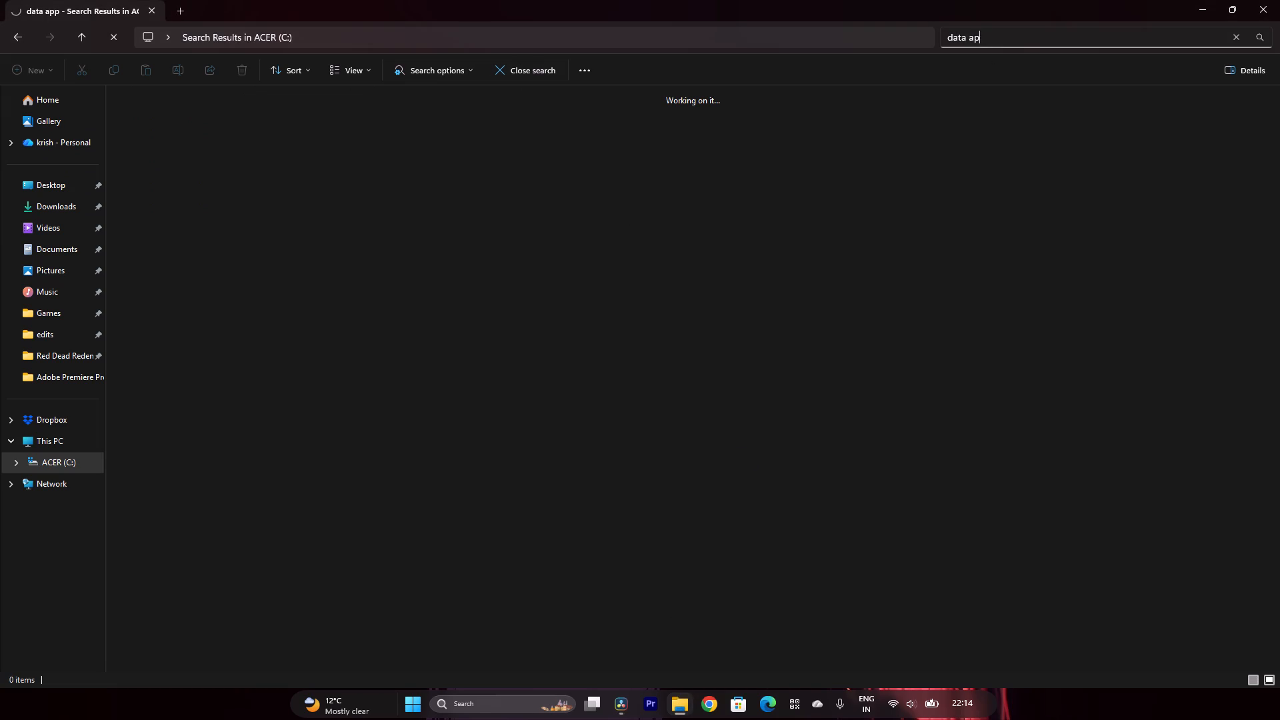
{"action": "type", "text": "App"}
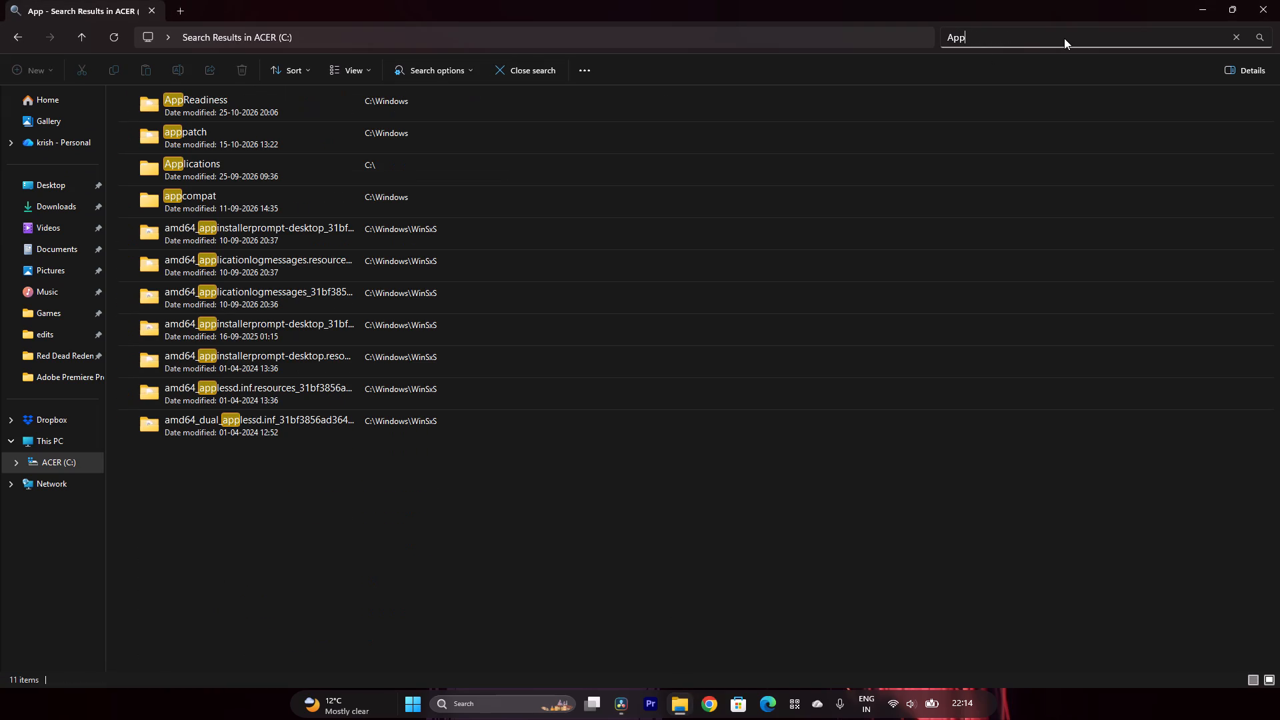
{"action": "type", "text": "data"}
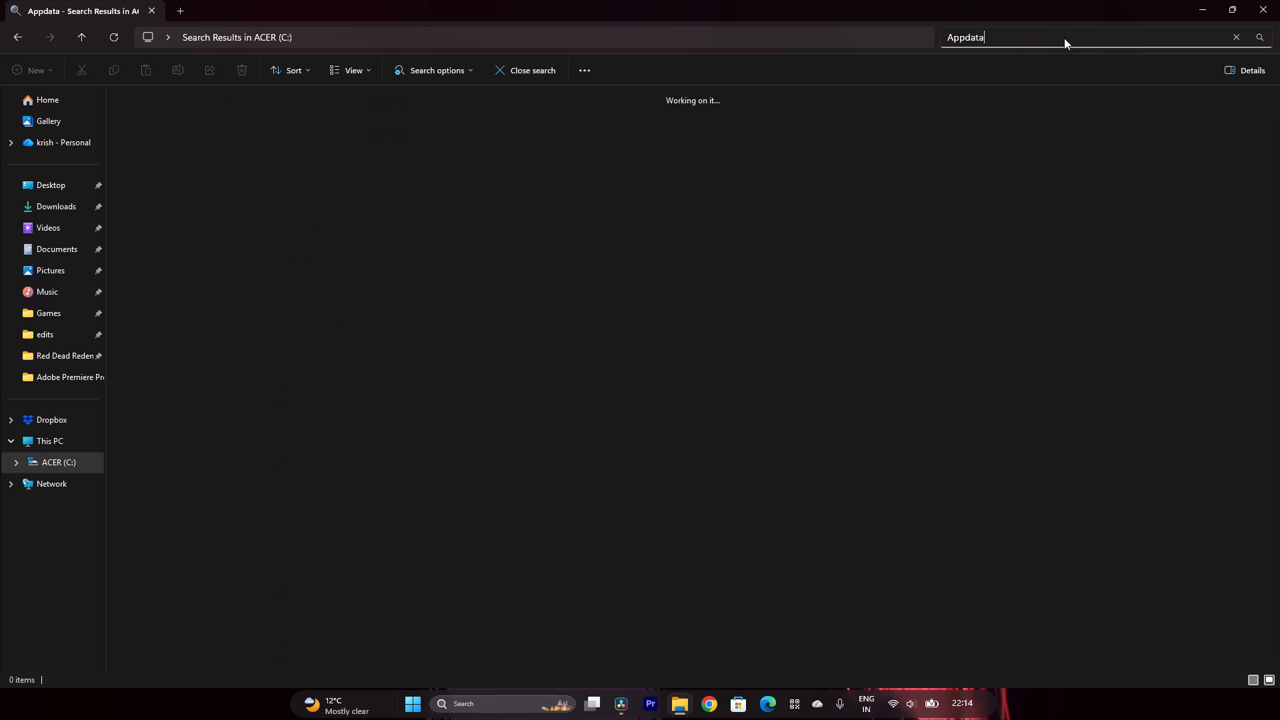
{"action": "key", "text": "BackSpace"}
{"action": "key", "text": "a"}
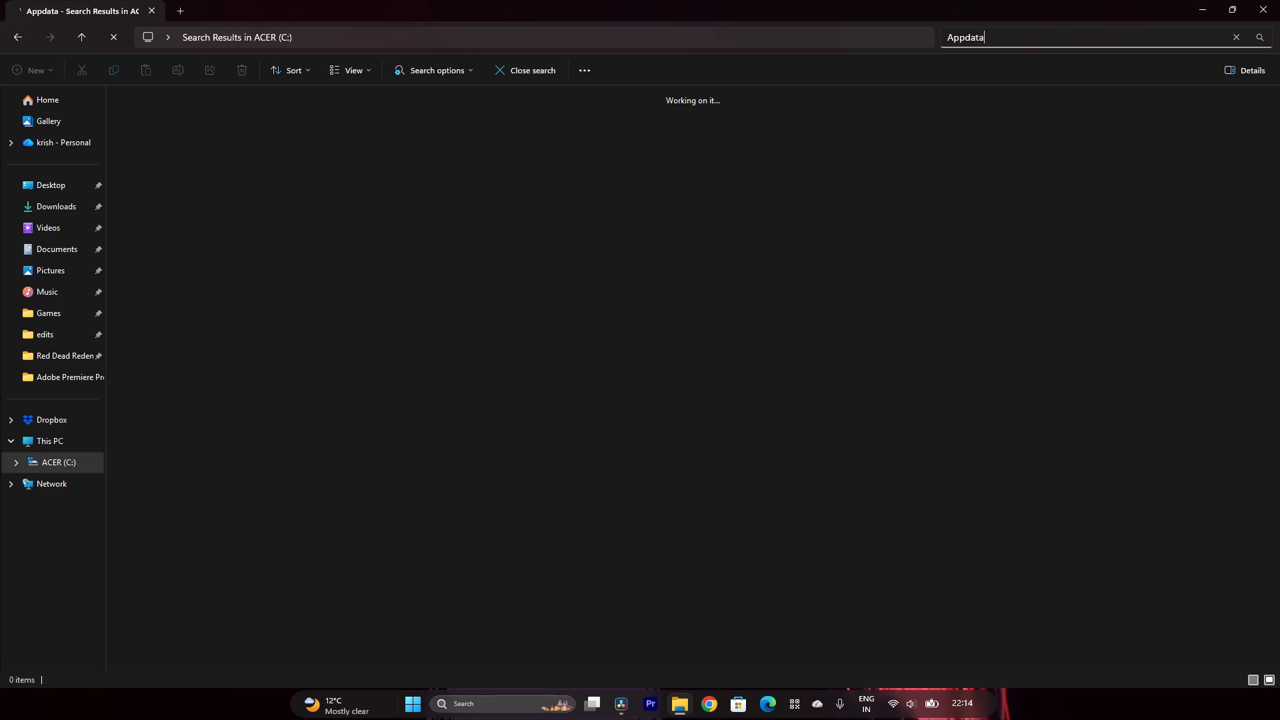
Clear and repeat the "Appdata" search on ACER (C:), look inside the amd64_netfx-aspnet_appdata folder, and return to the search.
{"action": "key", "text": "BackSpace"}
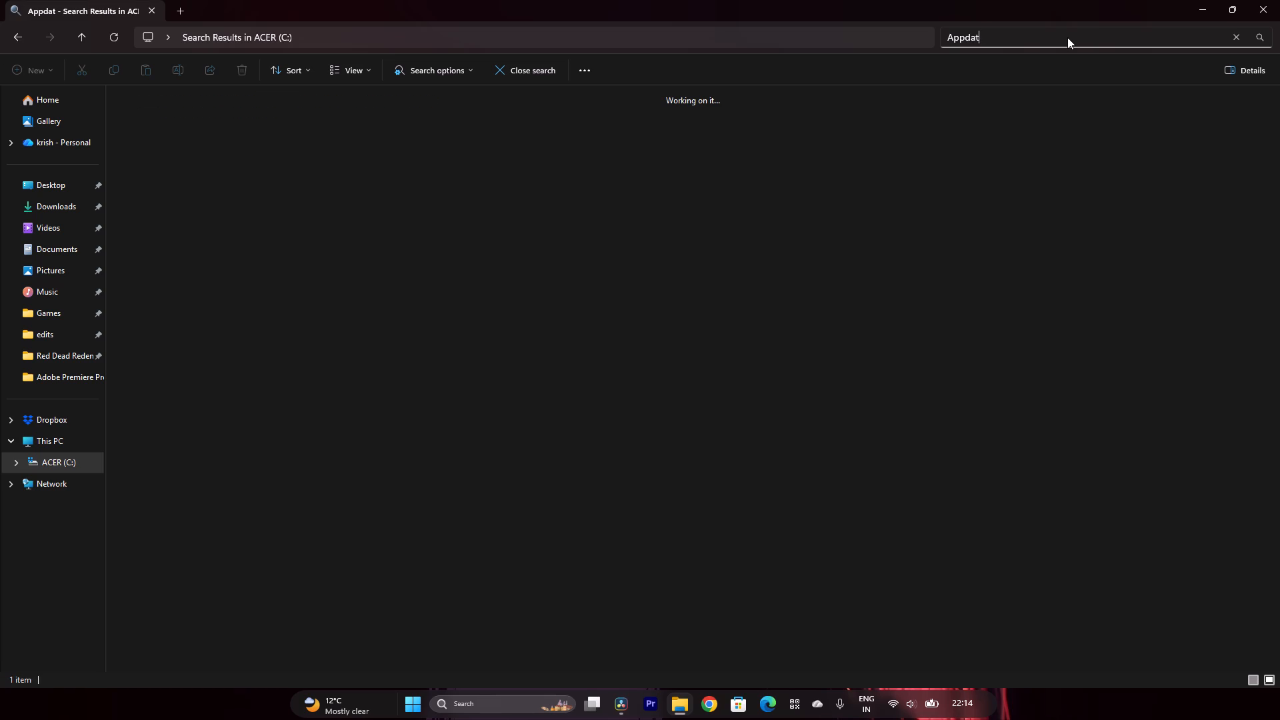
{"action": "key", "text": "BackSpace"}
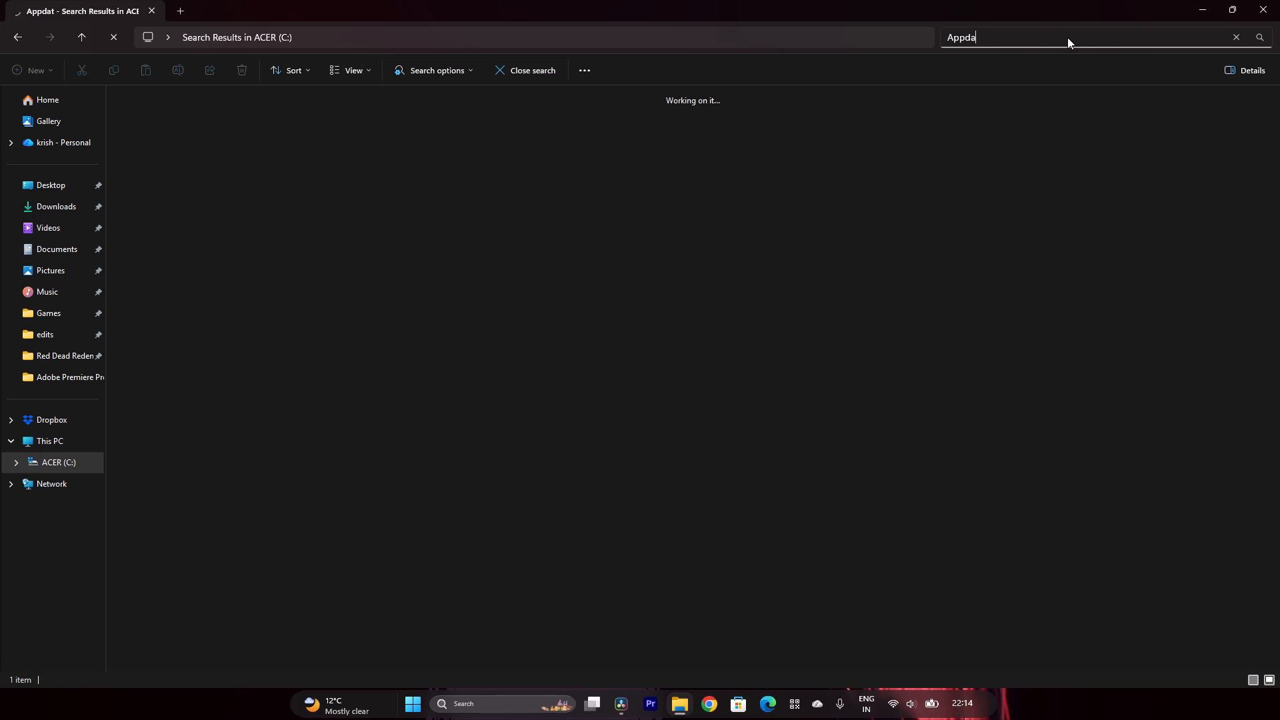
{"action": "key", "text": "BackSpace"}
{"action": "key", "text": "BackSpace"}
{"action": "key", "text": "BackSpace"}
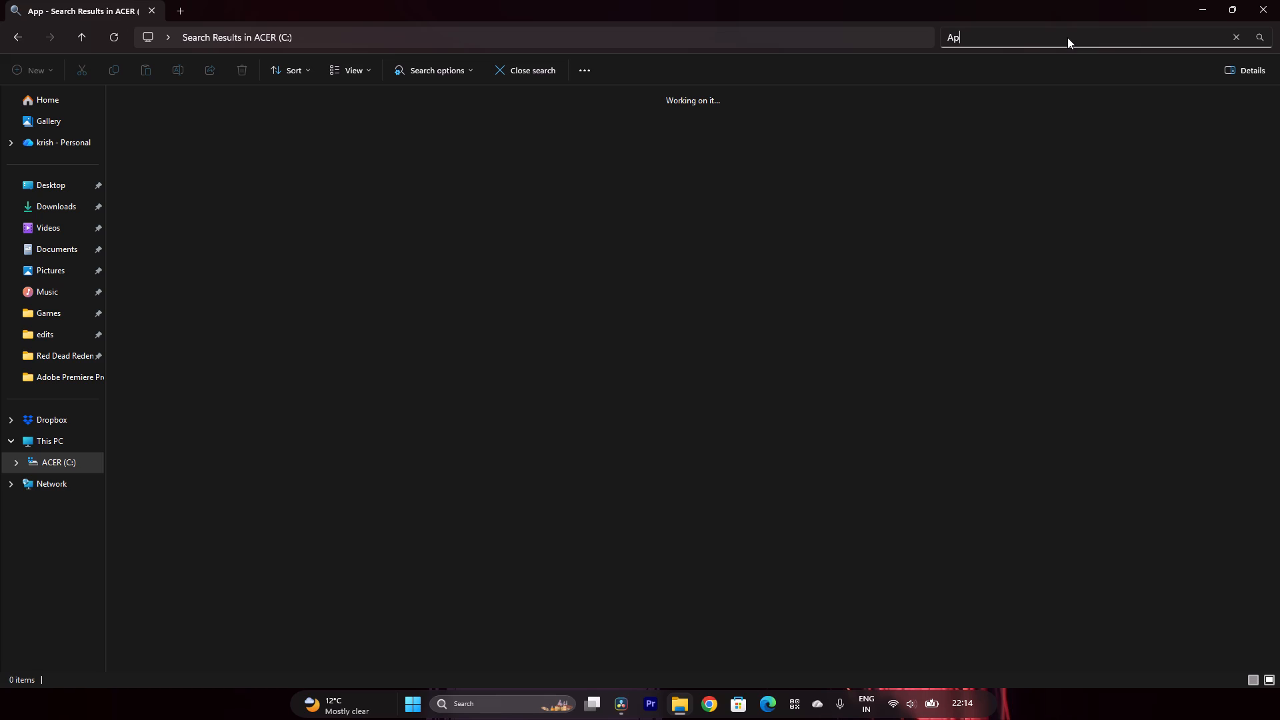
{"action": "key", "text": "BackSpace"}
{"action": "key", "text": "BackSpace"}
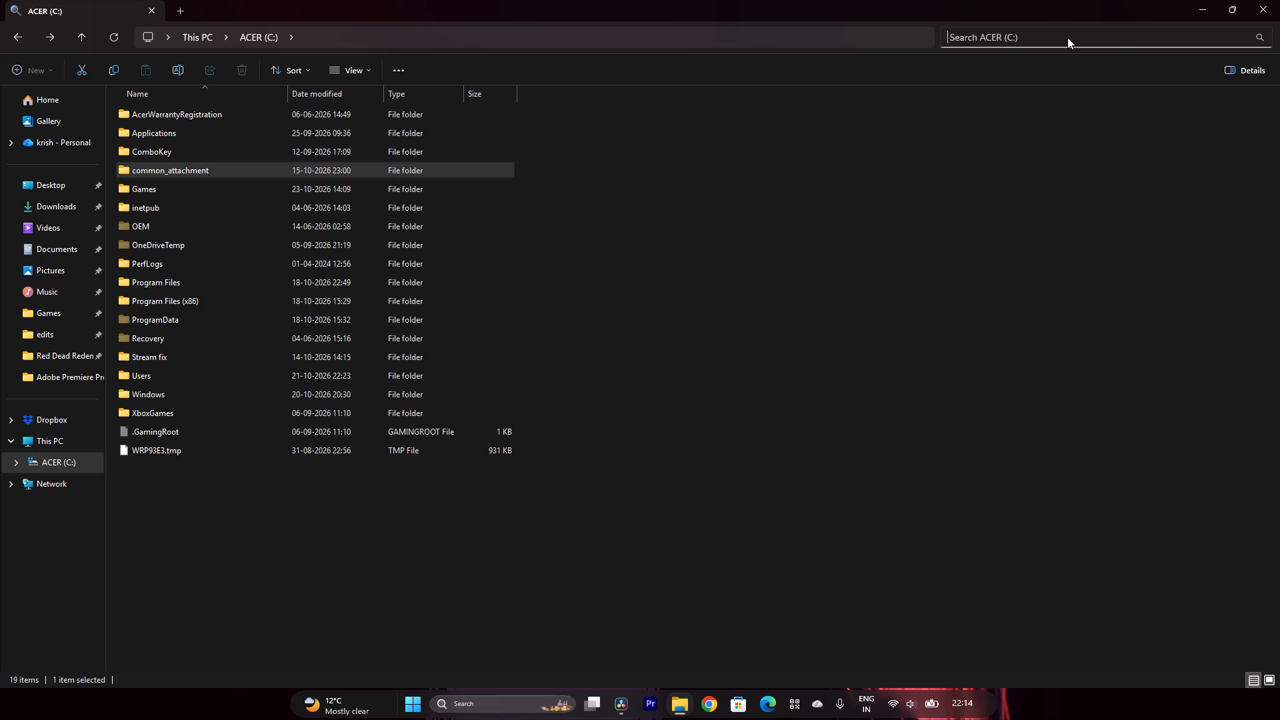
{"action": "type", "text": "App"}
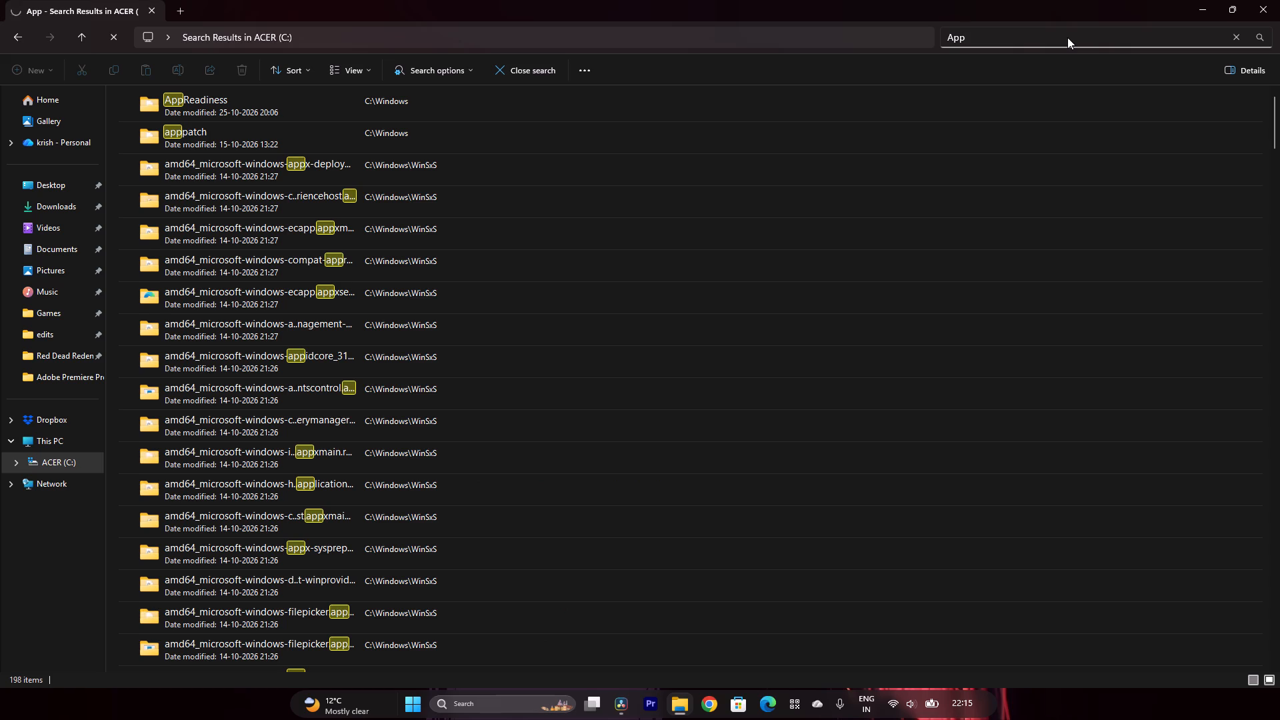
{"action": "type", "text": "dat"}
{"action": "key", "text": "a"}
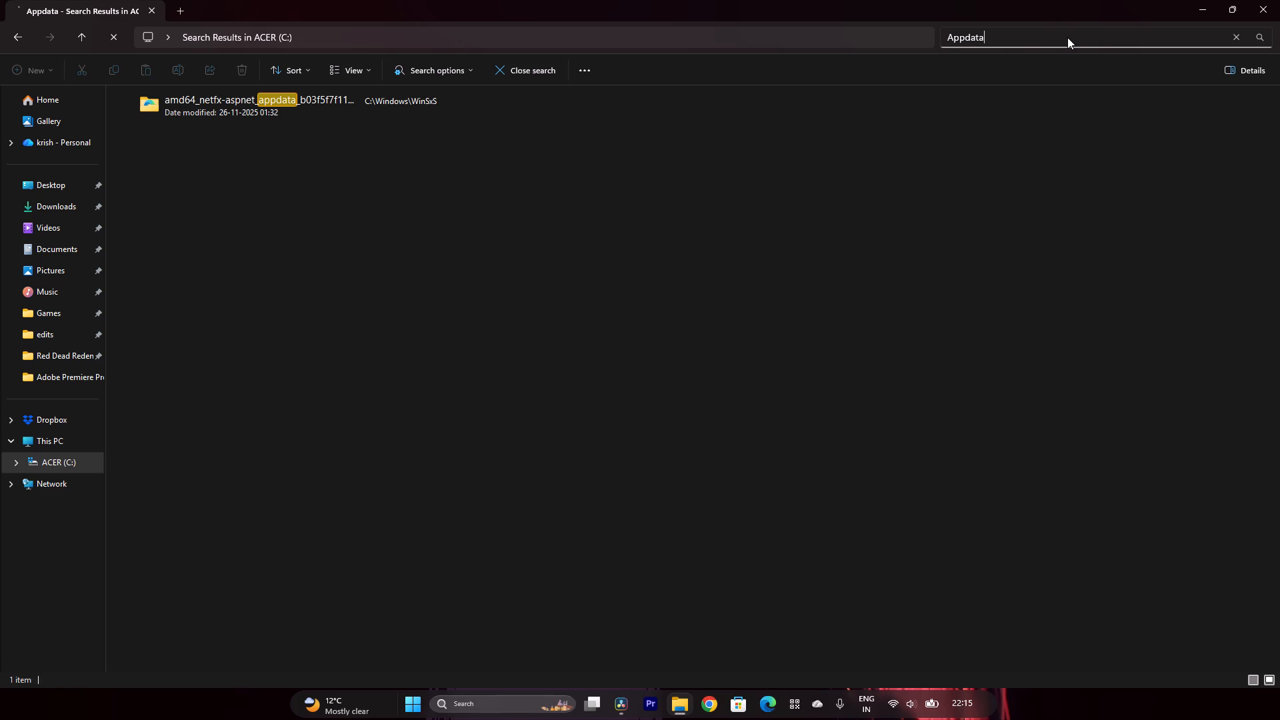
{"action": "left_click", "coordinate": [306, 111]}
{"action": "double_click", "coordinate": [306, 111]}
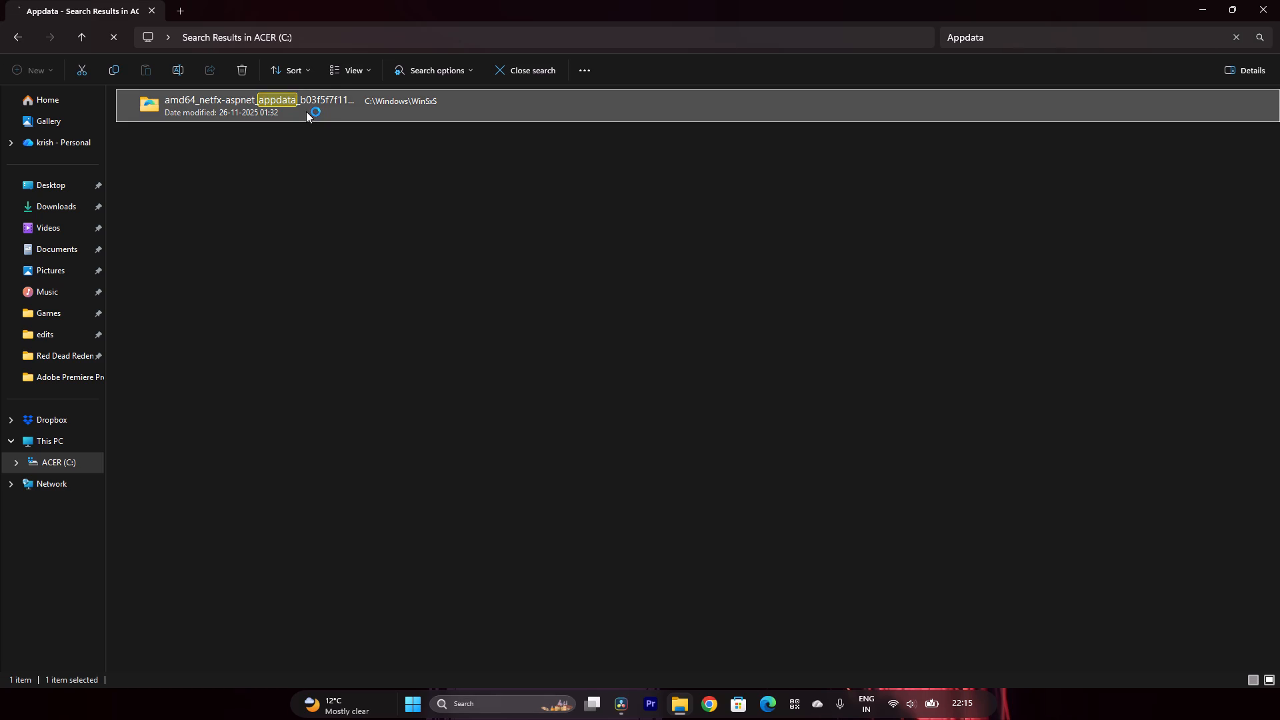
{"action": "left_click", "coordinate": [23, 35]}
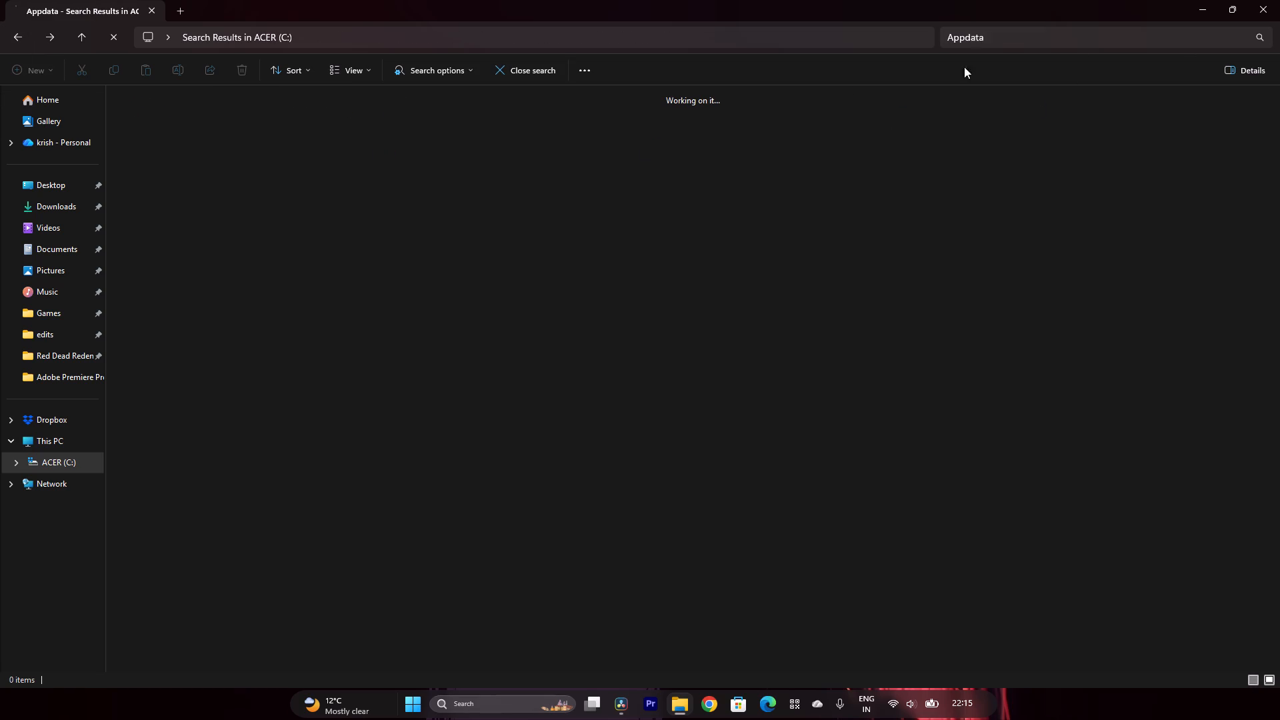
Switch back to DaVinci Resolve and examine the Audio destination folder's file list and the folder navigation tree.
{"action": "left_click", "coordinate": [629, 705]}
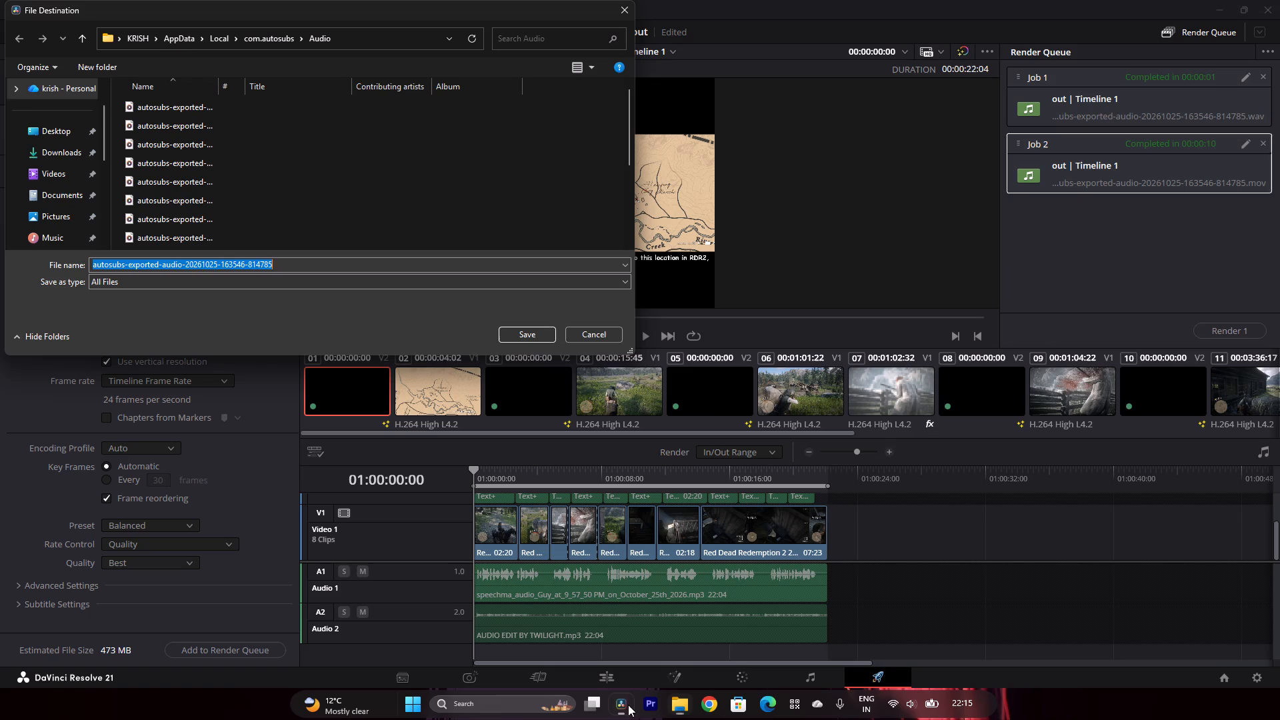
{"action": "scroll", "coordinate": [180, 164], "scroll_direction": "down", "scroll_amount": 6}
{"action": "scroll", "coordinate": [180, 166], "scroll_direction": "up", "scroll_amount": 5}
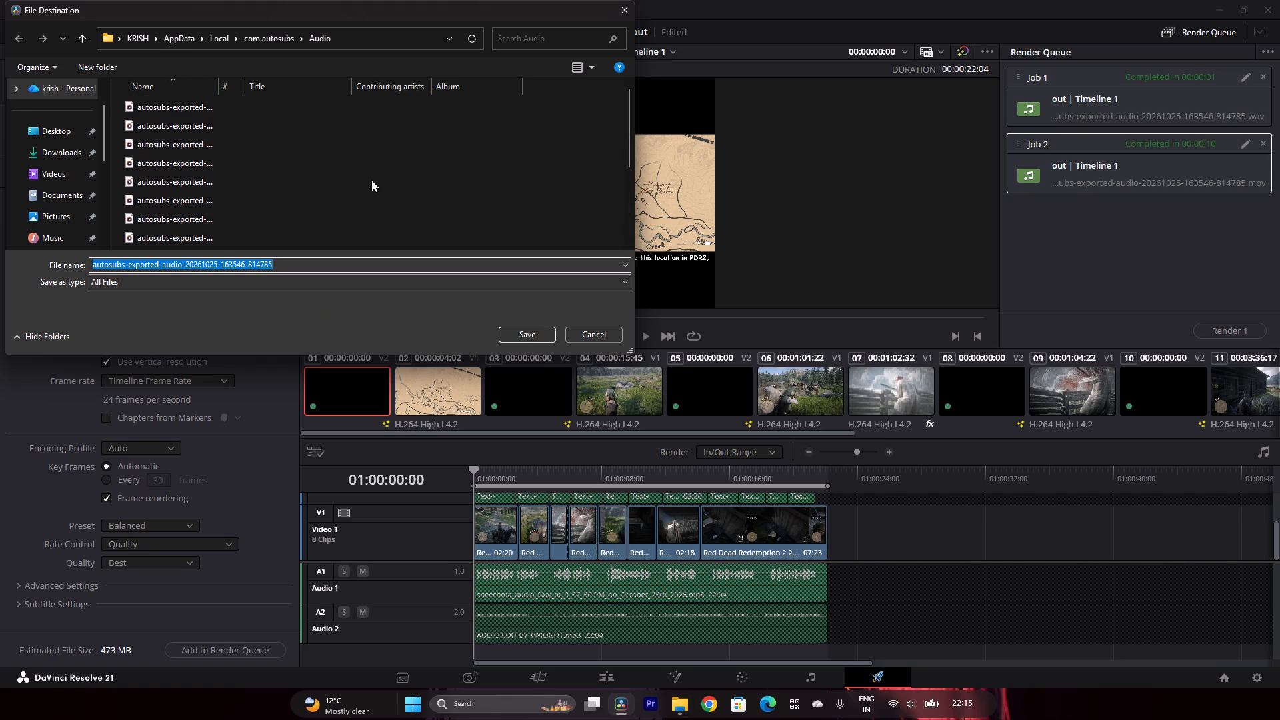
{"action": "left_click_drag", "start_coordinate": [610, 97], "coordinate": [346, 167]}
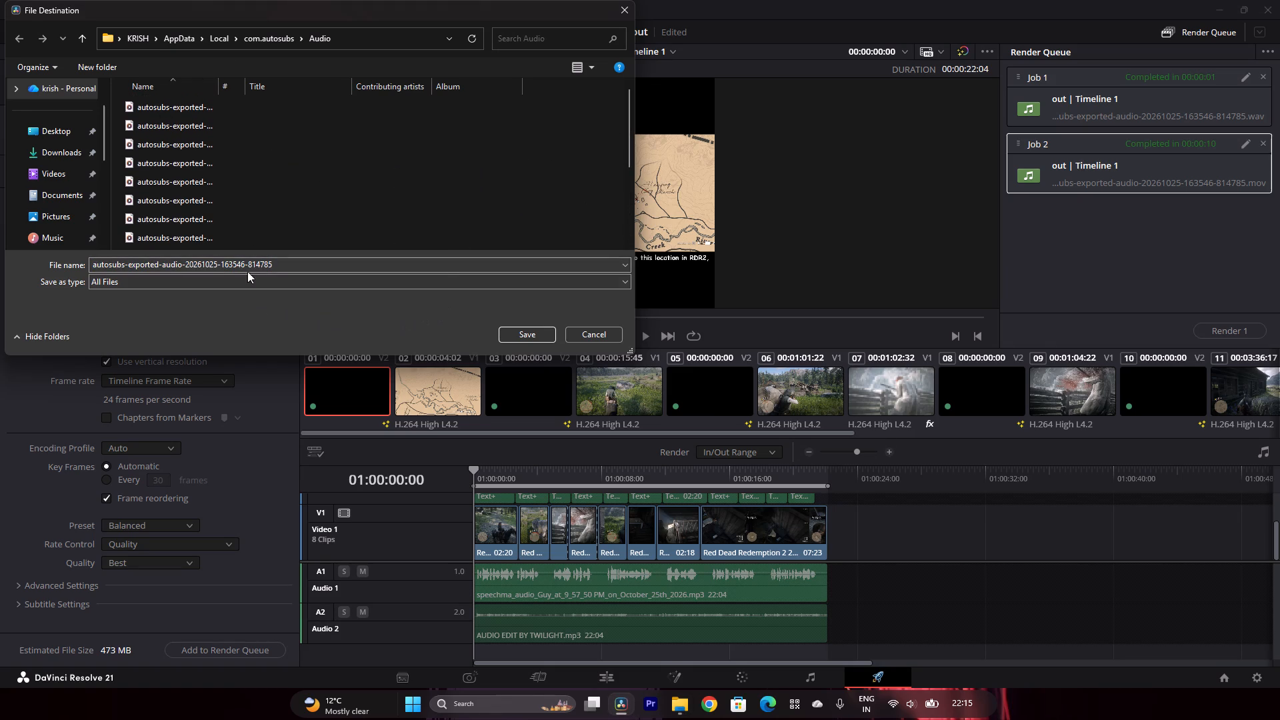
{"action": "scroll", "coordinate": [240, 197], "scroll_direction": "down", "scroll_amount": 15}
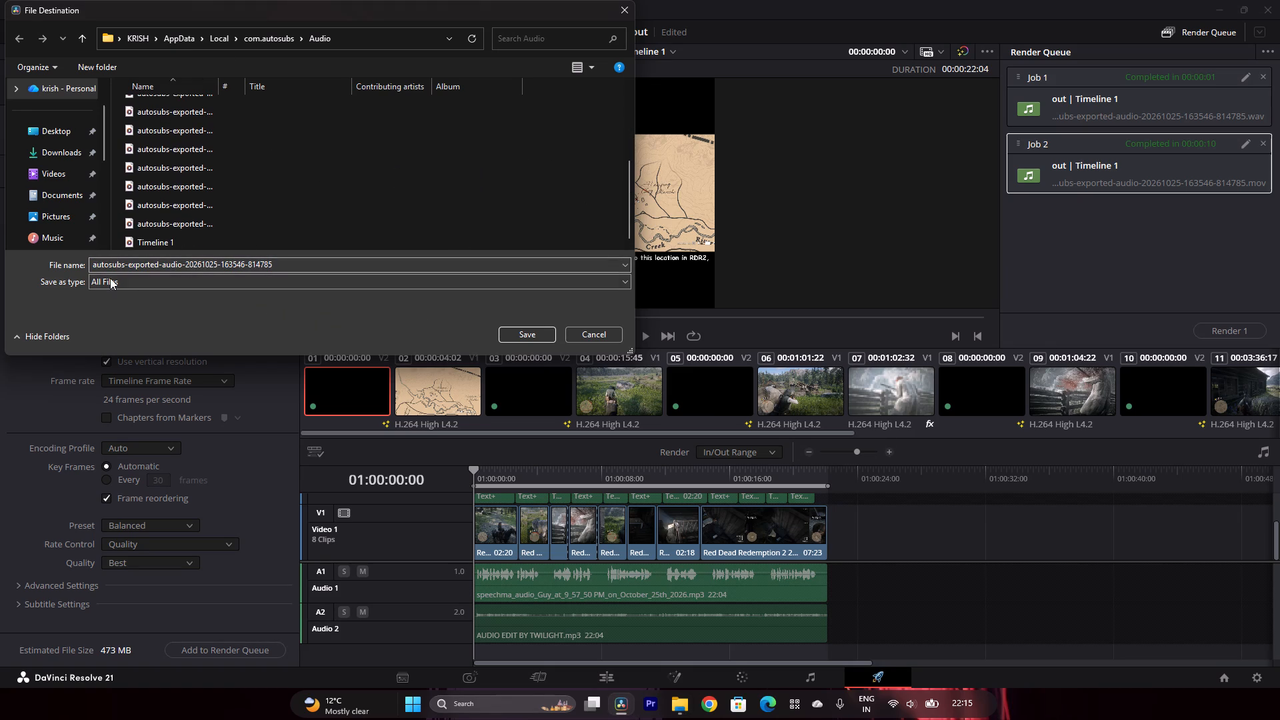
{"action": "scroll", "coordinate": [40, 80], "scroll_direction": "up", "scroll_amount": 3}
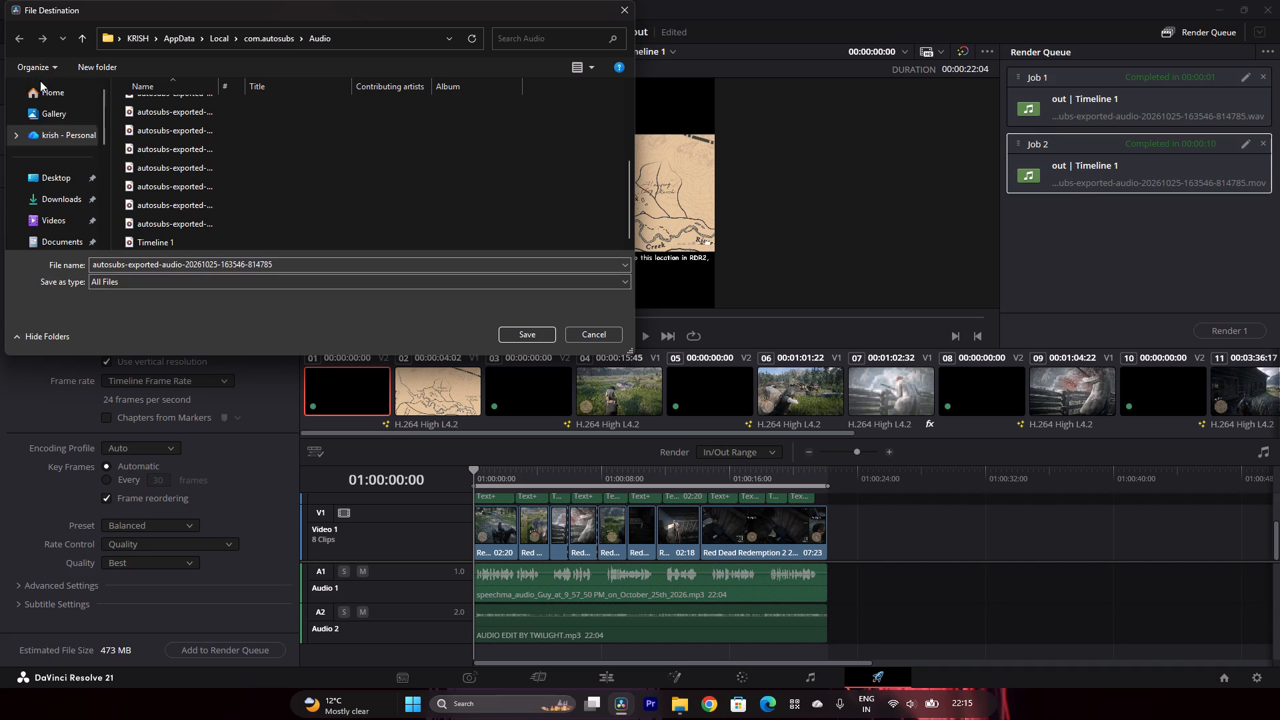
{"action": "scroll", "coordinate": [40, 81], "scroll_direction": "up", "scroll_amount": 2}
{"action": "left_click", "coordinate": [17, 136]}
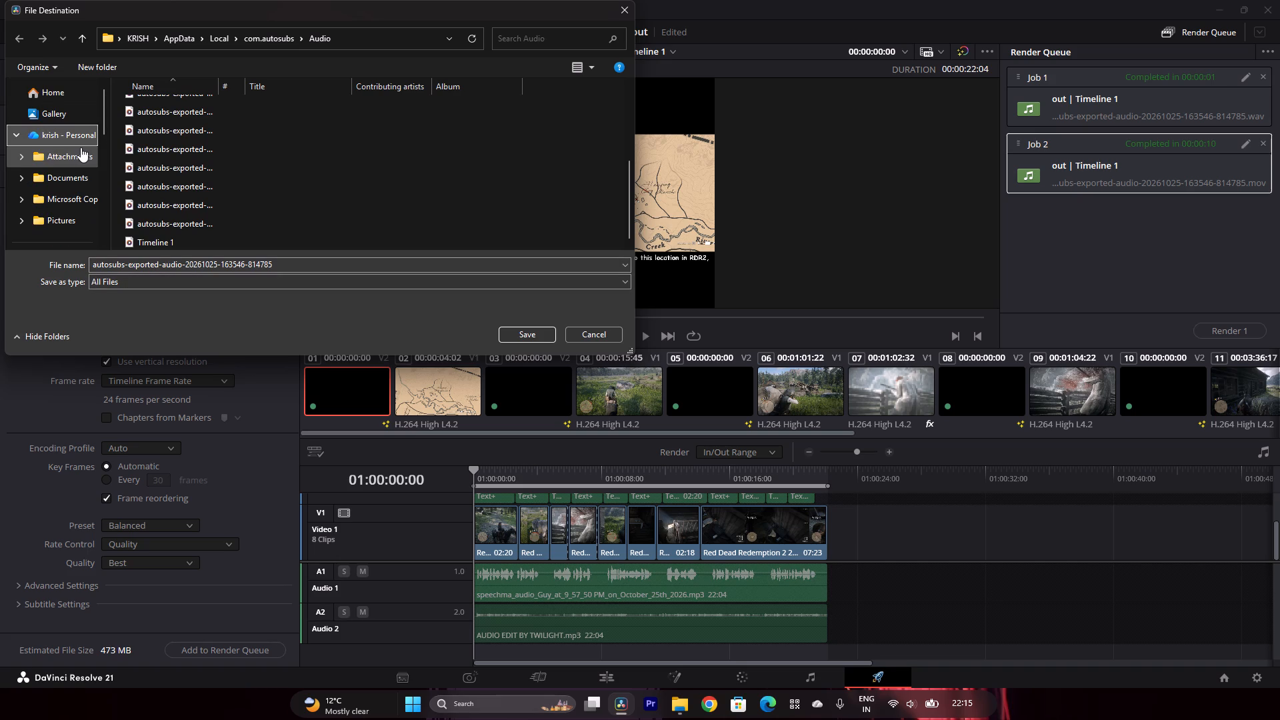
Set the render destination to the user's Videos folder, keeping the existing file name.
{"action": "left_click", "coordinate": [15, 153]}
{"action": "left_click", "coordinate": [20, 155]}
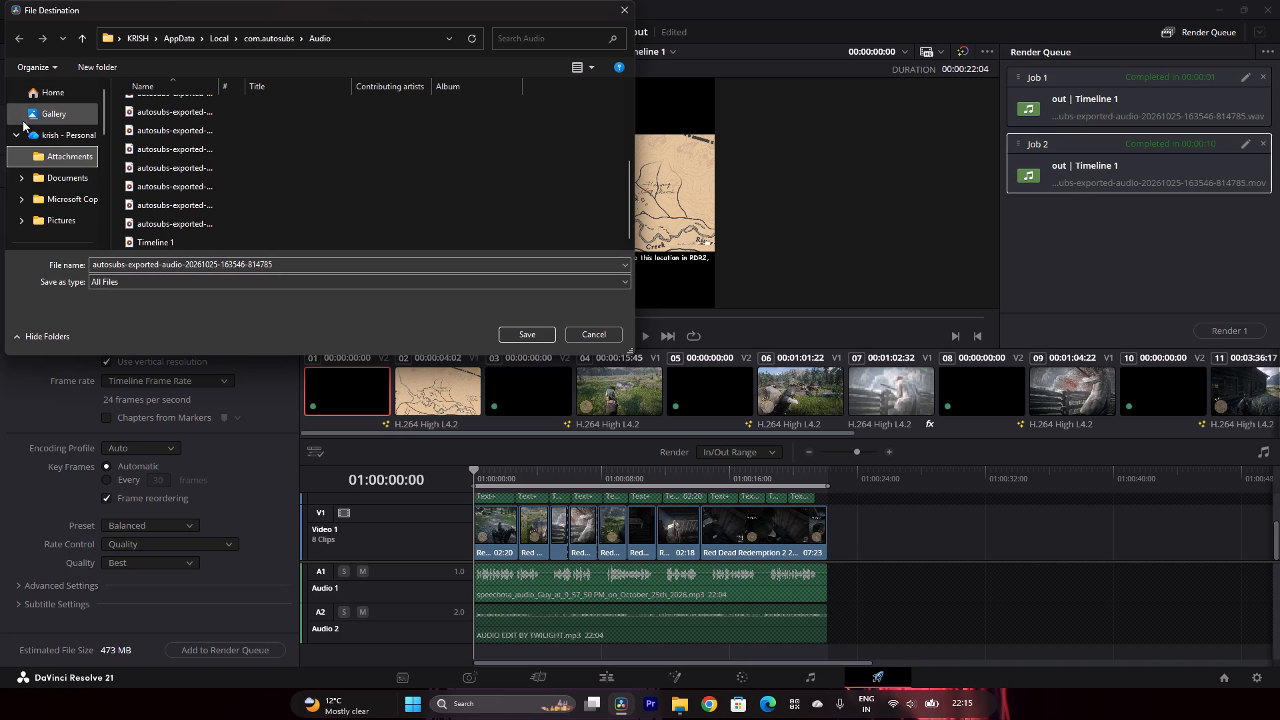
{"action": "left_click", "coordinate": [23, 121]}
{"action": "left_click", "coordinate": [9, 133]}
{"action": "scroll", "coordinate": [53, 187], "scroll_direction": "down", "scroll_amount": 3}
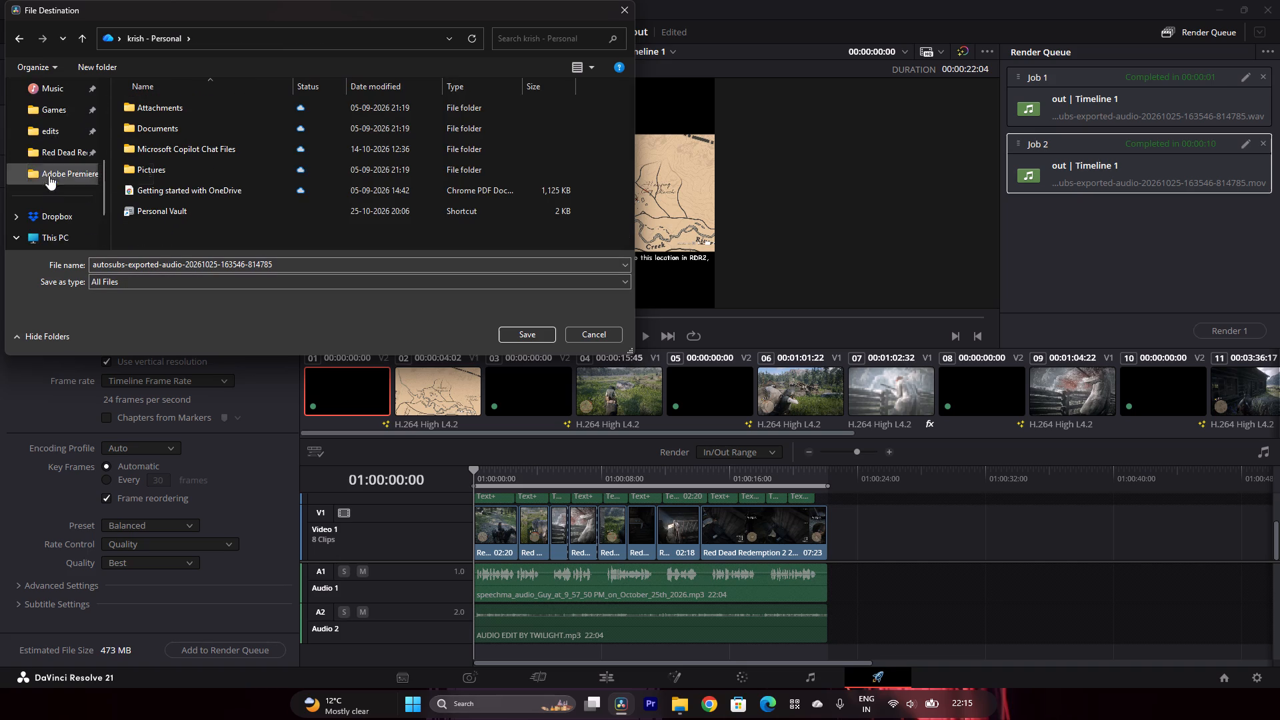
{"action": "scroll", "coordinate": [51, 164], "scroll_direction": "up", "scroll_amount": 2}
{"action": "scroll", "coordinate": [69, 182], "scroll_direction": "down", "scroll_amount": 2}
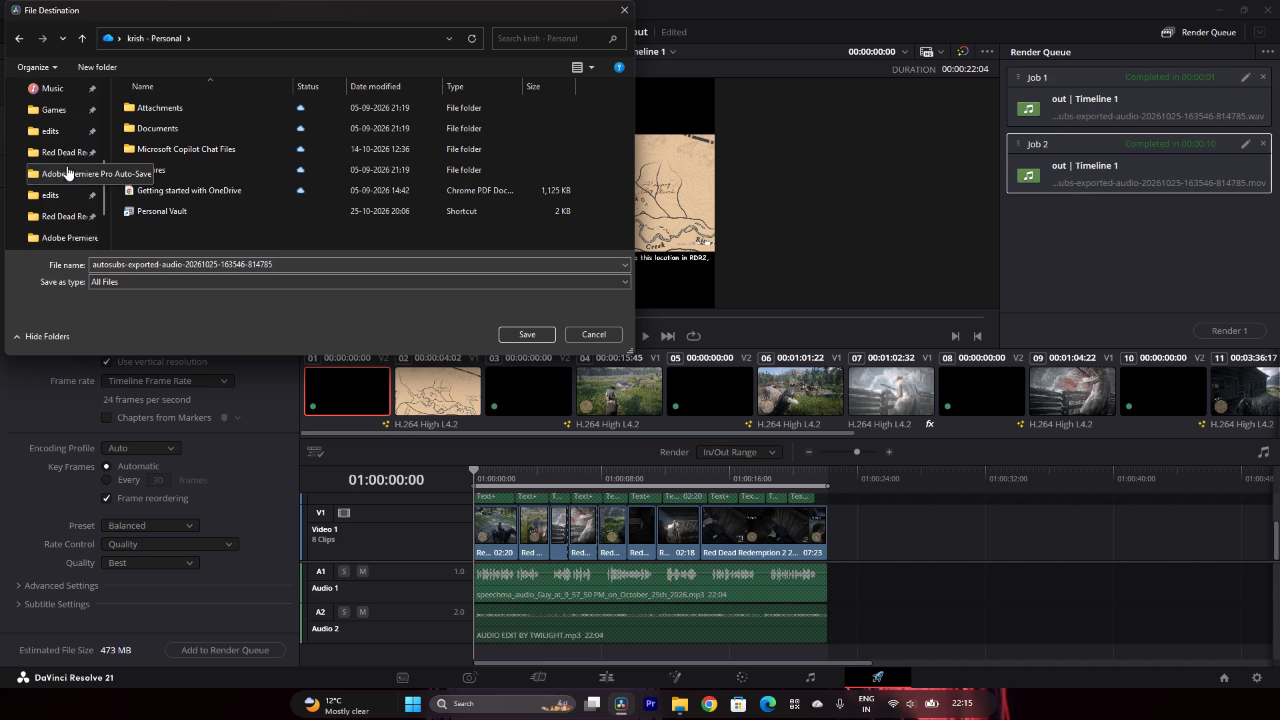
{"action": "scroll", "coordinate": [67, 166], "scroll_direction": "up", "scroll_amount": 2}
{"action": "left_click", "coordinate": [58, 153]}
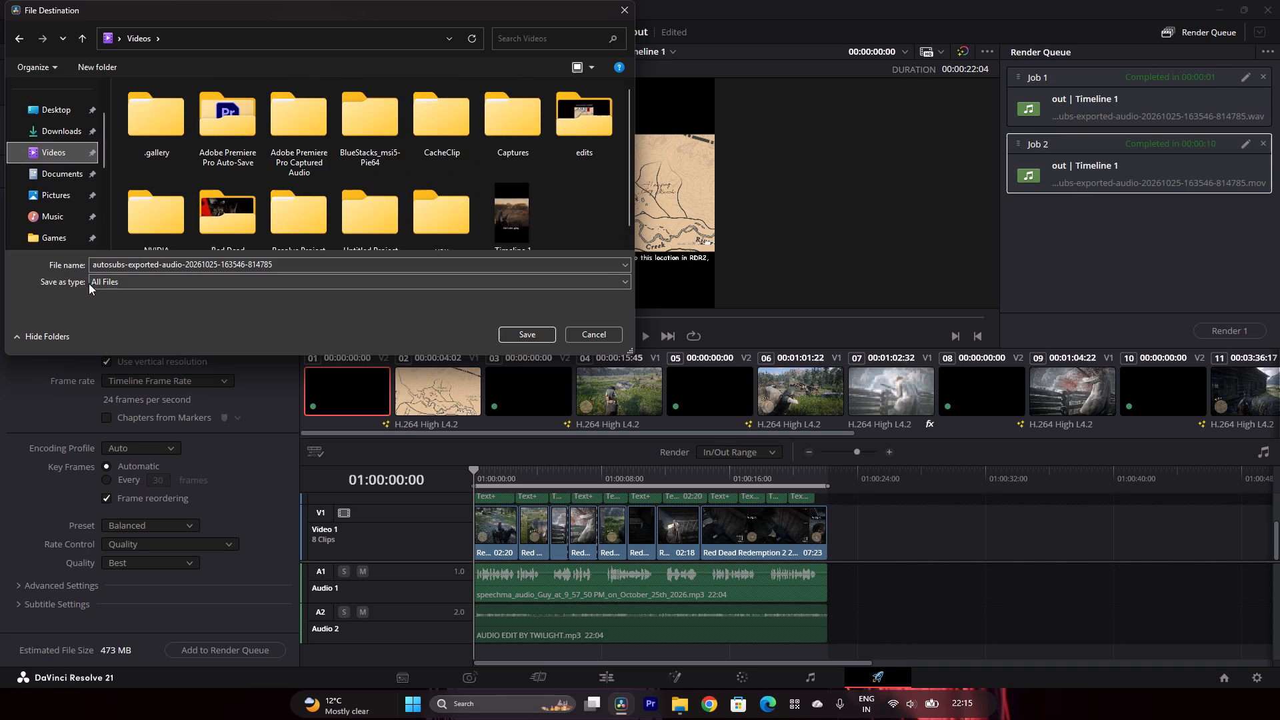
{"action": "left_click", "coordinate": [521, 327]}
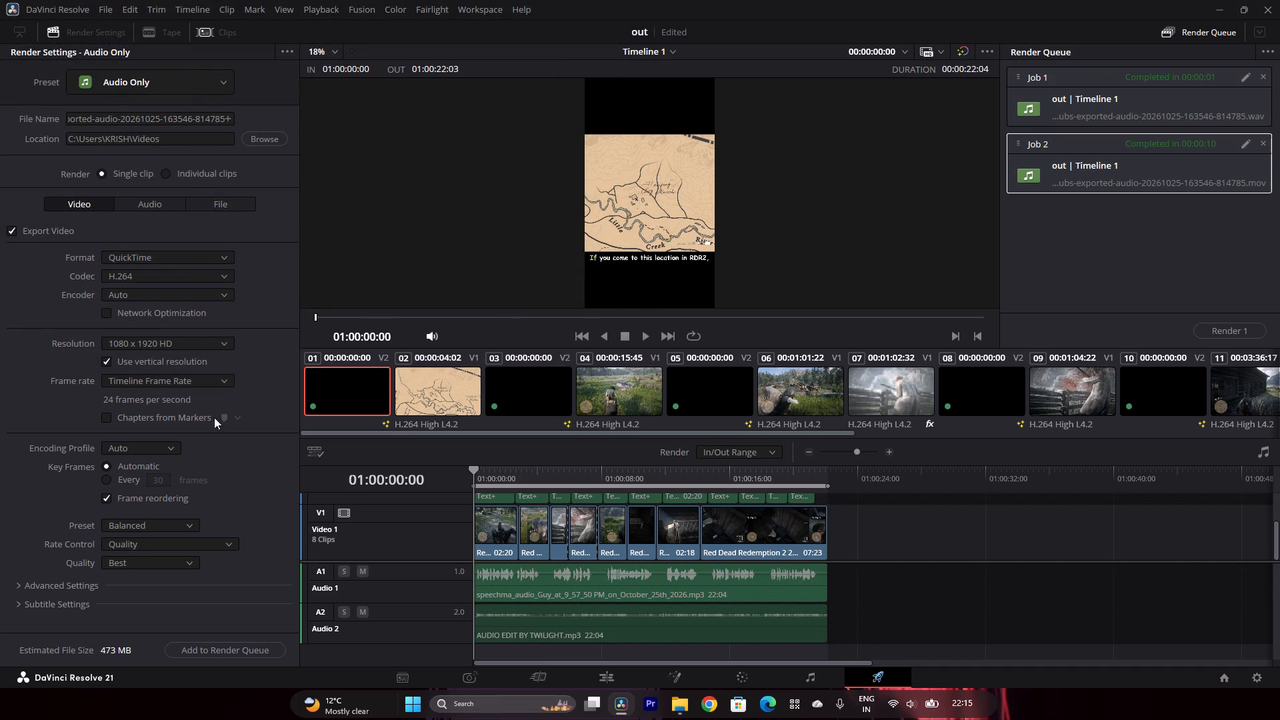
Add Timeline 1 to the render queue with the current settings and render the new job.
{"action": "left_click", "coordinate": [241, 647]}
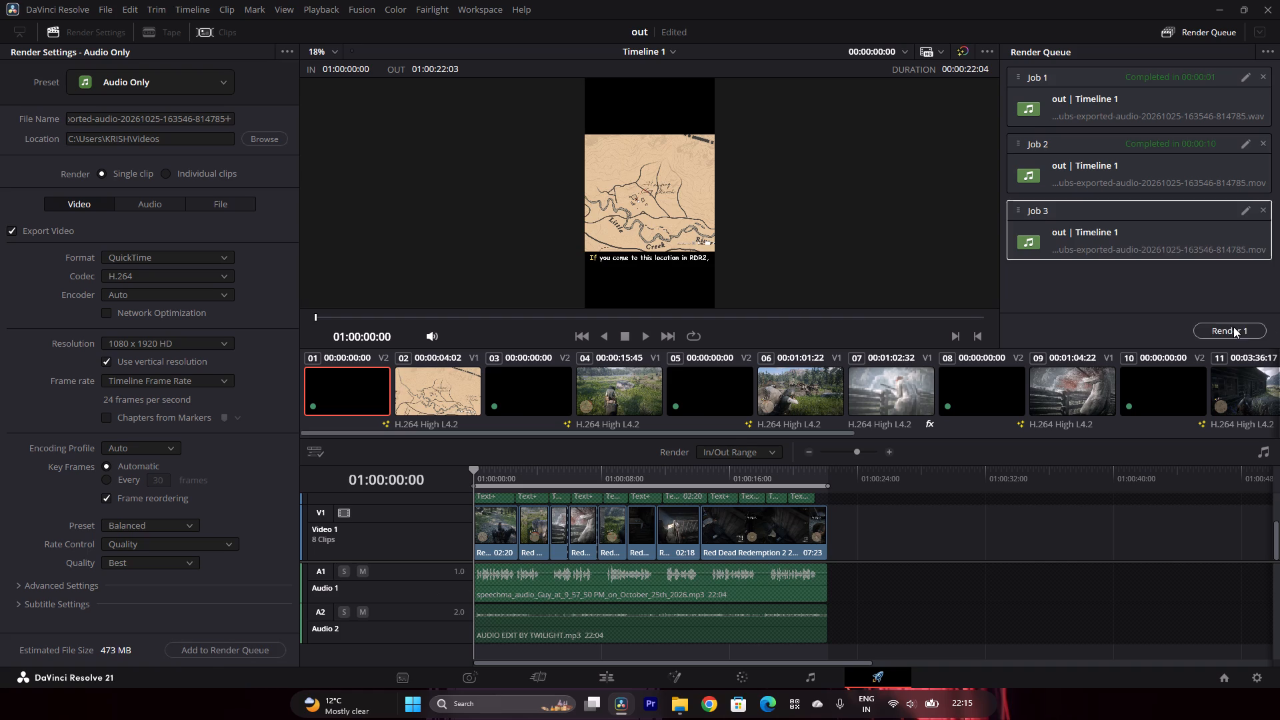
{"action": "left_click", "coordinate": [1233, 327]}
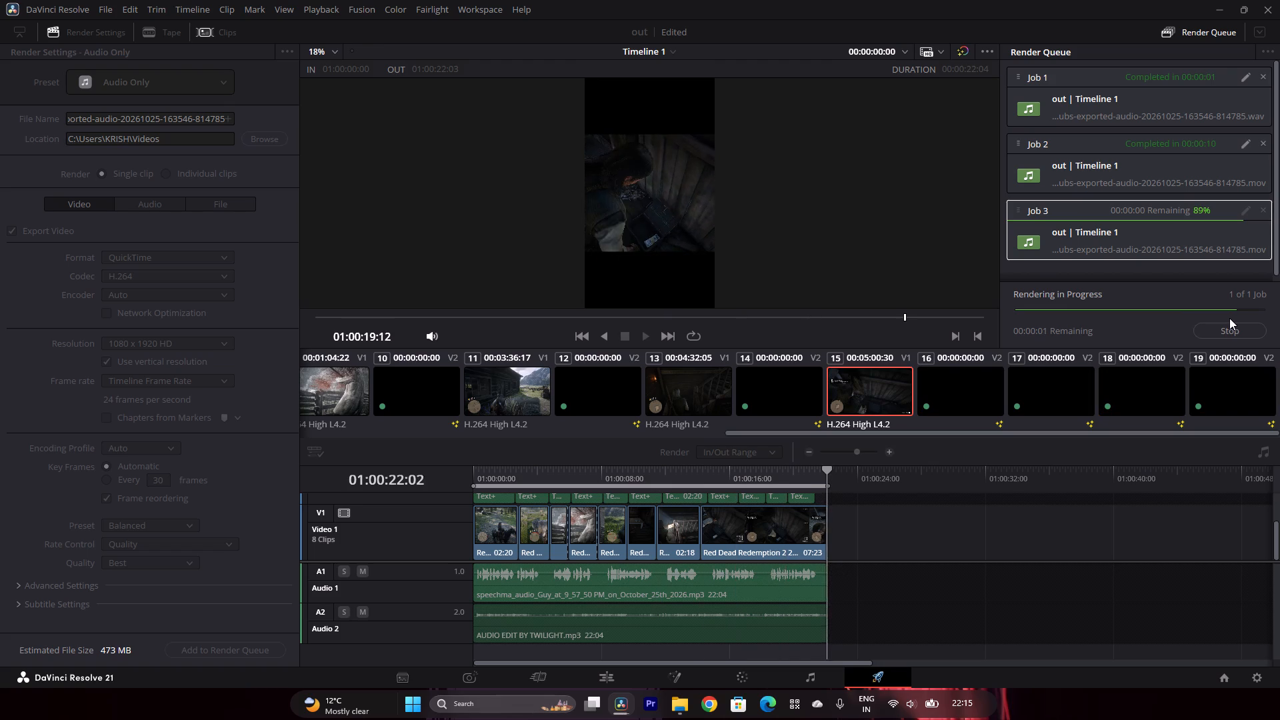
Close DaVinci Resolve after the render.
{"action": "left_click", "coordinate": [1266, 6]}
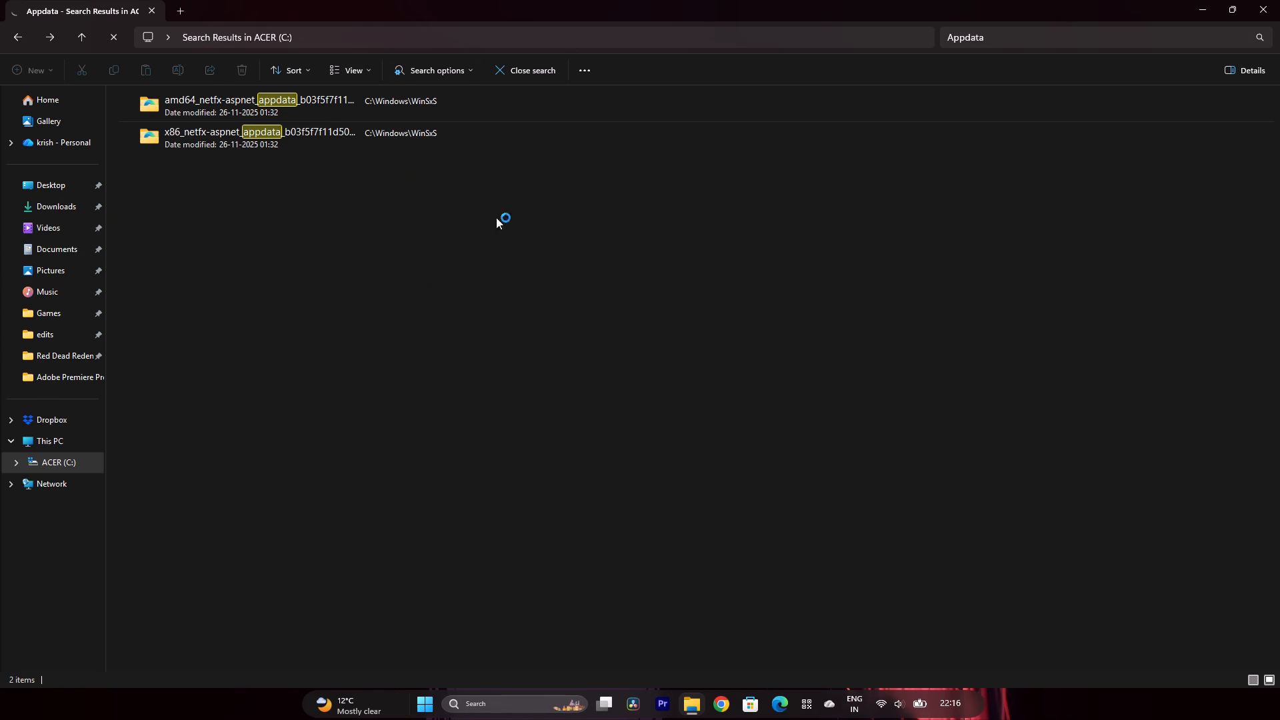
Clear the "Appdata" search in File Explorer and return to the folder listing of the ACER (C:) drive.
{"action": "left_click", "coordinate": [1063, 29]}
{"action": "key", "text": "BackSpace"}
{"action": "key", "text": "BackSpace"}
{"action": "key", "text": "BackSpace"}
{"action": "key", "text": "BackSpace"}
{"action": "key", "text": "BackSpace"}
{"action": "key", "text": "BackSpace"}
{"action": "key", "text": "BackSpace"}
{"action": "key", "text": "BackSpace"}
{"action": "key", "text": "BackSpace"}
{"action": "key", "text": "BackSpace"}
{"action": "key", "text": "BackSpace"}
{"action": "key", "text": "BackSpace"}
{"action": "key", "text": "BackSpace"}
{"action": "key", "text": "BackSpace"}
{"action": "key", "text": "BackSpace"}
{"action": "key", "text": "BackSpace"}
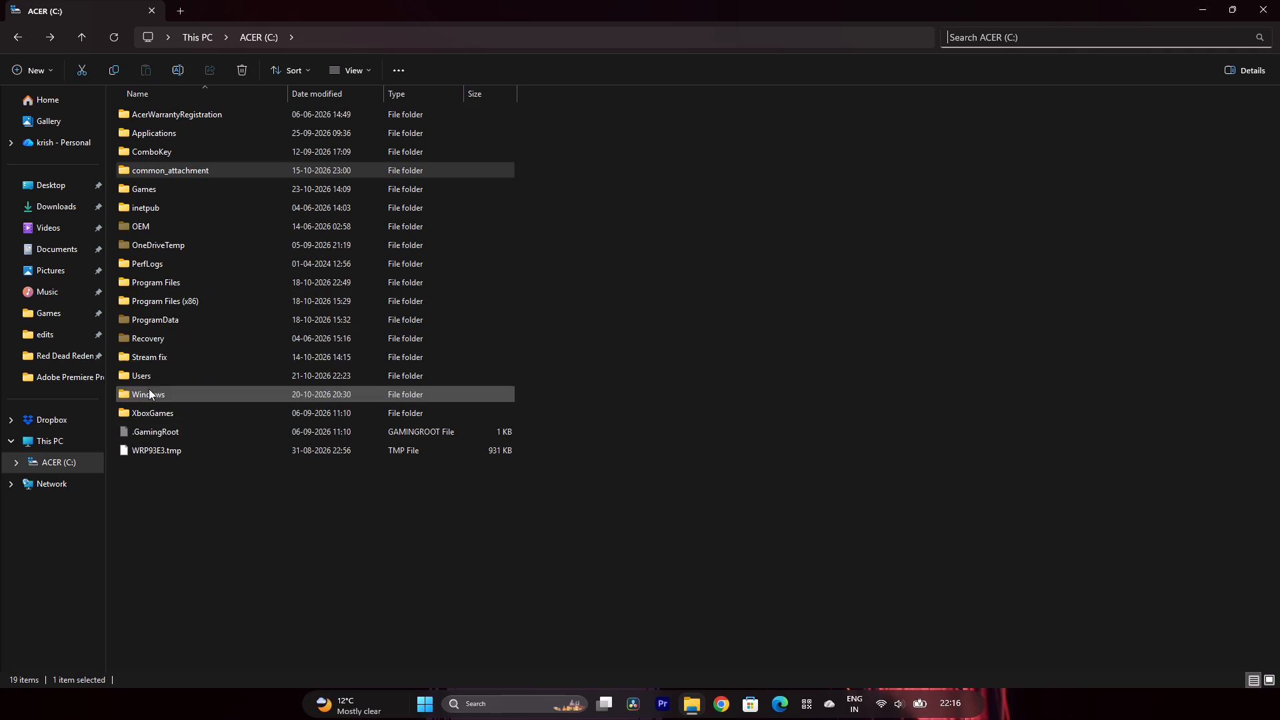
In File Explorer, expand and open the personal OneDrive folder, and search it for "Appdata".
{"action": "left_click", "coordinate": [15, 143]}
{"action": "left_click", "coordinate": [71, 147]}
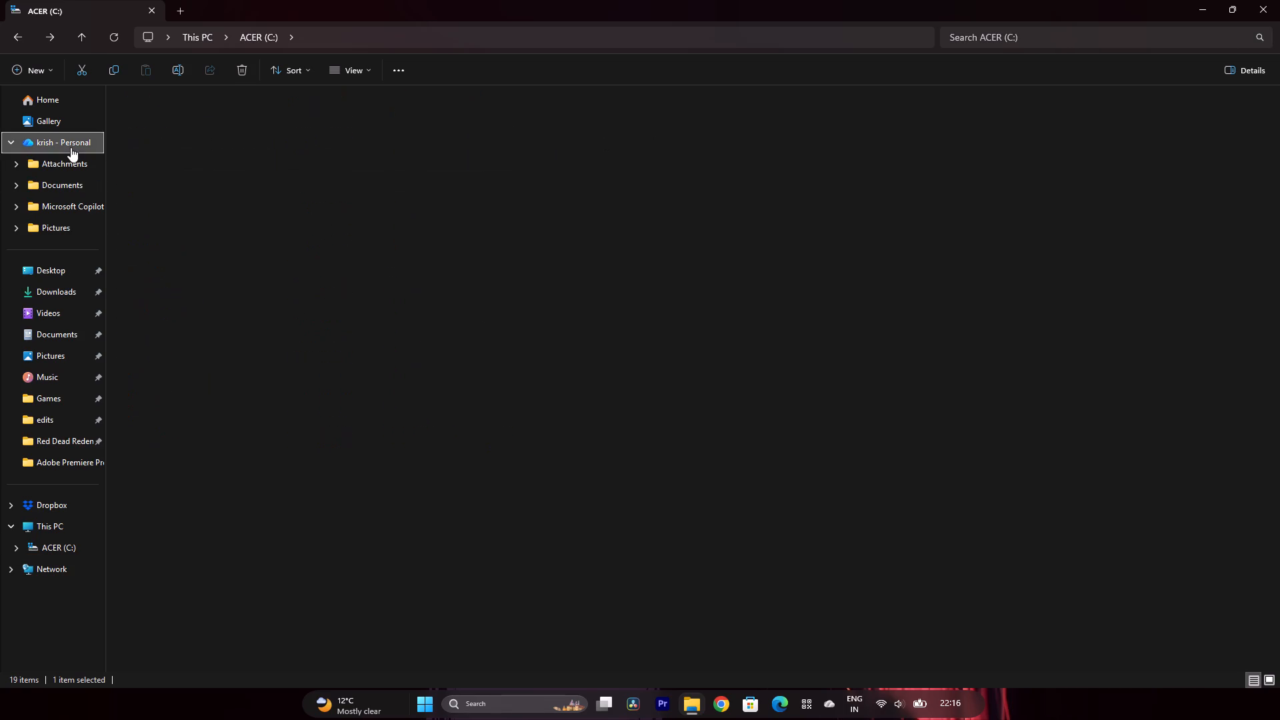
{"action": "left_click", "coordinate": [1018, 33]}
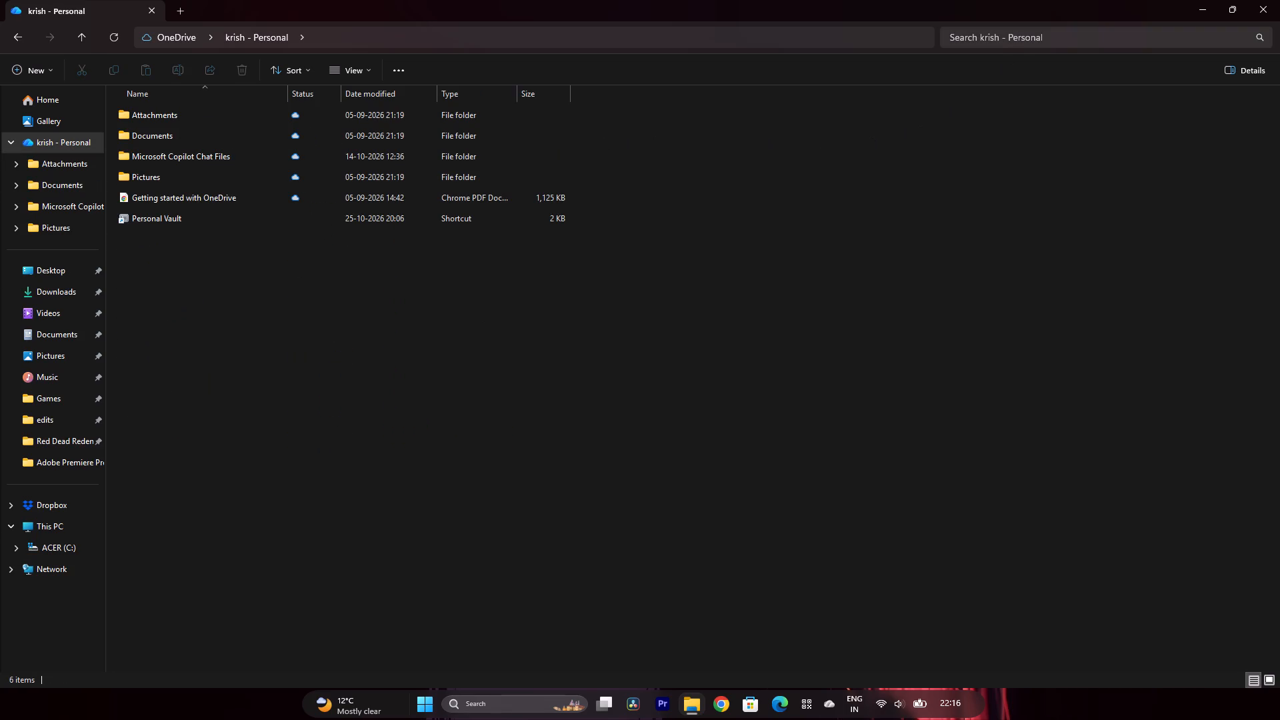
{"action": "type", "text": "App"}
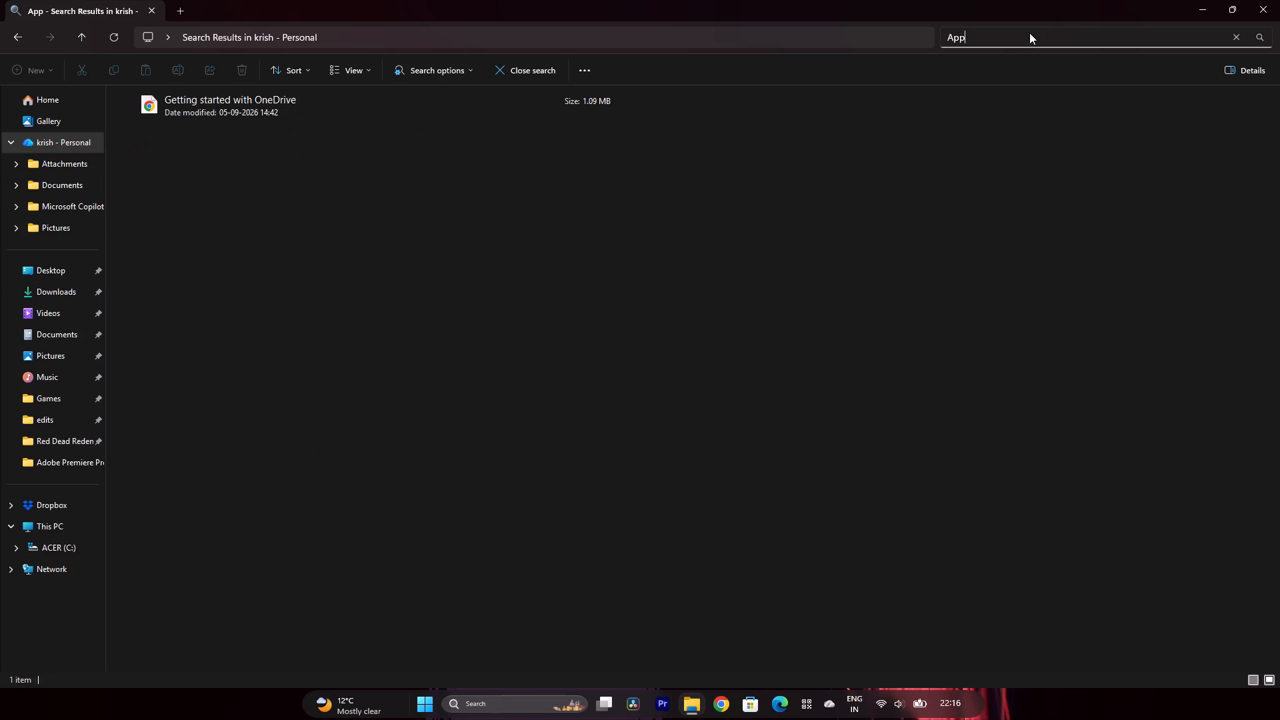
{"action": "type", "text": "data"}
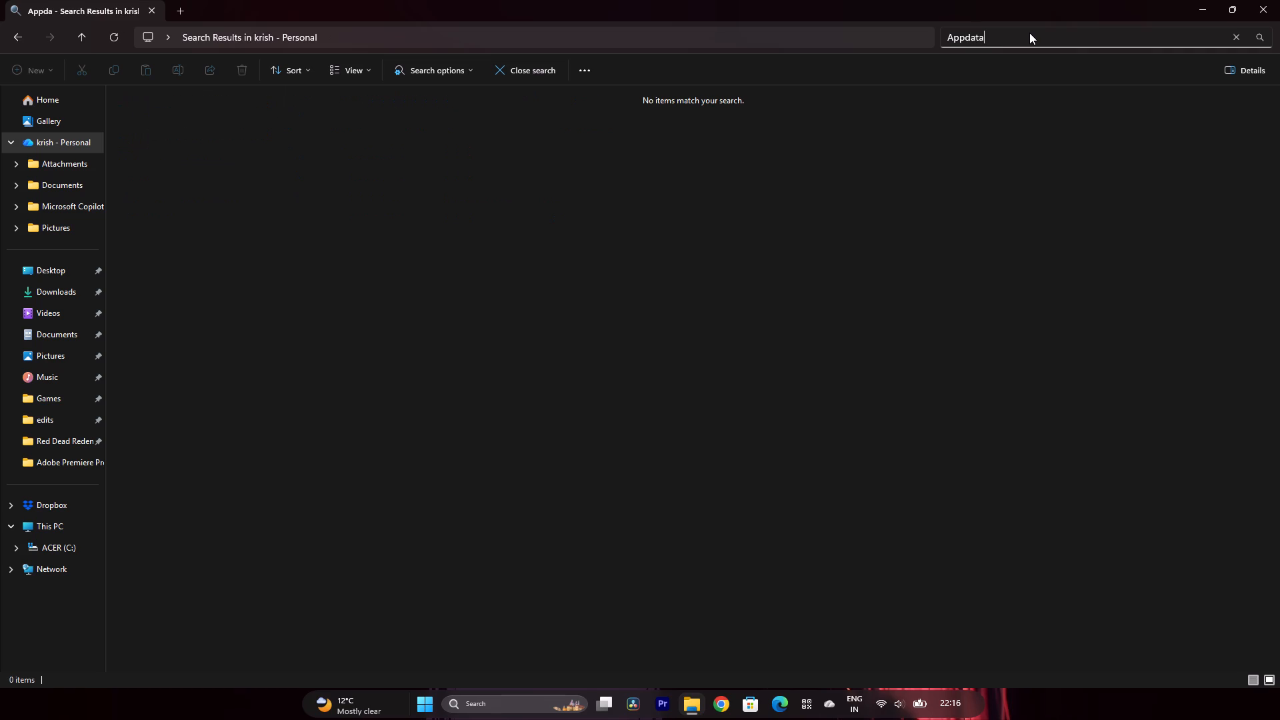
Clear the "Appdata" search in the personal OneDrive folder, search it for "davin" instead, and clear that search.
{"action": "key", "text": "equal"}
{"action": "key", "text": "BackSpace"}
{"action": "key", "text": "BackSpace"}
{"action": "key", "text": "BackSpace"}
{"action": "key", "text": "BackSpace"}
{"action": "key", "text": "BackSpace"}
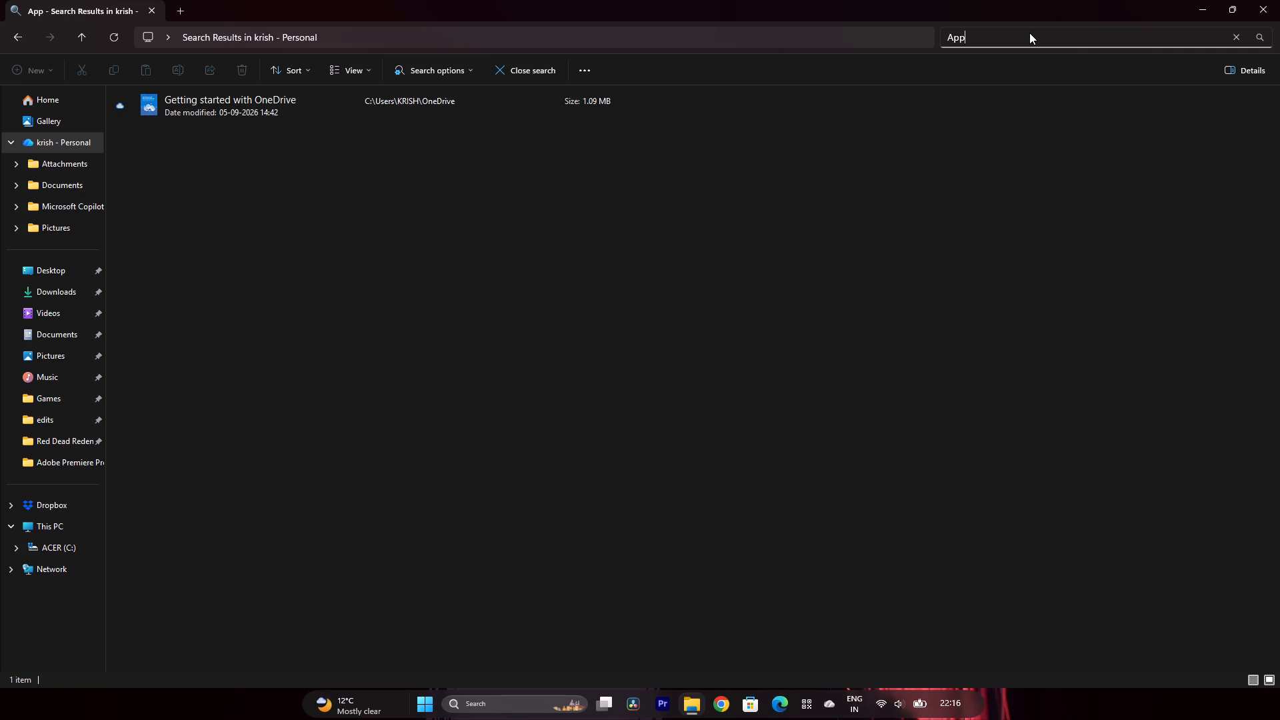
{"action": "key", "text": "BackSpace"}
{"action": "key", "text": "BackSpace"}
{"action": "key", "text": "BackSpace"}
{"action": "key", "text": "BackSpace"}
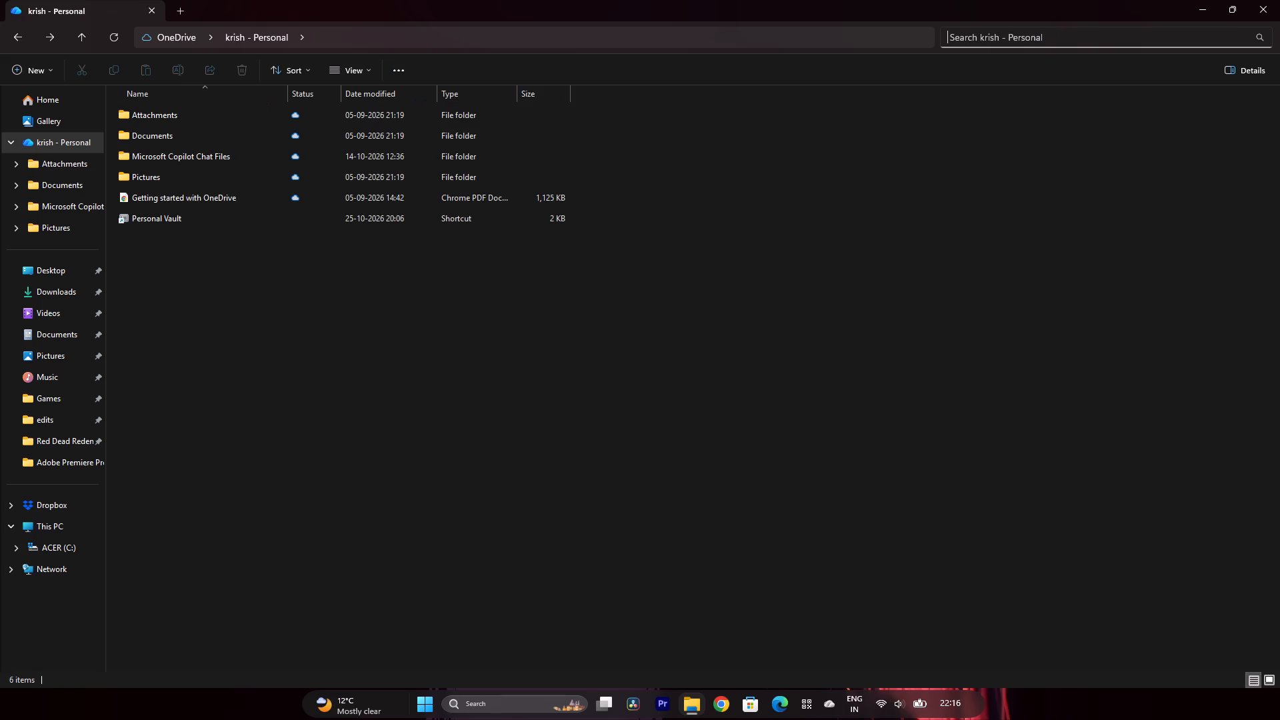
{"action": "type", "text": "da"}
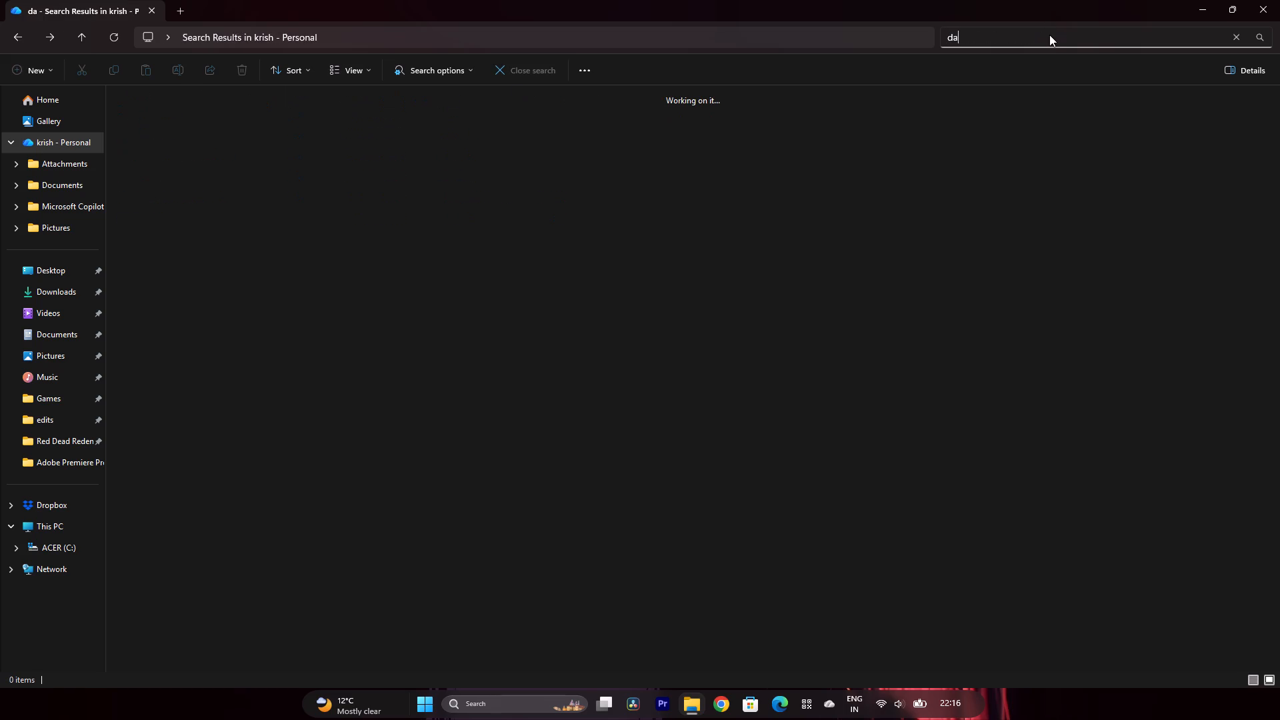
{"action": "type", "text": "vi"}
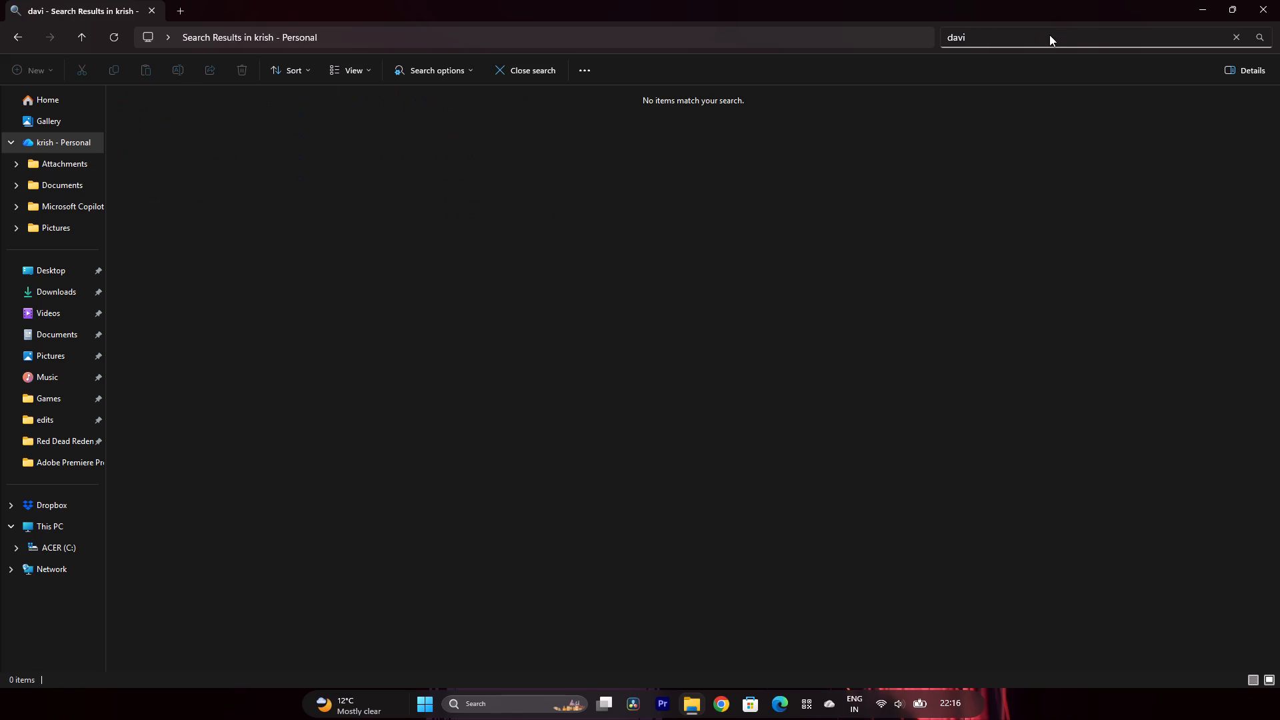
{"action": "key", "text": "n"}
{"action": "key", "text": "BackSpace"}
{"action": "key", "text": "BackSpace"}
{"action": "key", "text": "BackSpace"}
{"action": "key", "text": "BackSpace"}
{"action": "key", "text": "BackSpace"}
{"action": "key", "text": "BackSpace"}
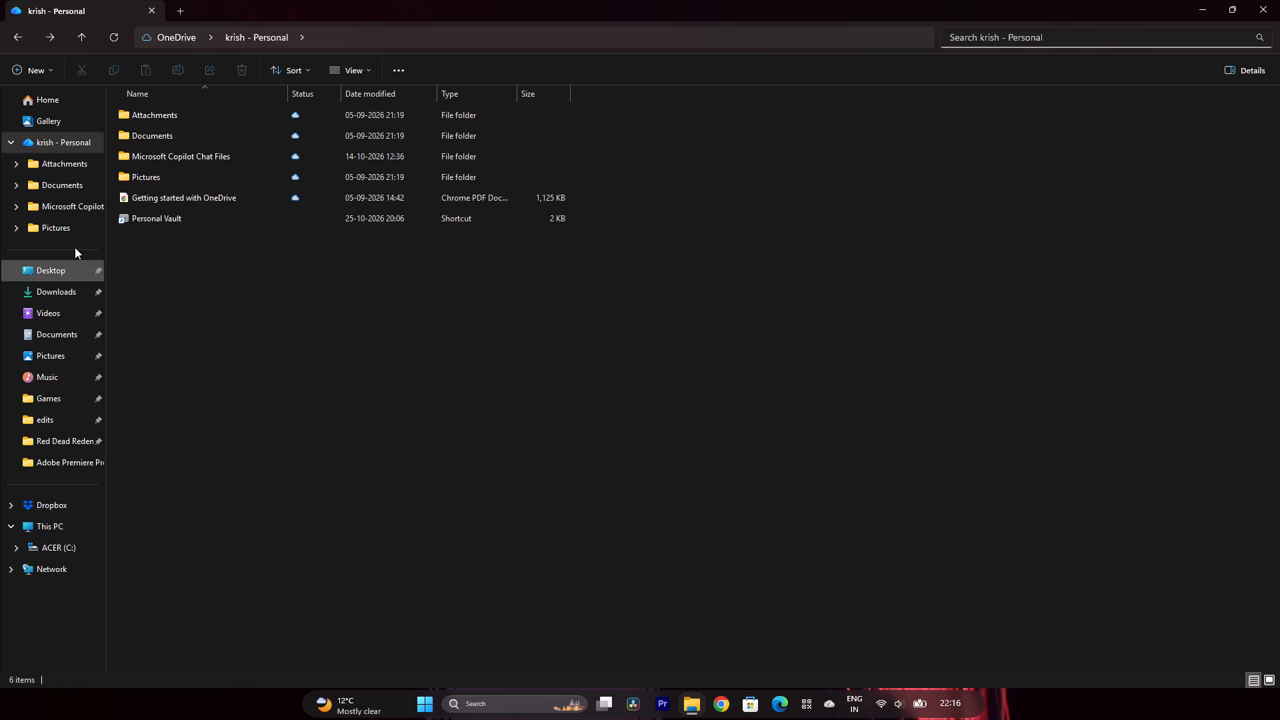
Look inside the OneDrive Pictures, Attachments and Documents folders, and in the pinned local Pictures folder.
{"action": "left_click", "coordinate": [12, 223]}
{"action": "left_click", "coordinate": [9, 223]}
{"action": "left_click", "coordinate": [9, 223]}
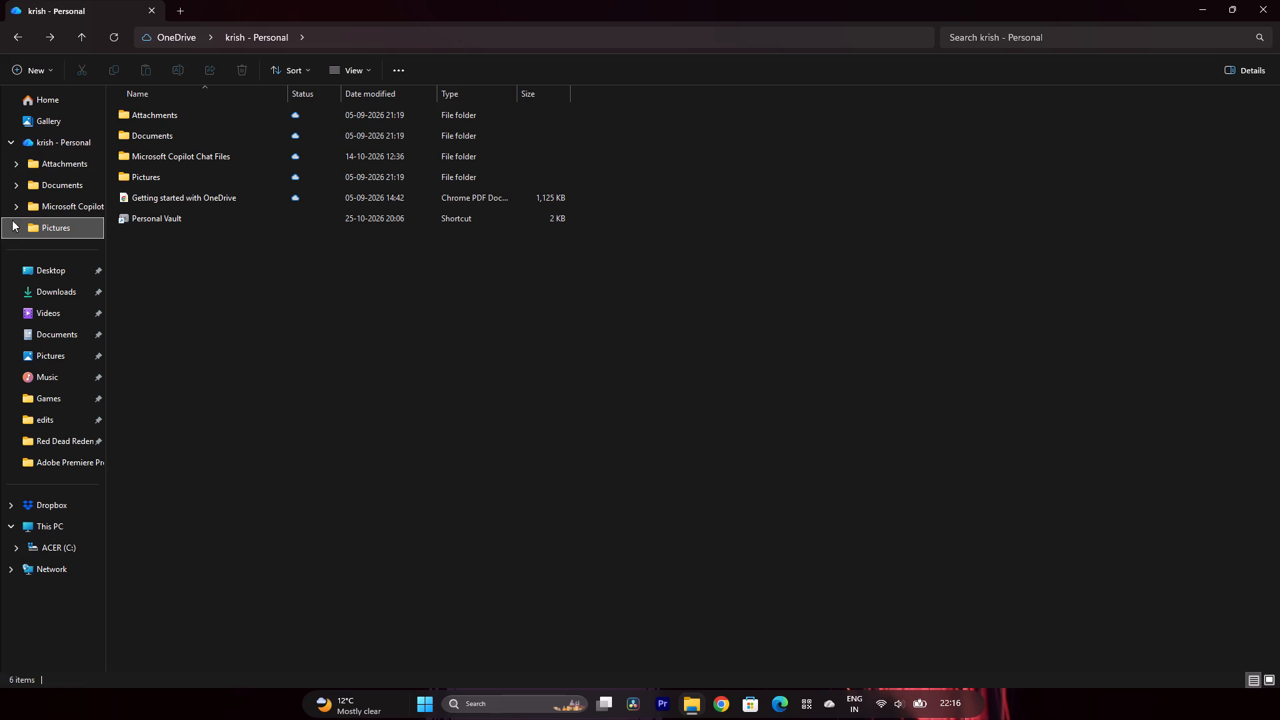
{"action": "left_click", "coordinate": [9, 197]}
{"action": "double_click", "coordinate": [38, 221]}
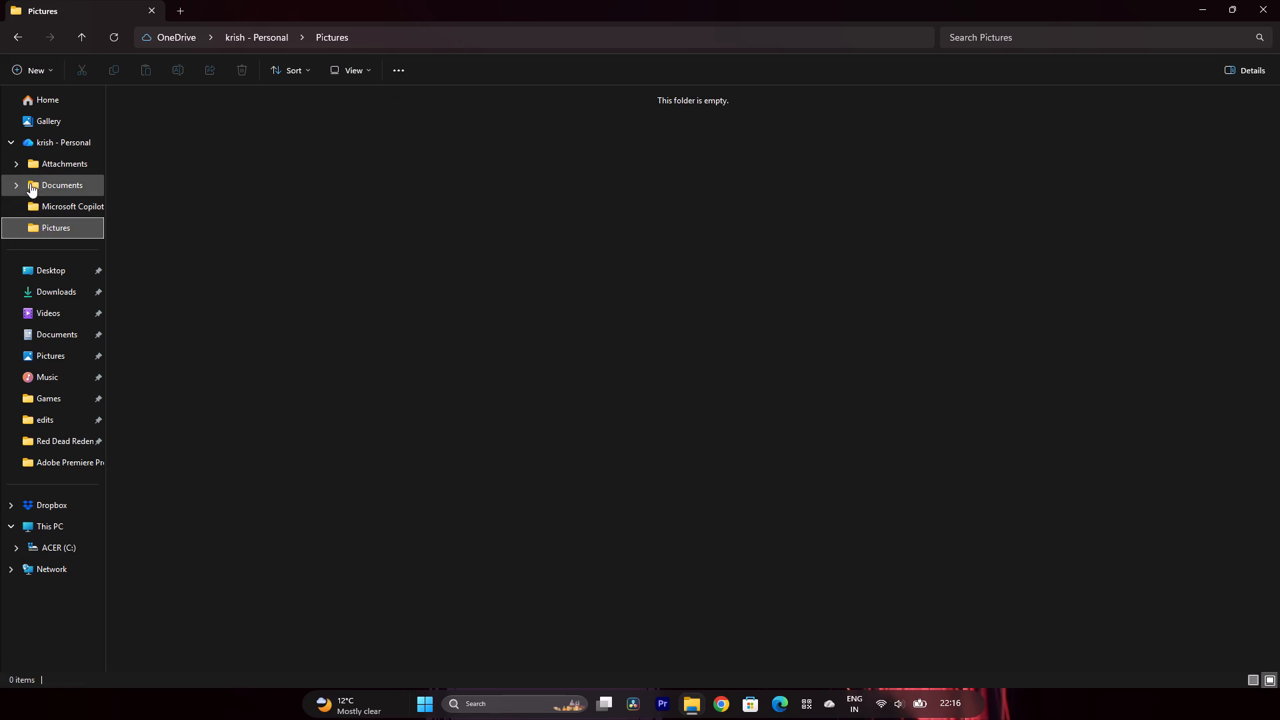
{"action": "left_click", "coordinate": [30, 182]}
{"action": "left_click", "coordinate": [32, 193]}
{"action": "left_click", "coordinate": [35, 197]}
{"action": "double_click", "coordinate": [34, 170]}
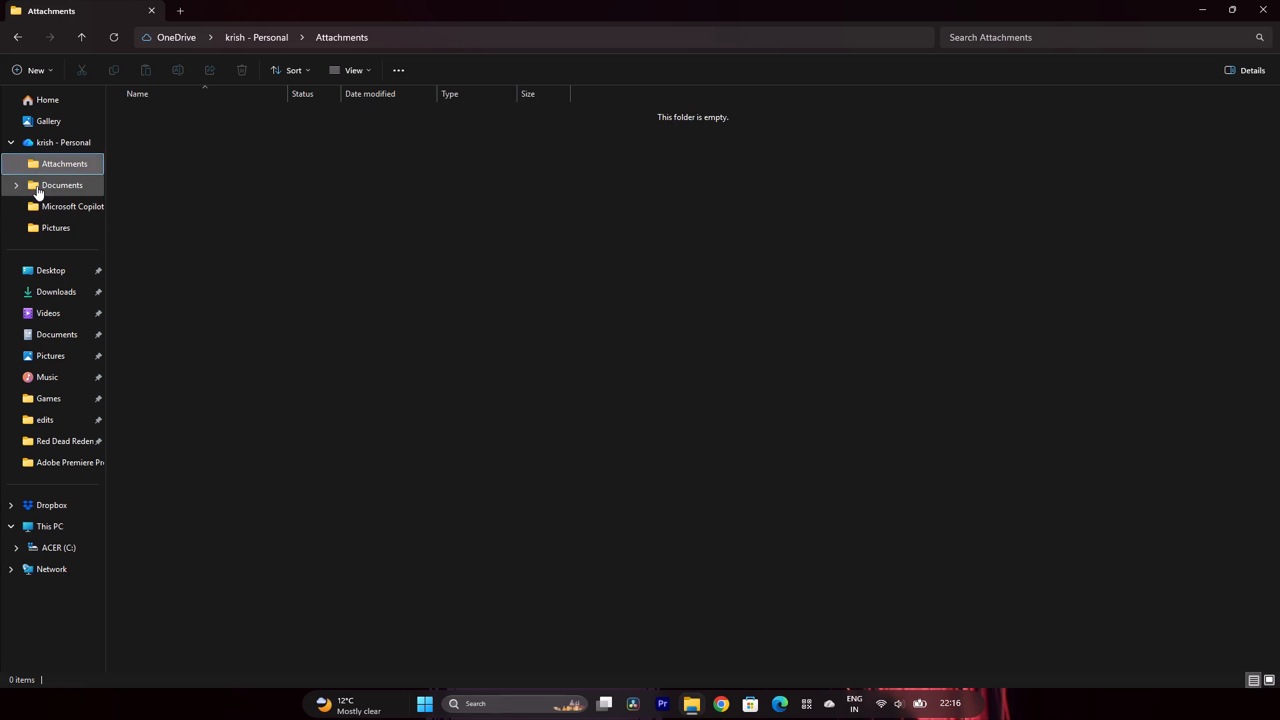
{"action": "double_click", "coordinate": [37, 186]}
{"action": "left_click", "coordinate": [57, 362]}
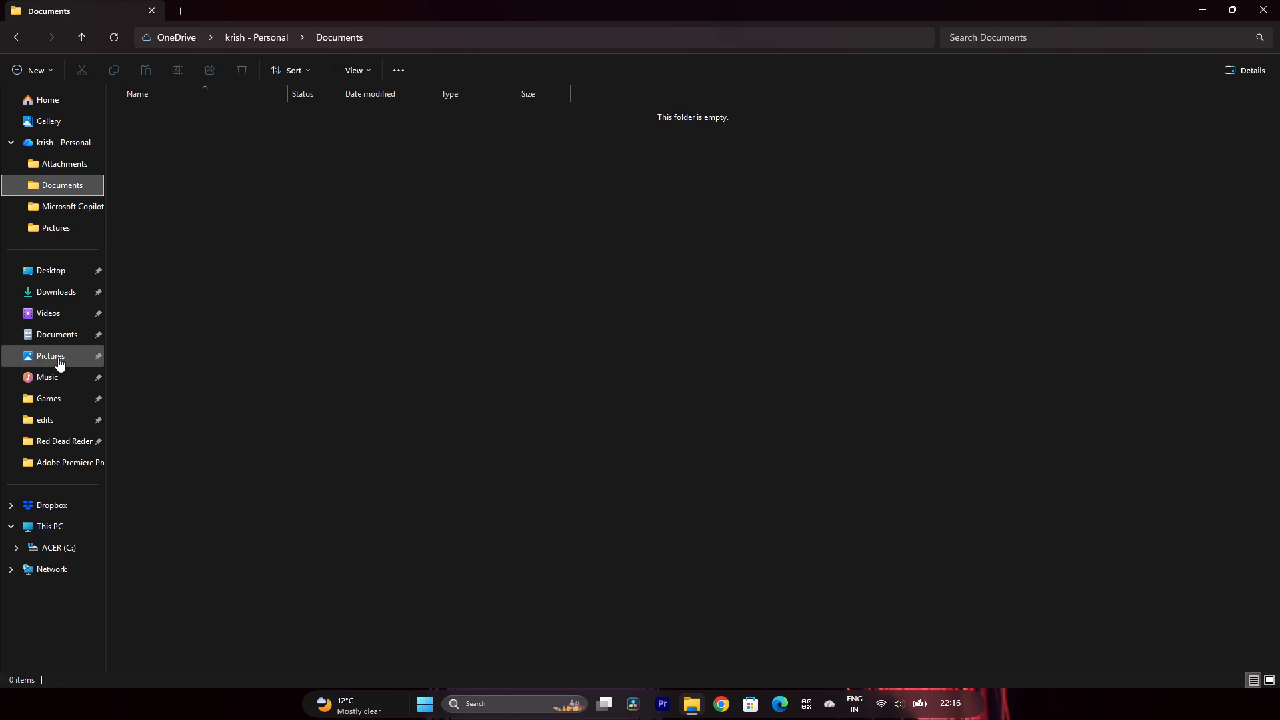
{"action": "left_click", "coordinate": [58, 357]}
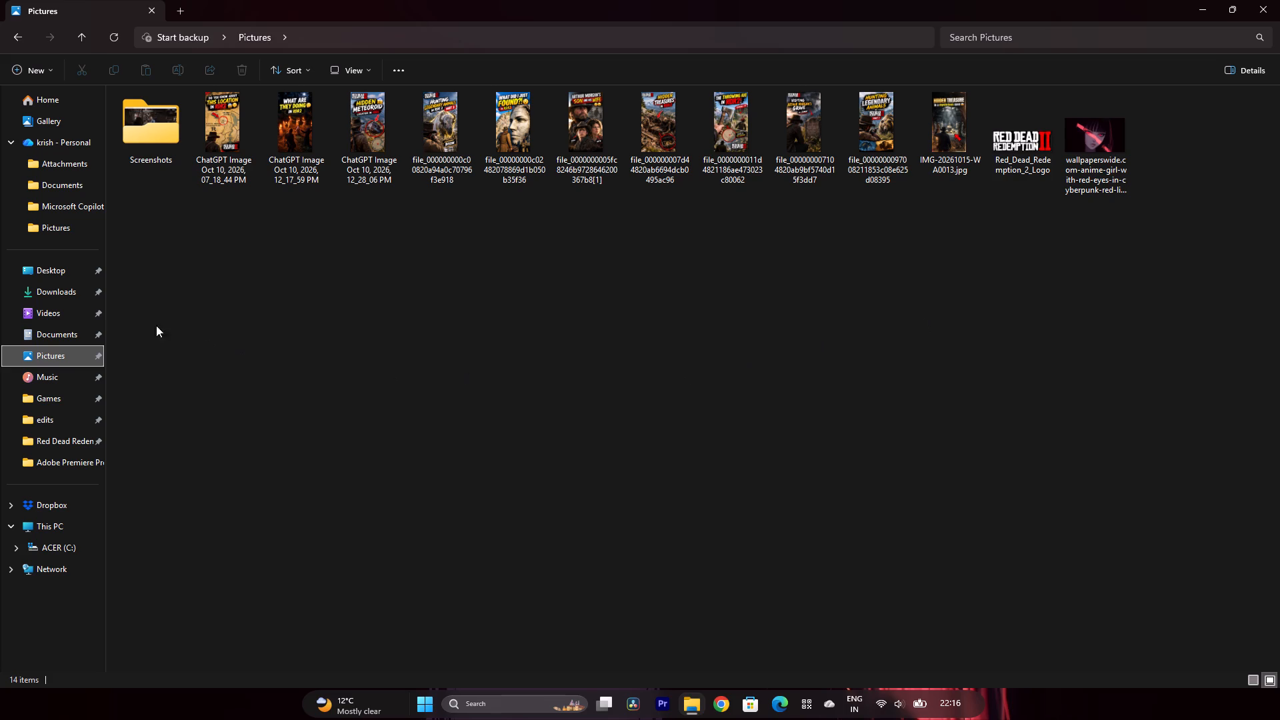
{"action": "left_click", "coordinate": [89, 308]}
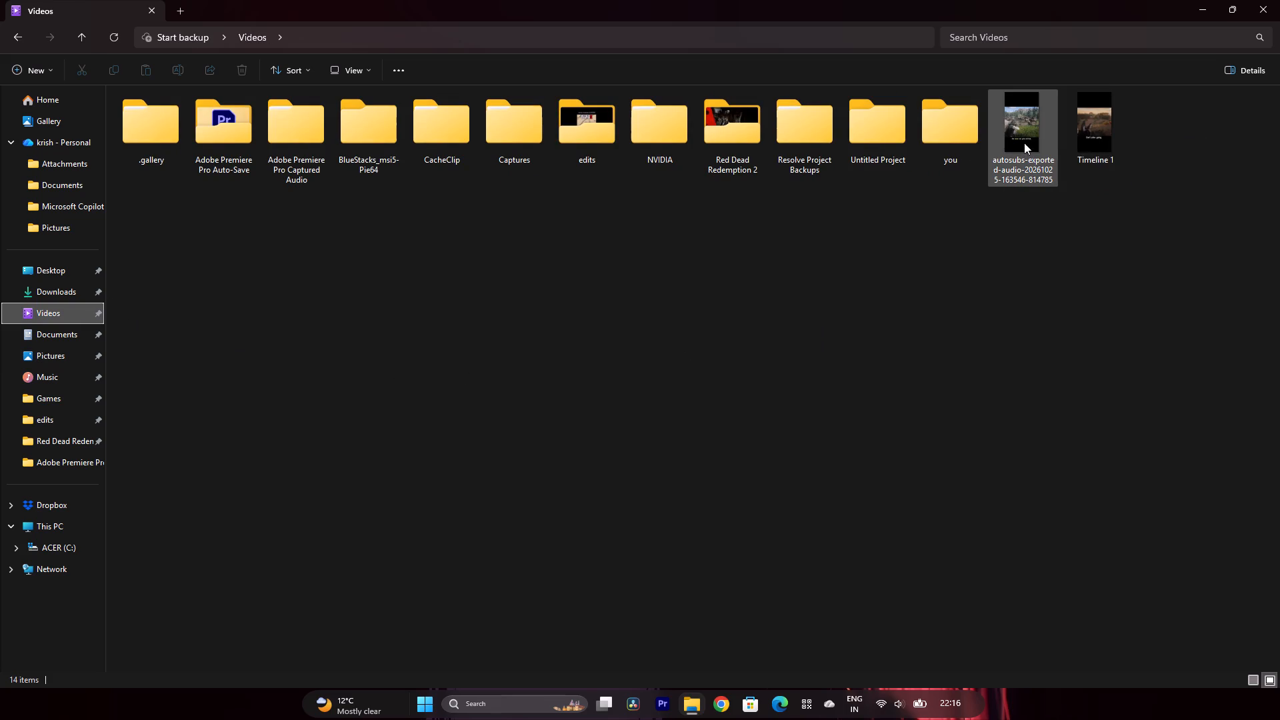
{"action": "double_click", "coordinate": [1023, 133]}
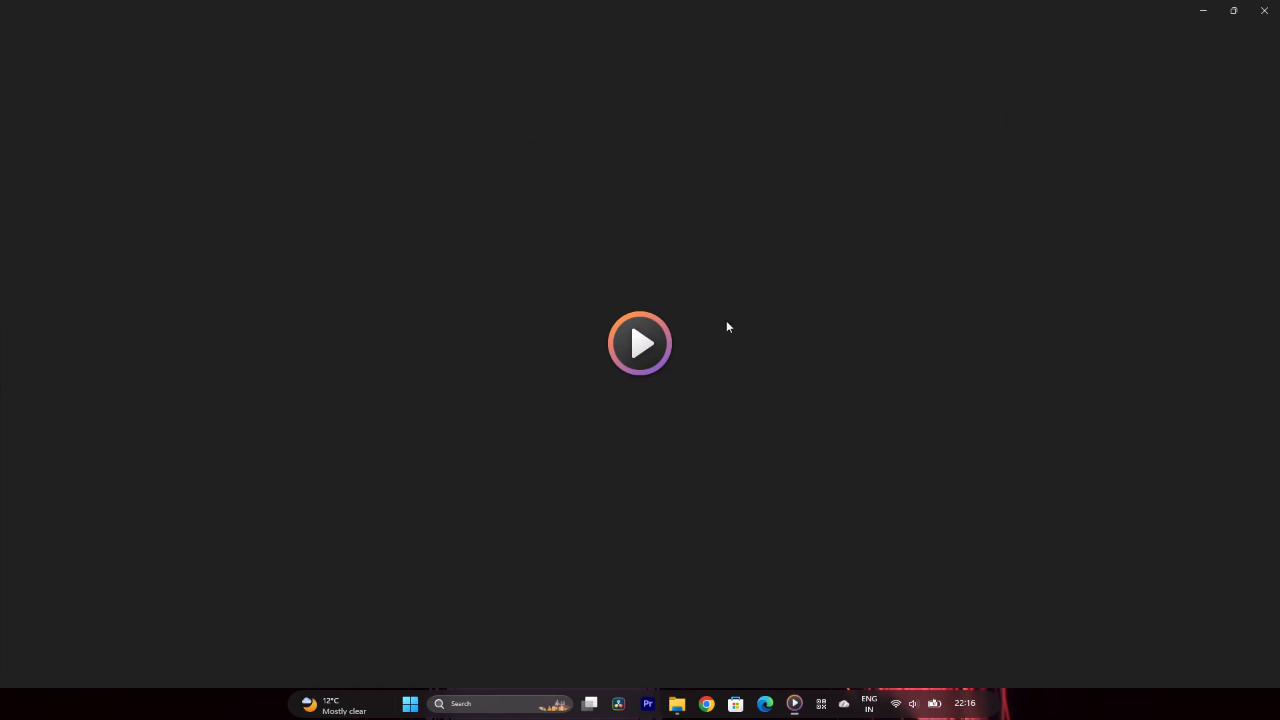
{"action": "left_click", "coordinate": [653, 344]}
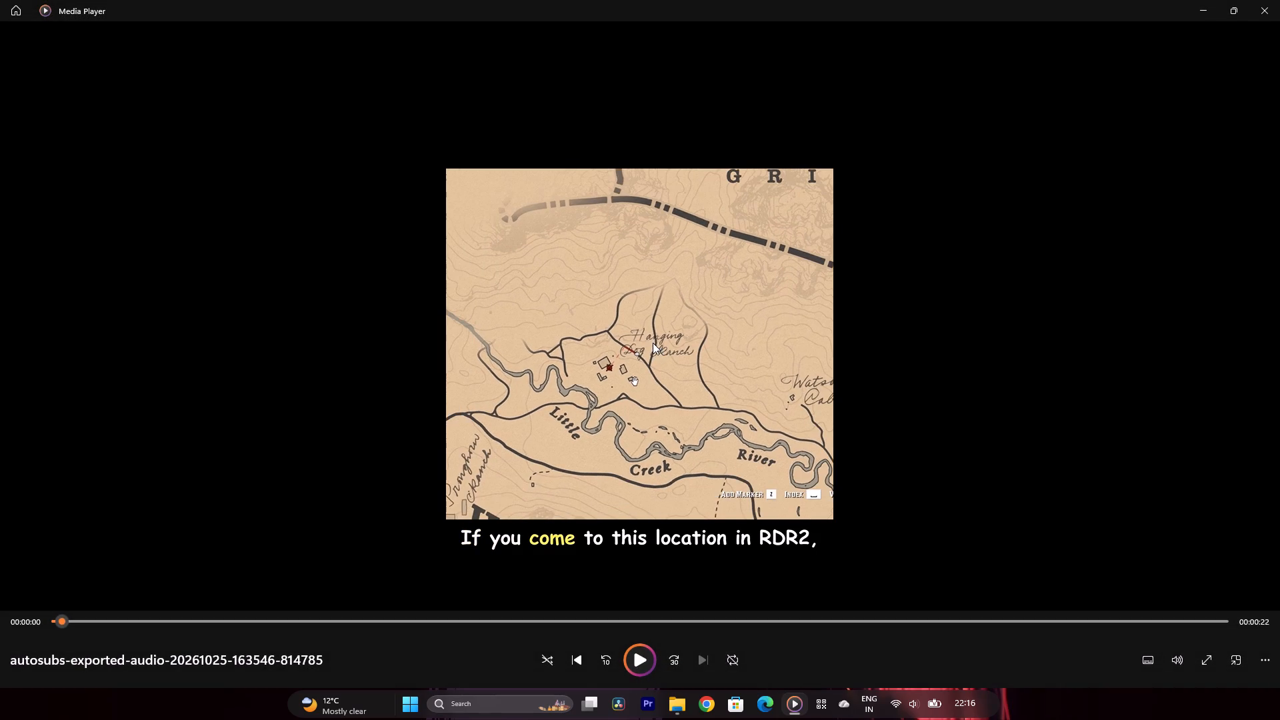
{"action": "left_click", "coordinate": [640, 411]}
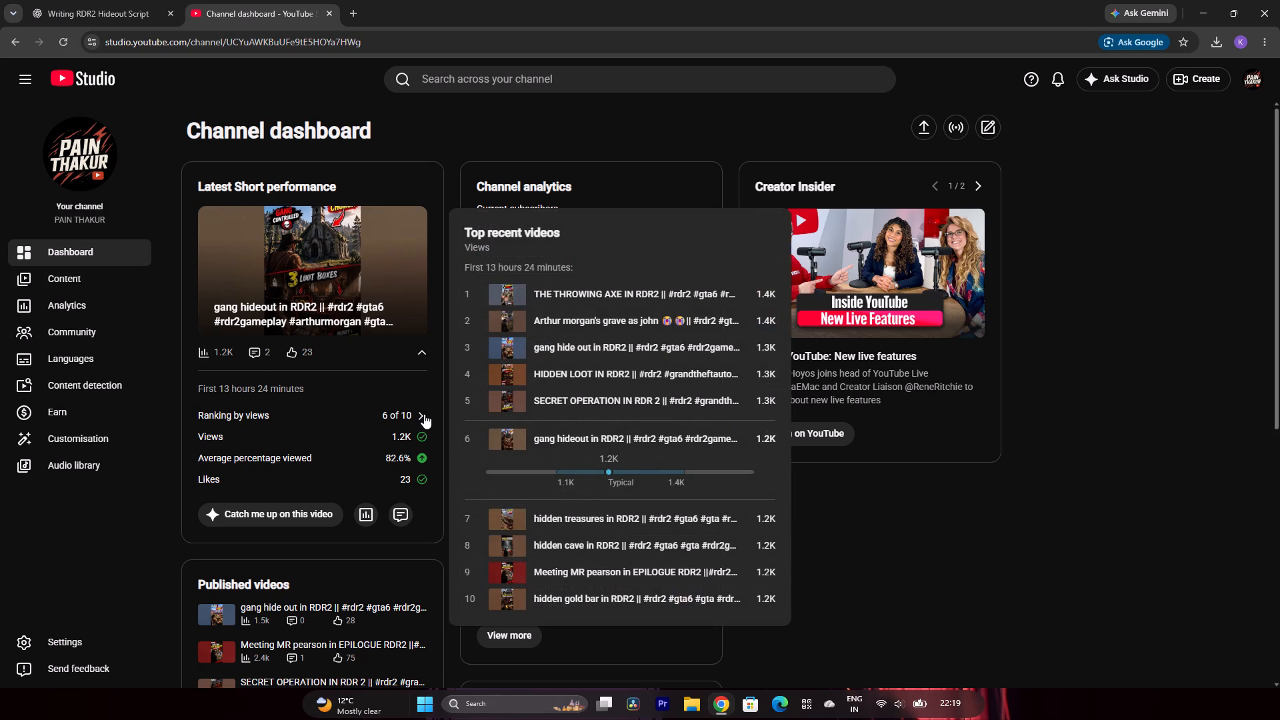
{"action": "scroll", "coordinate": [651, 429], "scroll_direction": "up", "scroll_amount": 6}
{"action": "scroll", "coordinate": [651, 429], "scroll_direction": "down", "scroll_amount": 7}
{"action": "left_click", "coordinate": [1055, 555]}
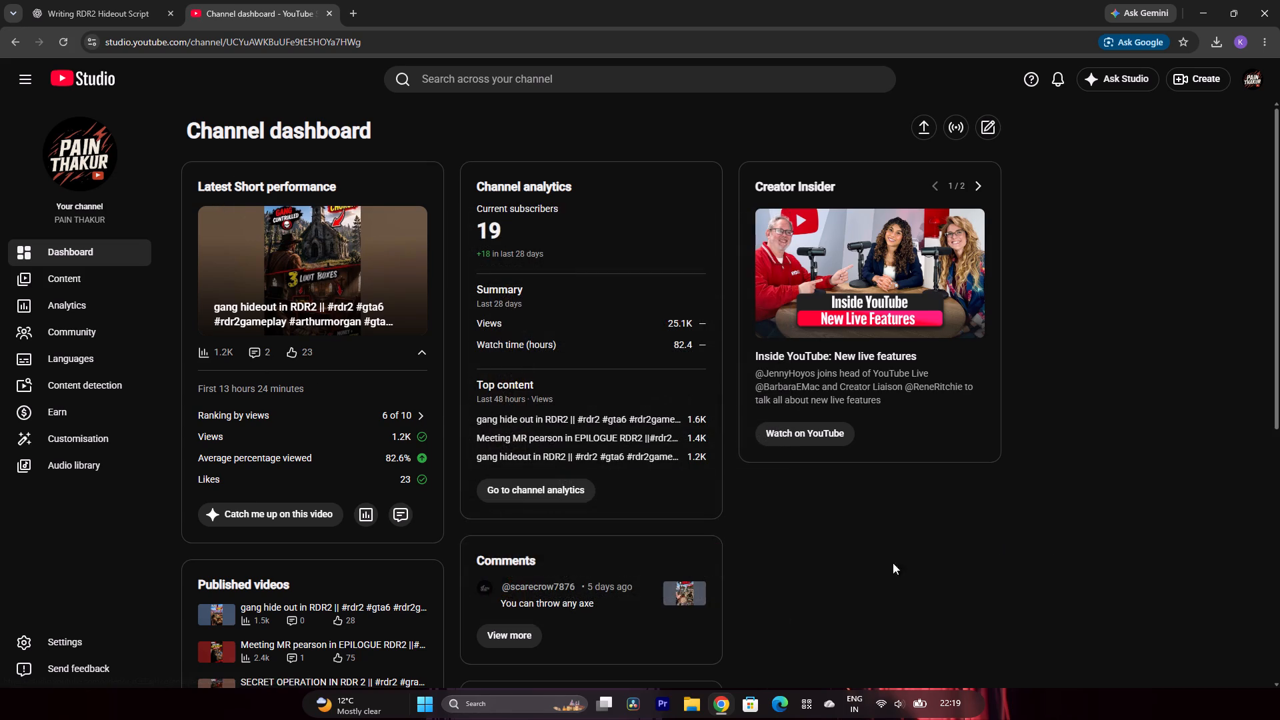
{"action": "left_click", "coordinate": [1170, 73]}
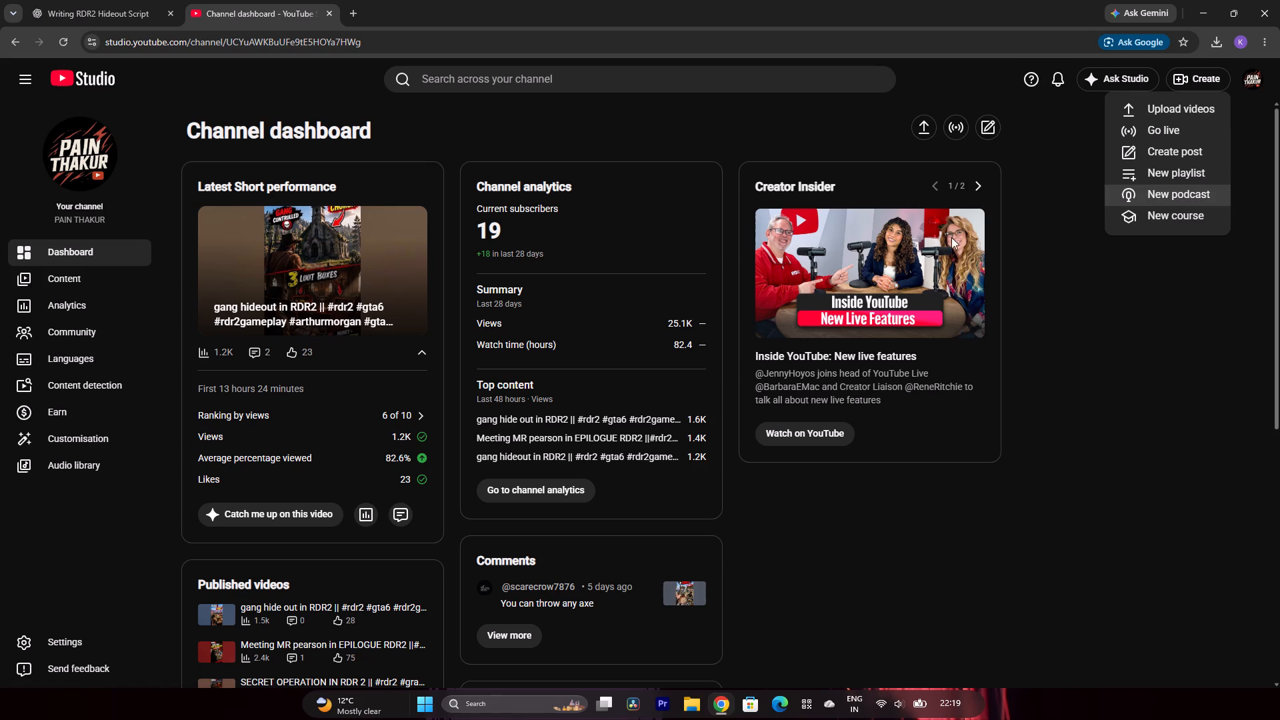
{"action": "left_click", "coordinate": [1175, 103]}
{"action": "left_click", "coordinate": [657, 445]}
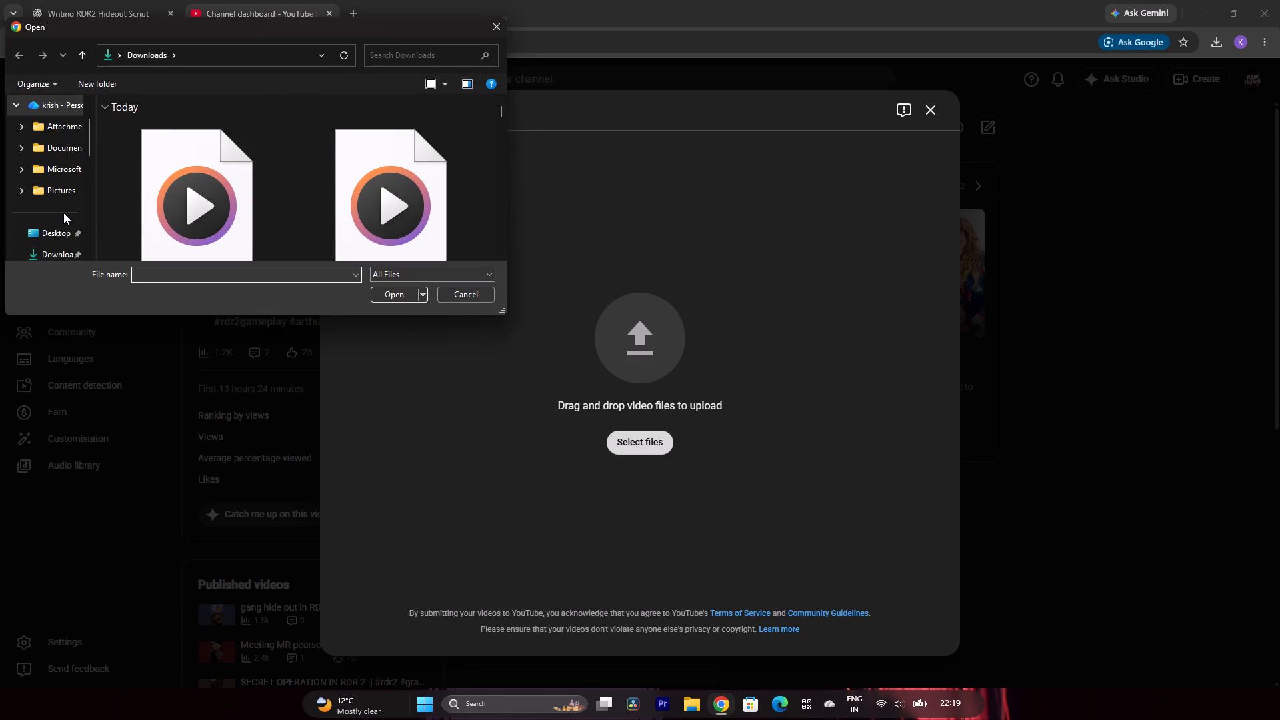
{"action": "scroll", "coordinate": [63, 214], "scroll_direction": "down", "scroll_amount": 3}
{"action": "scroll", "coordinate": [45, 107], "scroll_direction": "up", "scroll_amount": 1}
{"action": "left_click", "coordinate": [53, 128]}
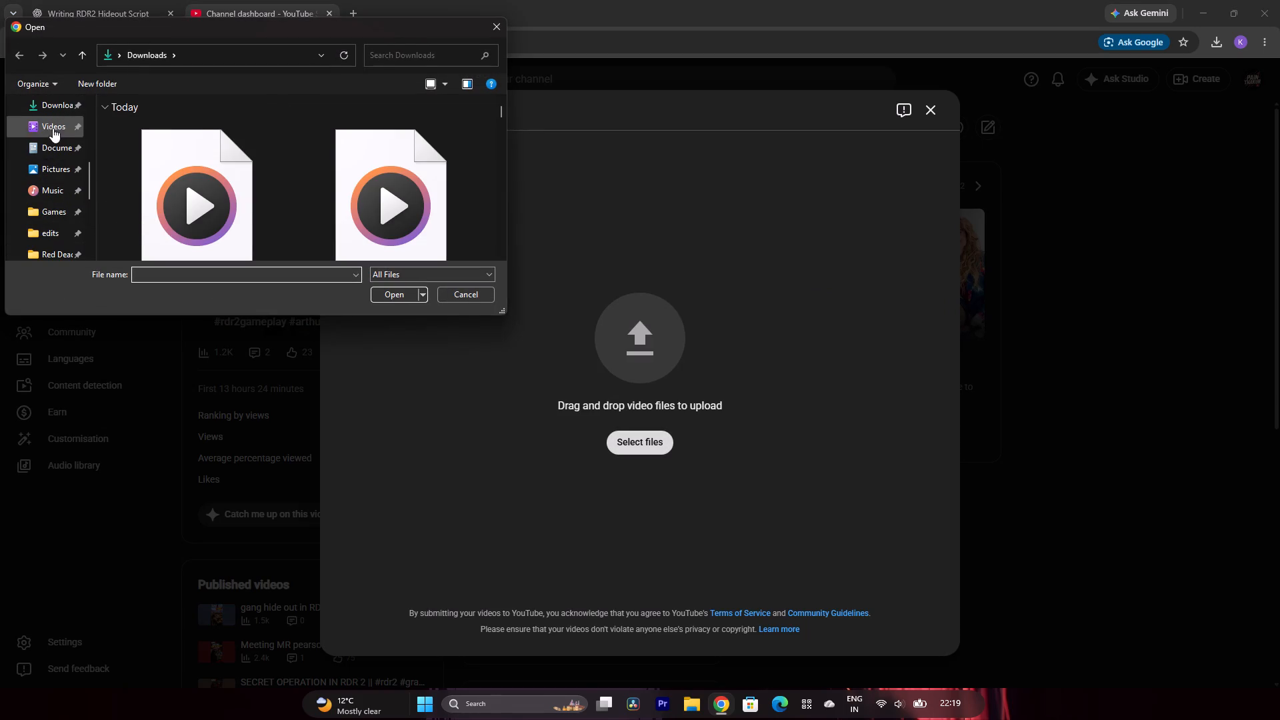
{"action": "scroll", "coordinate": [341, 230], "scroll_direction": "down", "scroll_amount": 5}
{"action": "left_click", "coordinate": [297, 213]}
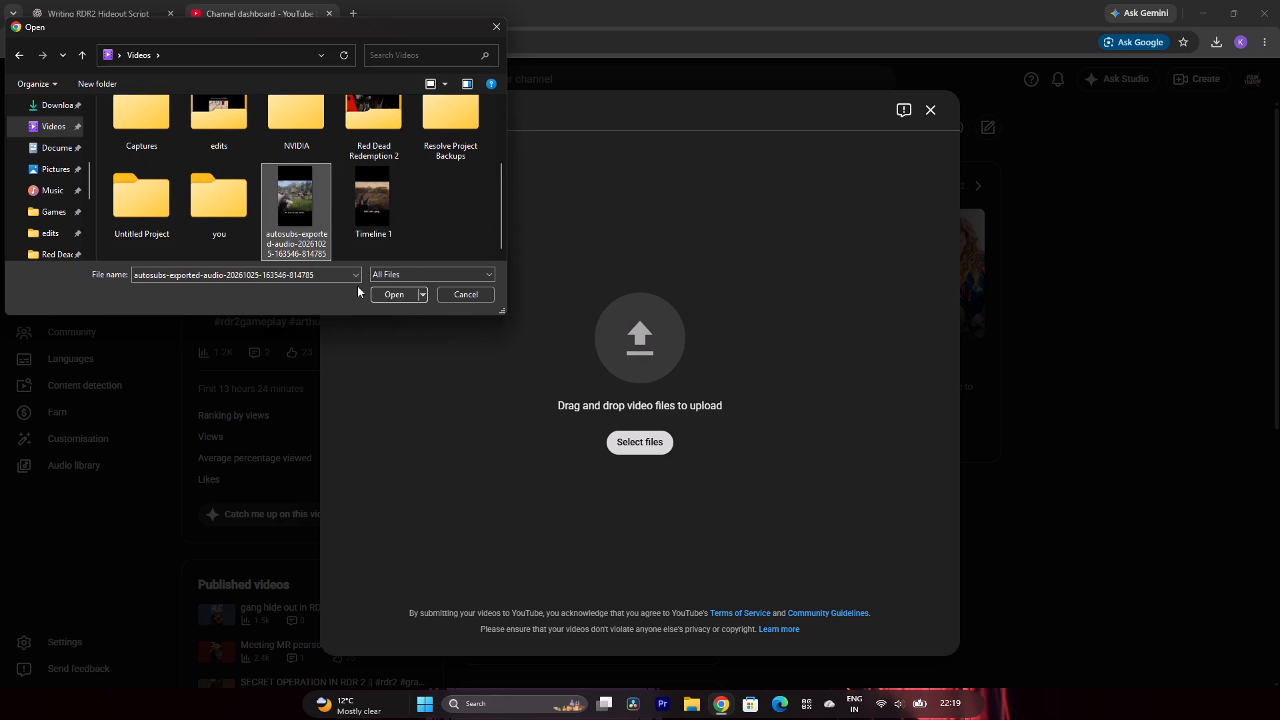
{"action": "left_click", "coordinate": [380, 289]}
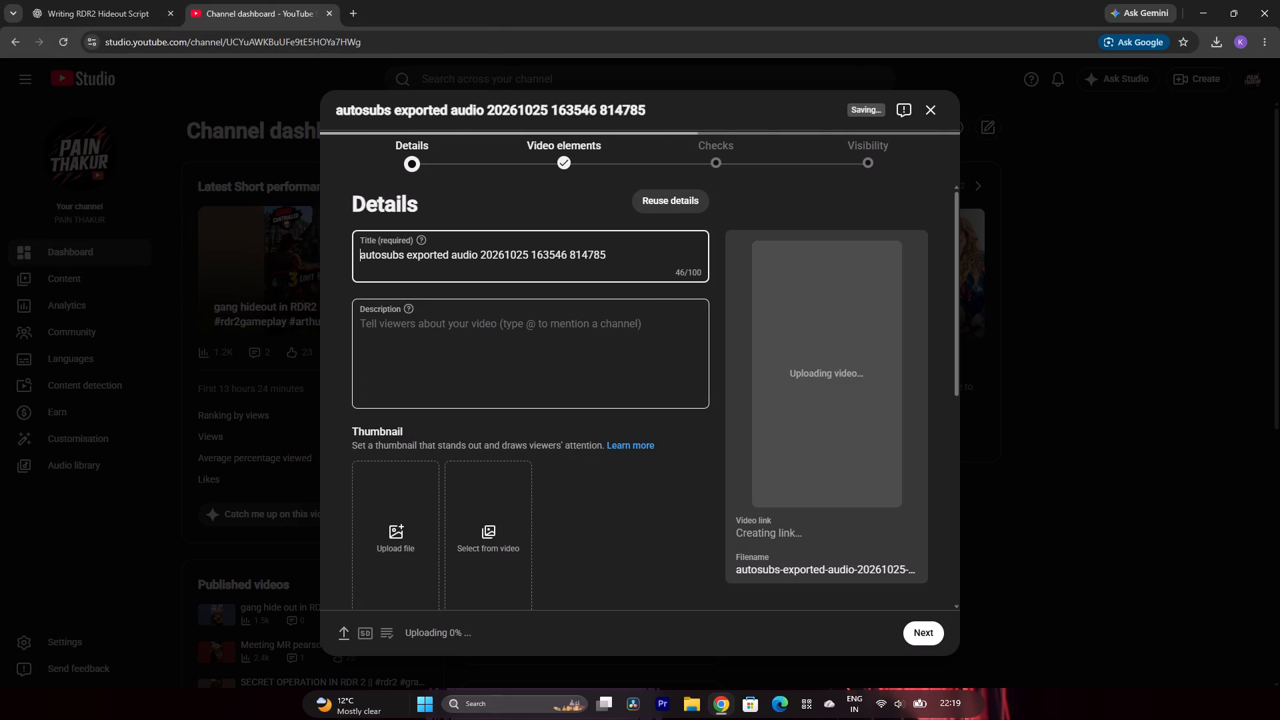
Replace the video's default title with "hidden gang hide out in RDR2 ||".
{"action": "left_click", "coordinate": [604, 255]}
{"action": "left_click", "coordinate": [632, 260]}
{"action": "key", "text": "BackSpace"}
{"action": "key", "text": "BackSpace"}
{"action": "key", "text": "BackSpace"}
{"action": "key", "text": "BackSpace"}
{"action": "key", "text": "BackSpace"}
{"action": "key", "text": "BackSpace"}
{"action": "key", "text": "BackSpace"}
{"action": "key", "text": "BackSpace"}
{"action": "key", "text": "BackSpace"}
{"action": "key", "text": "BackSpace"}
{"action": "key", "text": "BackSpace"}
{"action": "key", "text": "BackSpace"}
{"action": "key", "text": "BackSpace"}
{"action": "key", "text": "BackSpace"}
{"action": "key", "text": "BackSpace"}
{"action": "key", "text": "BackSpace"}
{"action": "key", "text": "BackSpace"}
{"action": "key", "text": "BackSpace"}
{"action": "key", "text": "BackSpace"}
{"action": "key", "text": "BackSpace"}
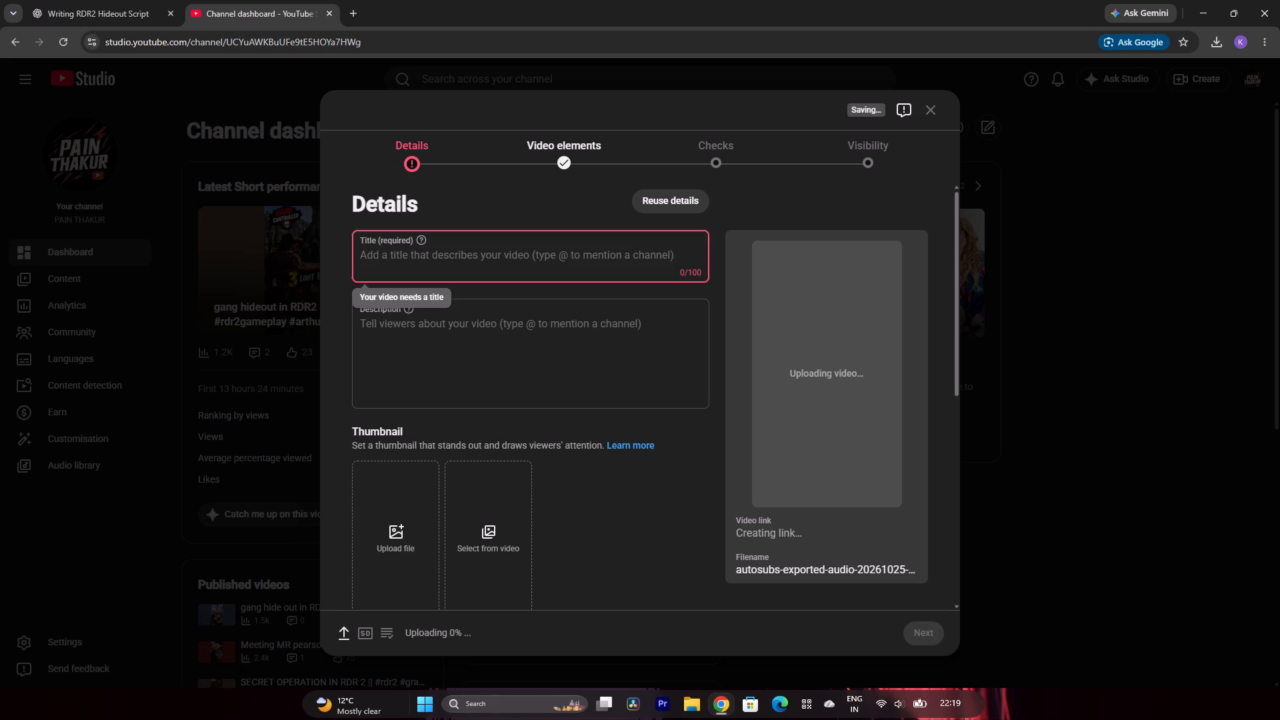
{"action": "type", "text": "gan"}
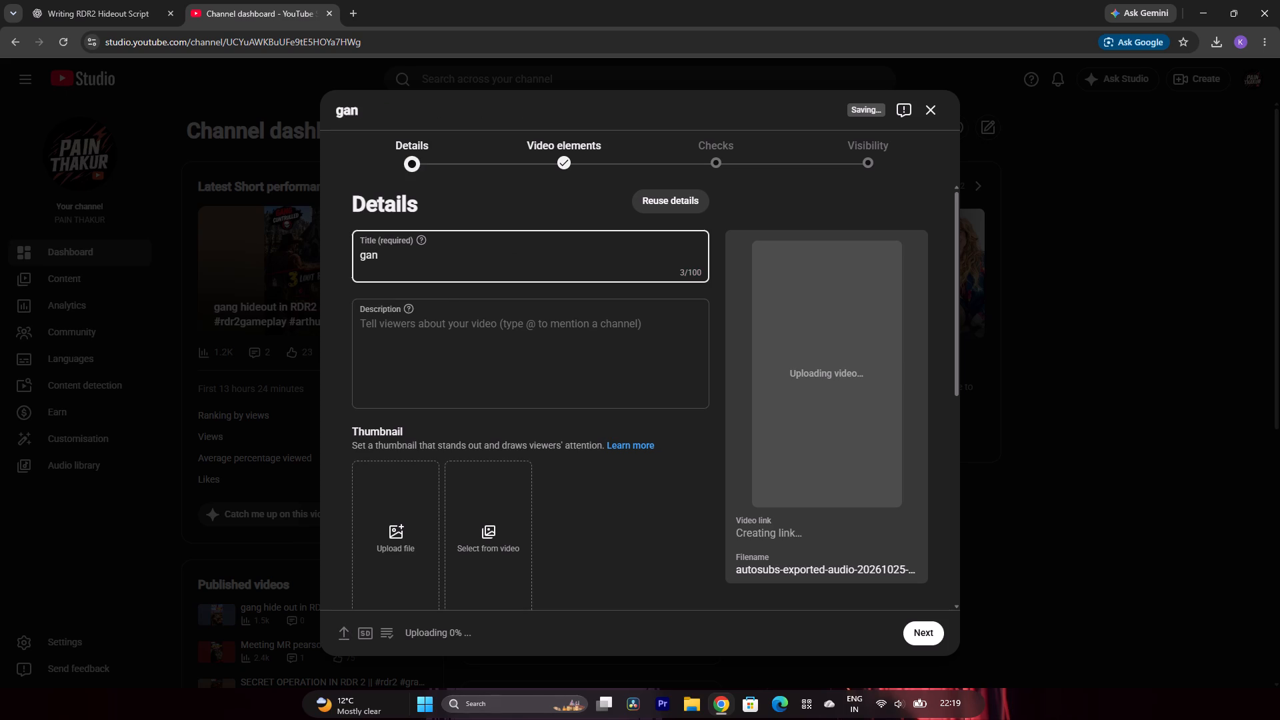
{"action": "key", "text": "BackSpace"}
{"action": "key", "text": "BackSpace"}
{"action": "key", "text": "BackSpace"}
{"action": "key", "text": "g"}
{"action": "key", "text": "BackSpace"}
{"action": "type", "text": "hidden gan"}
{"action": "type", "text": "g"}
{"action": "key", "text": "space"}
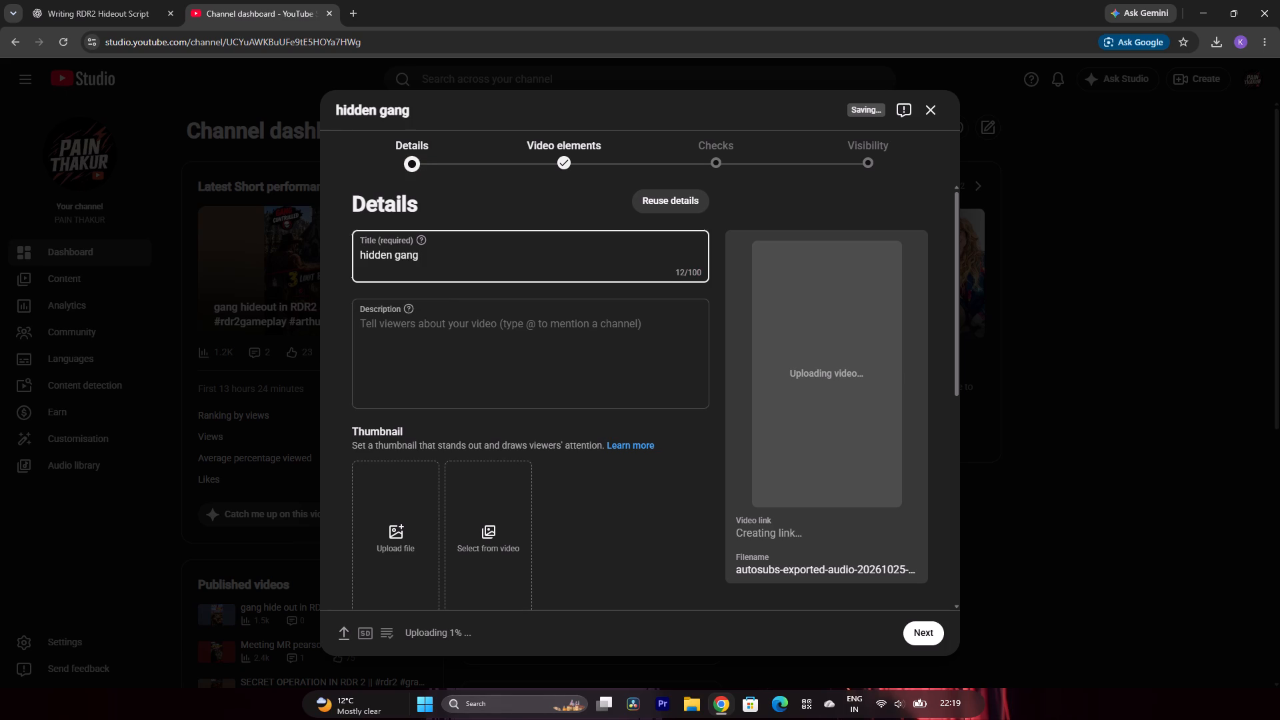
{"action": "type", "text": "hide out in"}
{"action": "key", "text": "space"}
{"action": "type", "text": "RDR2"}
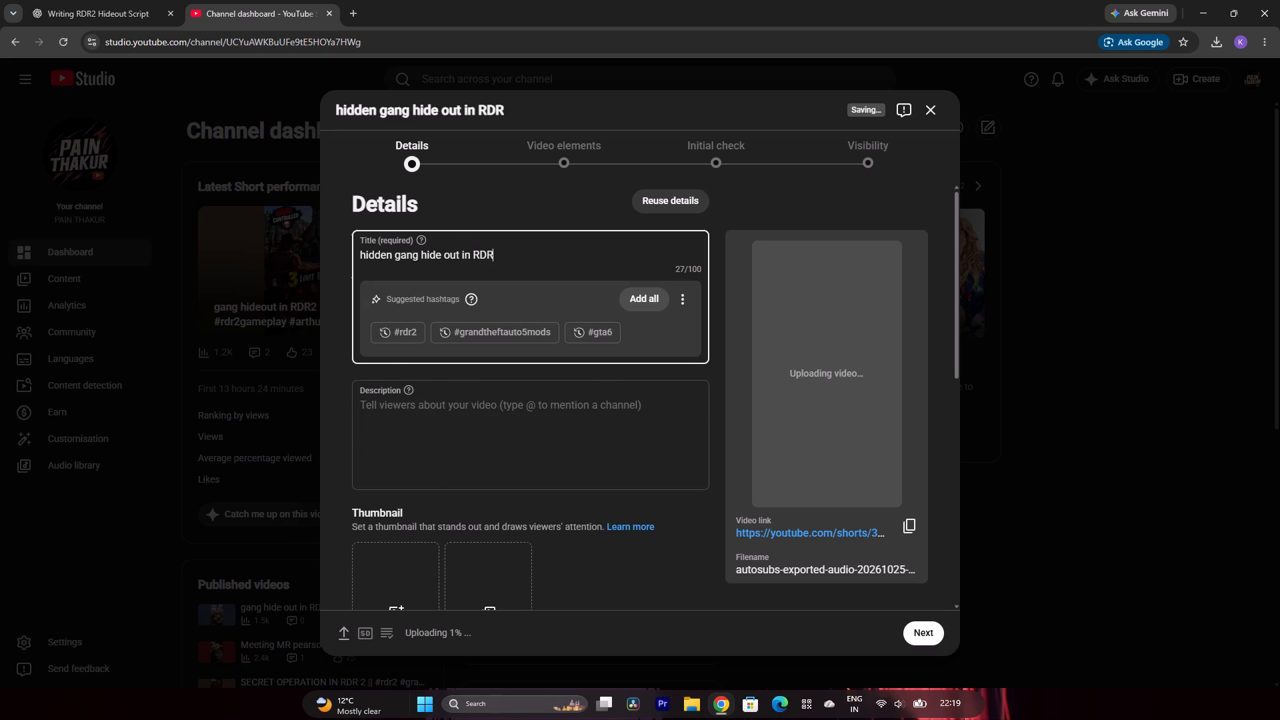
{"action": "key", "text": "space"}
{"action": "type", "text": "||"}
{"action": "key", "text": "space"}
Add the suggested hashtags #rdr2, #reddeadredemption, #gta6, #rdr2gameplay, #arthurmorgan and #gaming to the video title.
{"action": "left_click", "coordinate": [412, 328]}
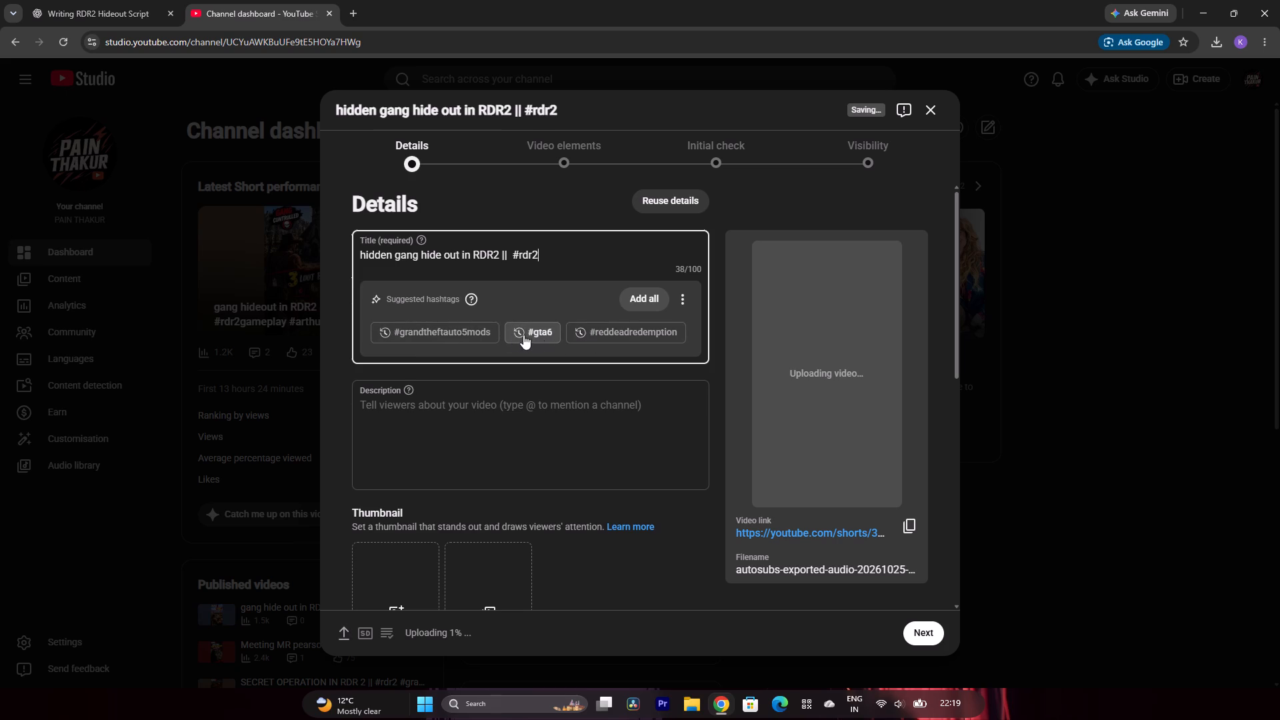
{"action": "left_click", "coordinate": [603, 331]}
{"action": "left_click", "coordinate": [530, 332]}
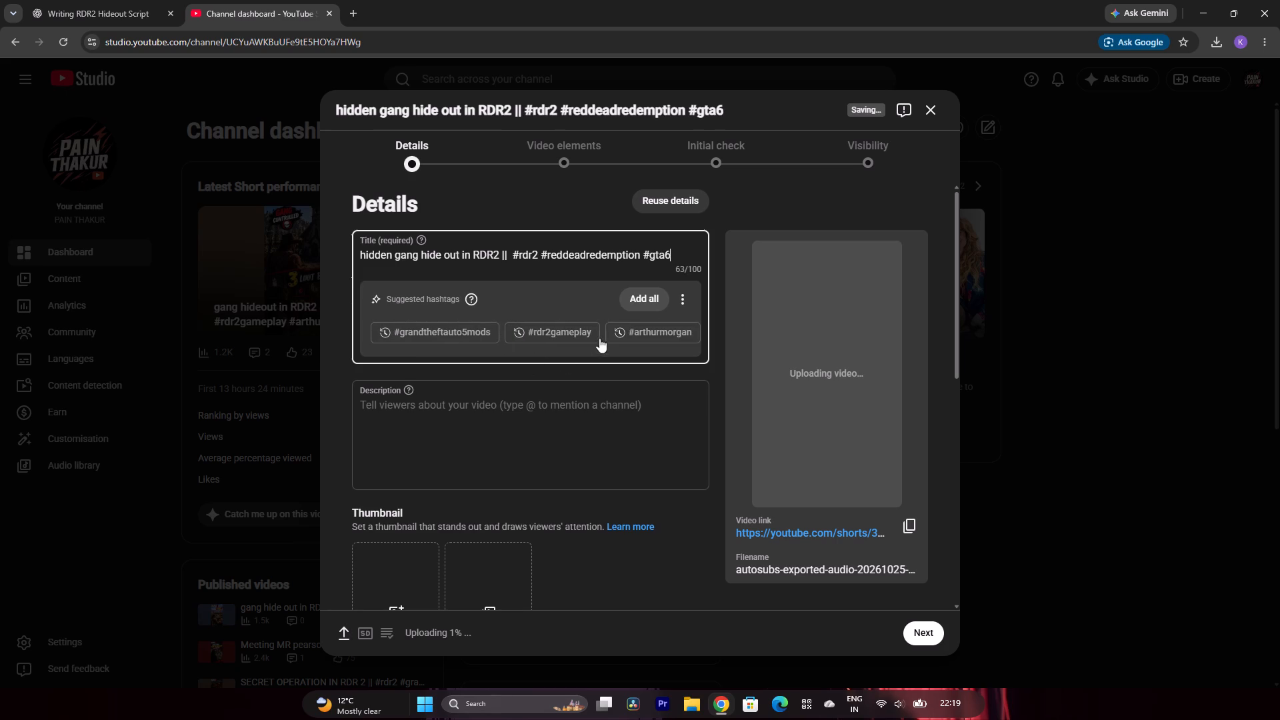
{"action": "left_click_drag", "start_coordinate": [575, 328], "coordinate": [576, 334]}
{"action": "left_click", "coordinate": [547, 348]}
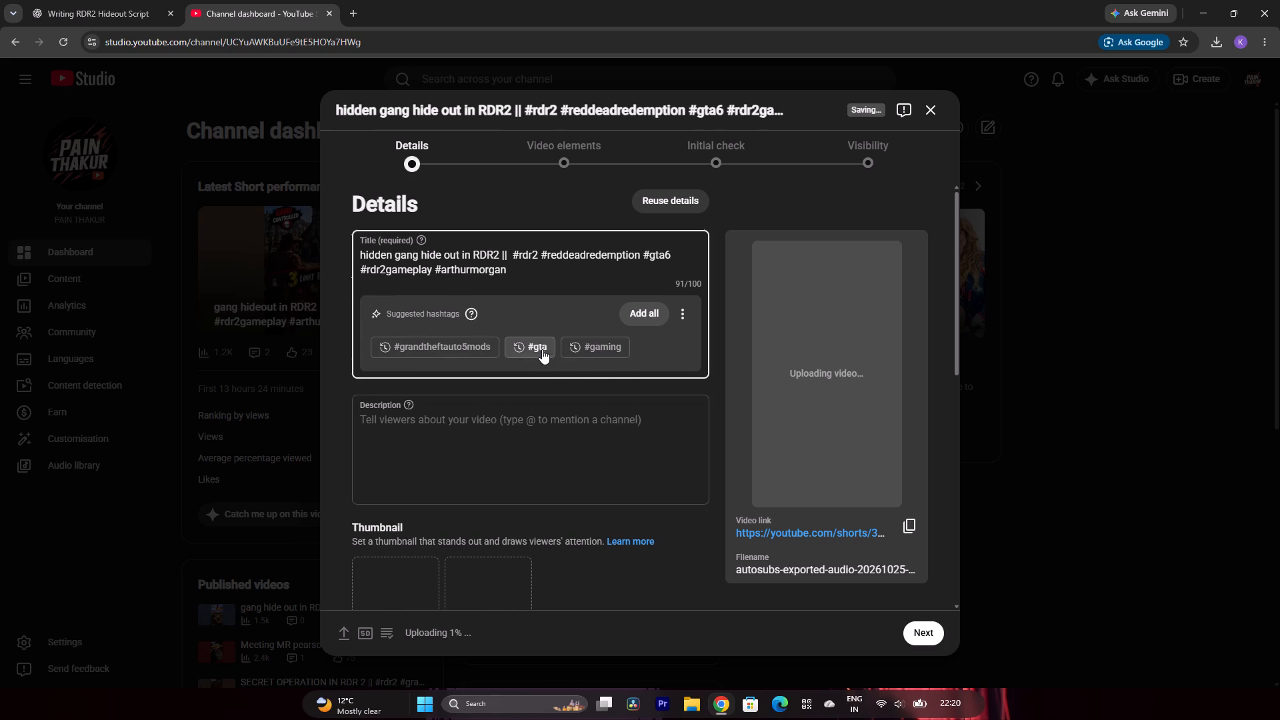
{"action": "left_click", "coordinate": [596, 347]}
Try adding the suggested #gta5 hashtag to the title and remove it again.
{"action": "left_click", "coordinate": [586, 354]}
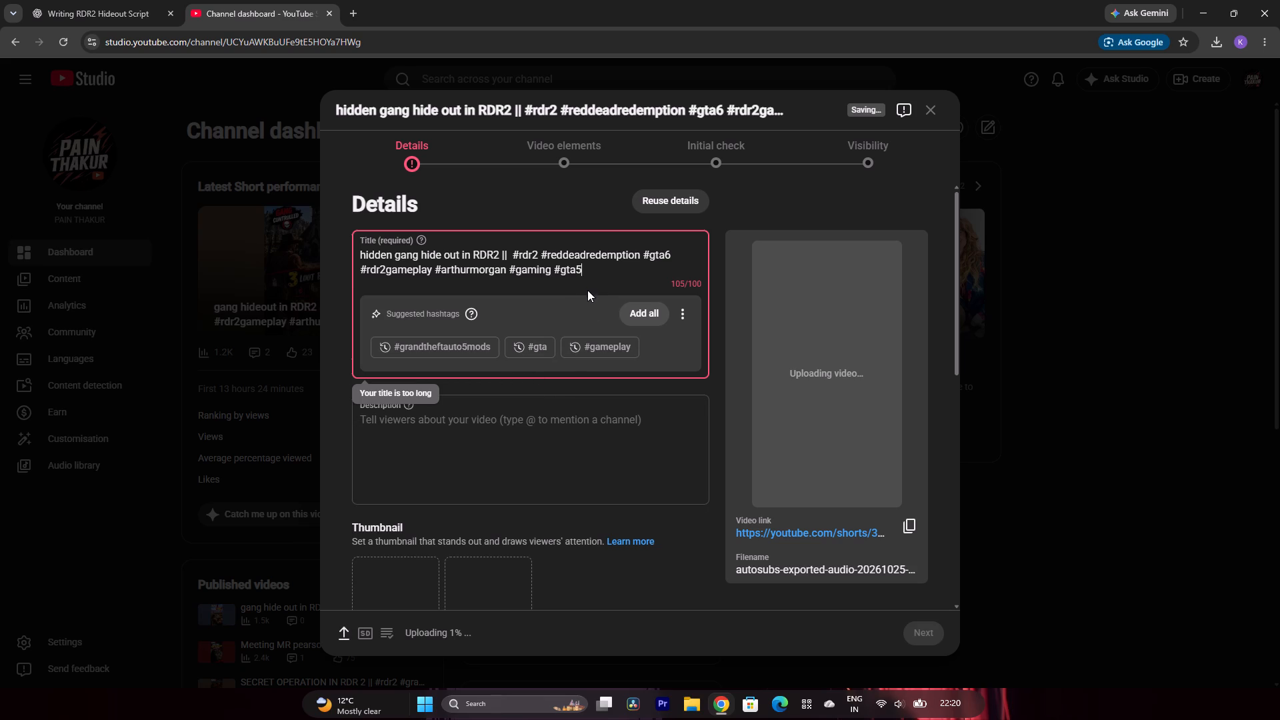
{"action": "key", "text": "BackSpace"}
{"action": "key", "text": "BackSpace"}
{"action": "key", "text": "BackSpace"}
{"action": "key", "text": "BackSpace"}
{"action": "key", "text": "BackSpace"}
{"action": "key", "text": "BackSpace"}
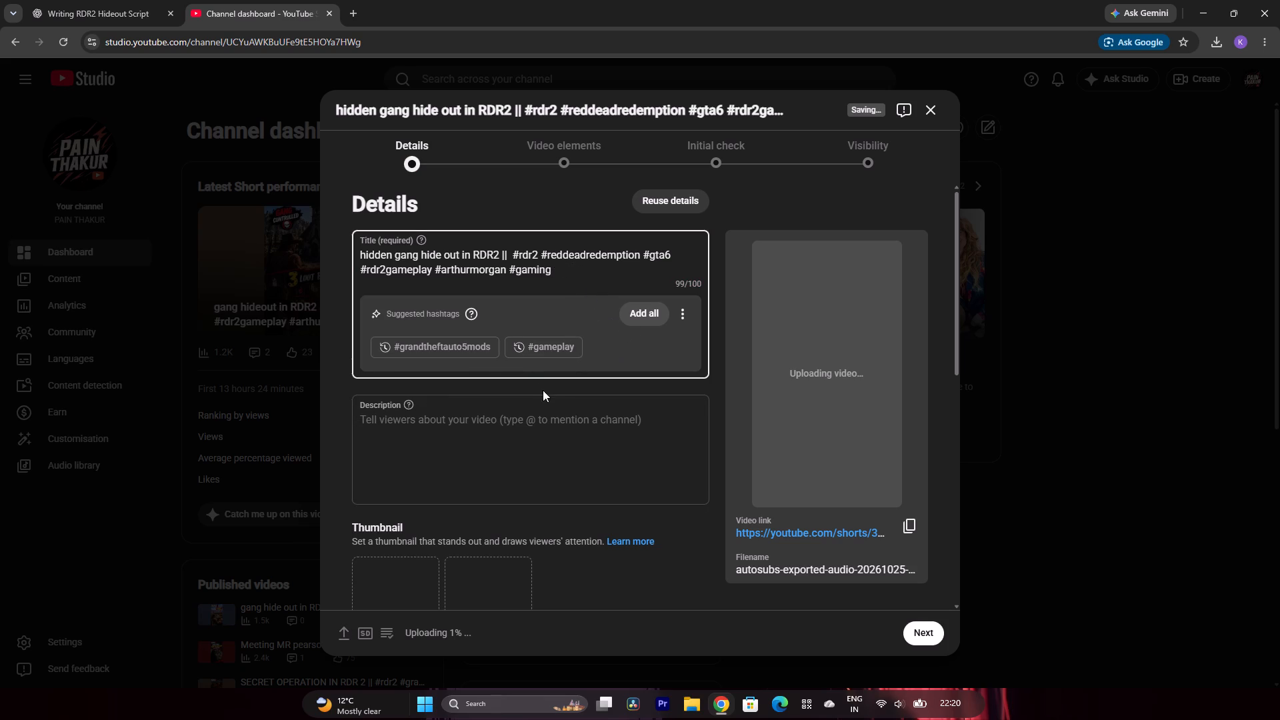
{"action": "scroll", "coordinate": [585, 431], "scroll_direction": "down", "scroll_amount": 2}
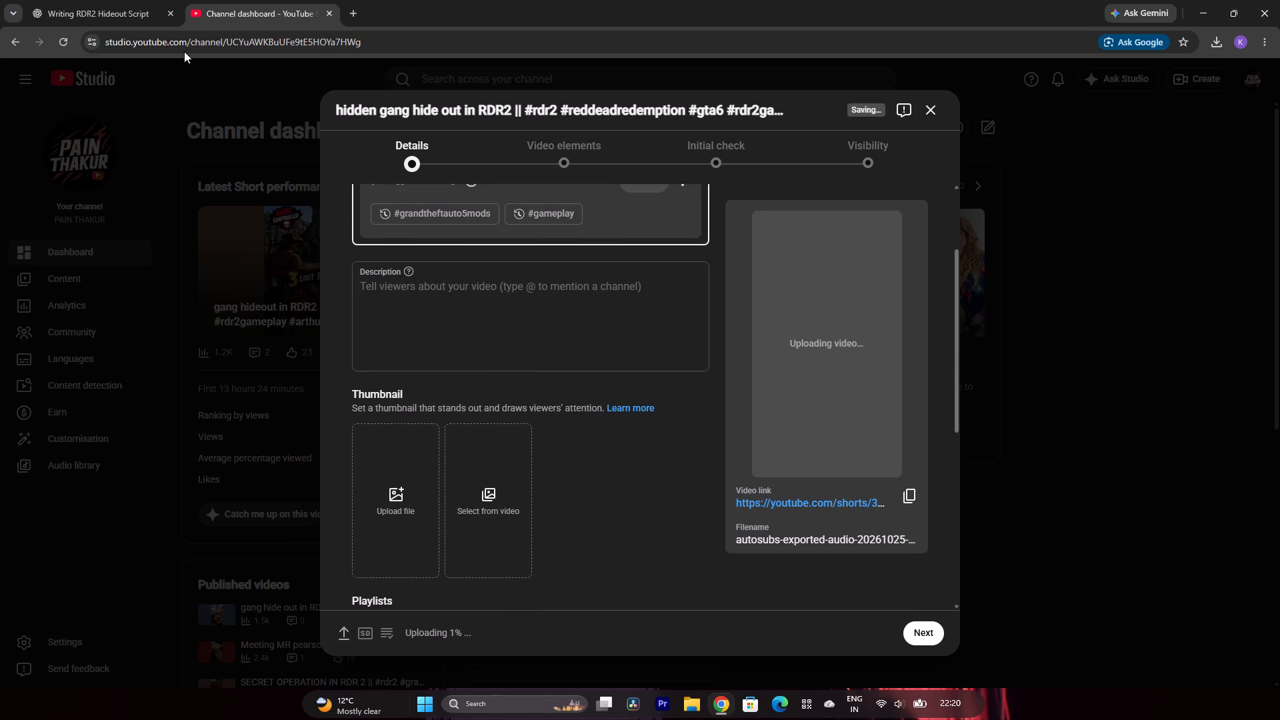
{"action": "left_click", "coordinate": [97, 19]}
{"action": "scroll", "coordinate": [611, 515], "scroll_direction": "down", "scroll_amount": 2}
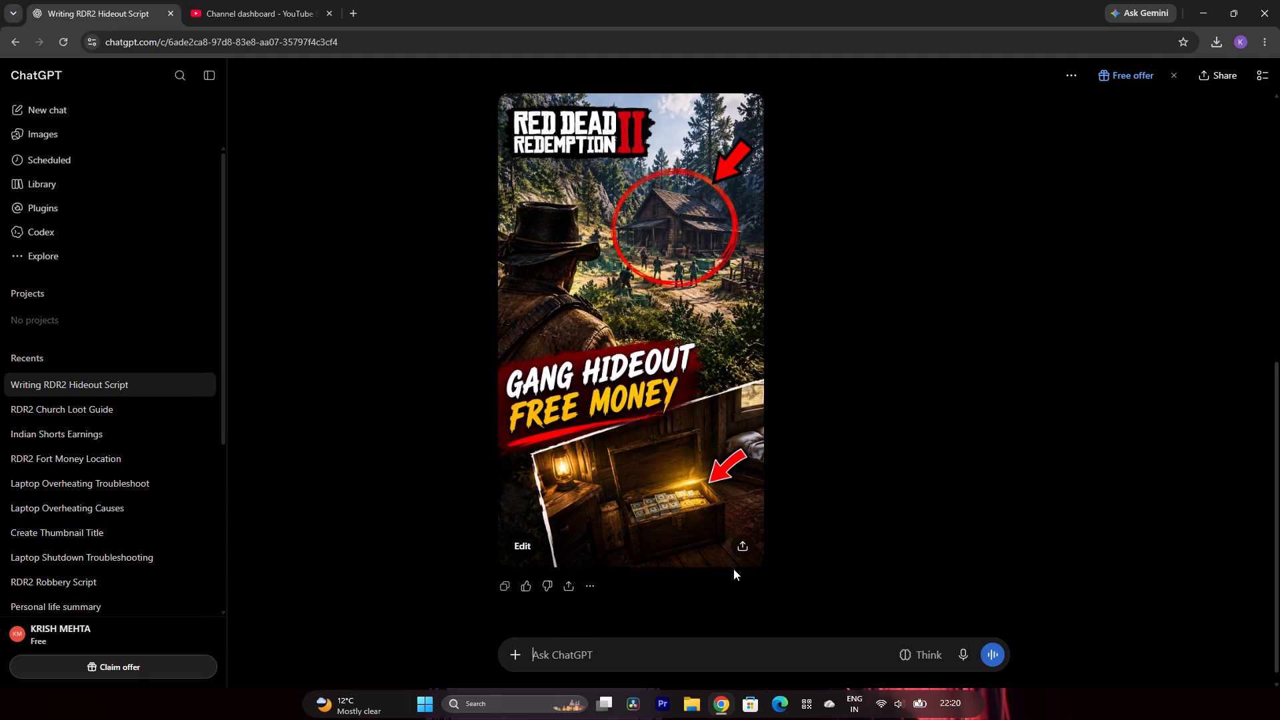
{"action": "left_click", "coordinate": [744, 551]}
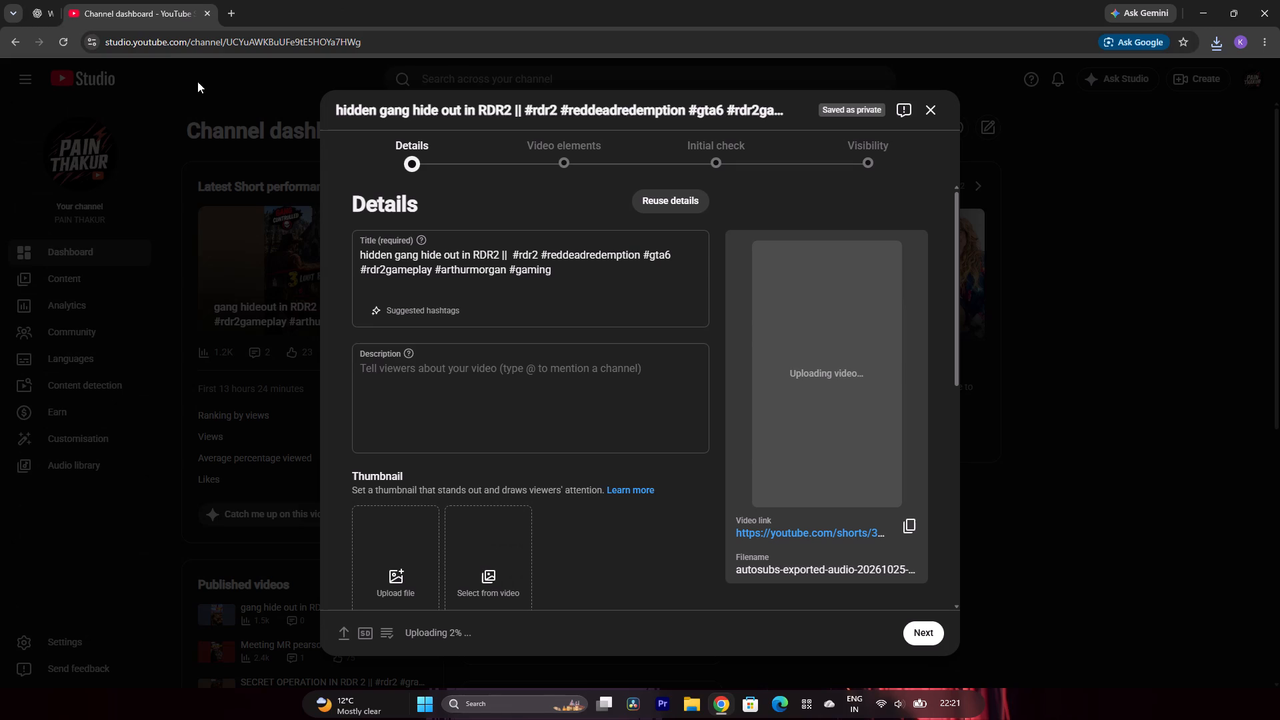
Upload the downloaded gang hideout image from the Downloads folder as the video's thumbnail.
{"action": "left_click", "coordinate": [387, 575]}
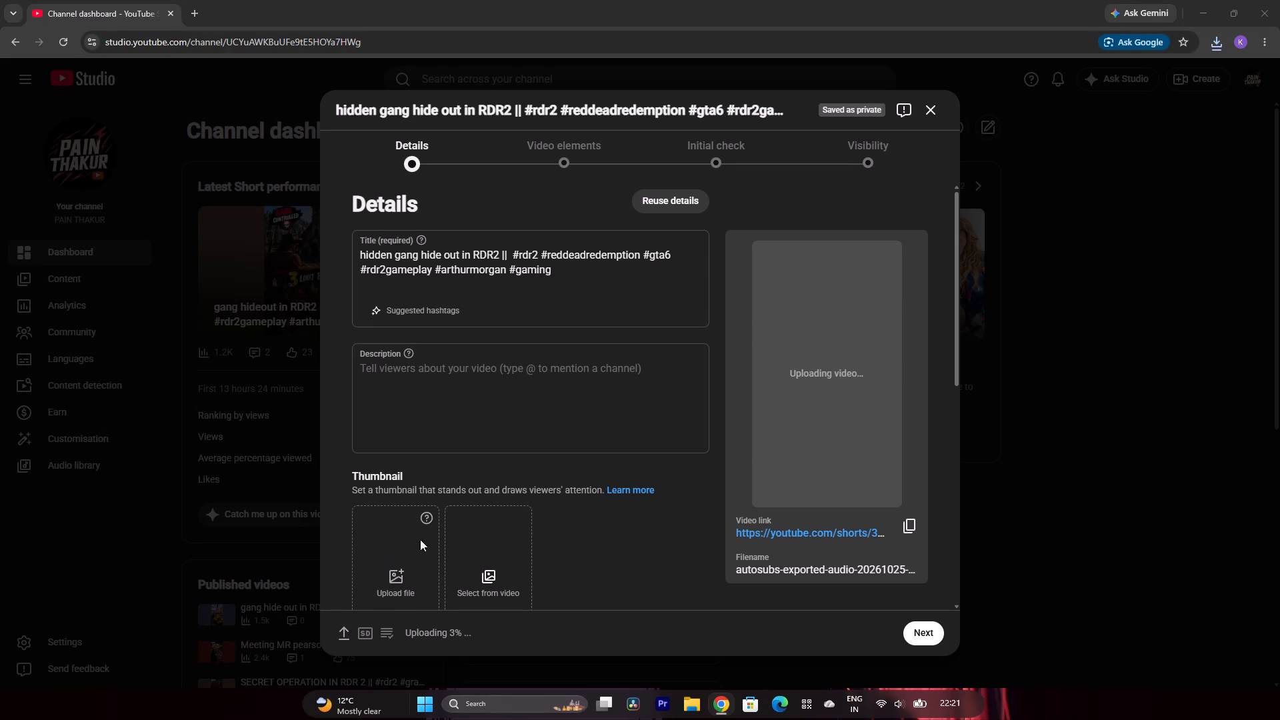
{"action": "left_click", "coordinate": [54, 245]}
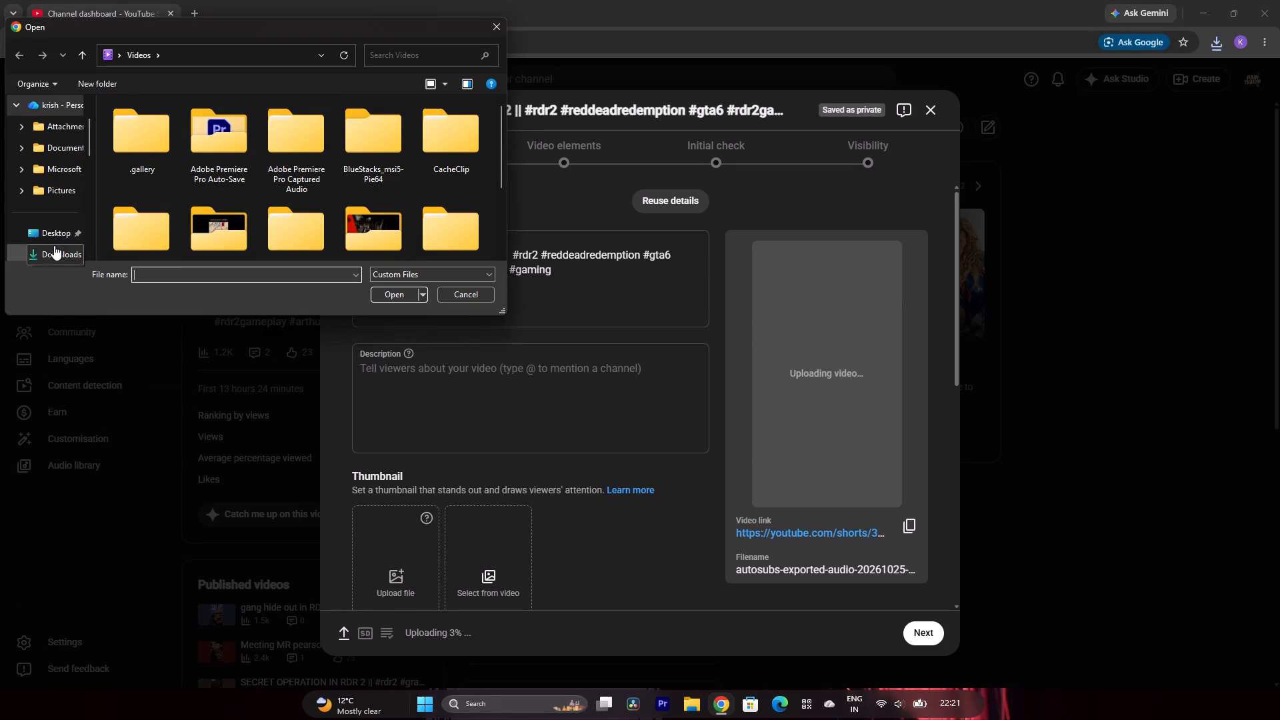
{"action": "left_click", "coordinate": [146, 145]}
{"action": "left_click", "coordinate": [385, 293]}
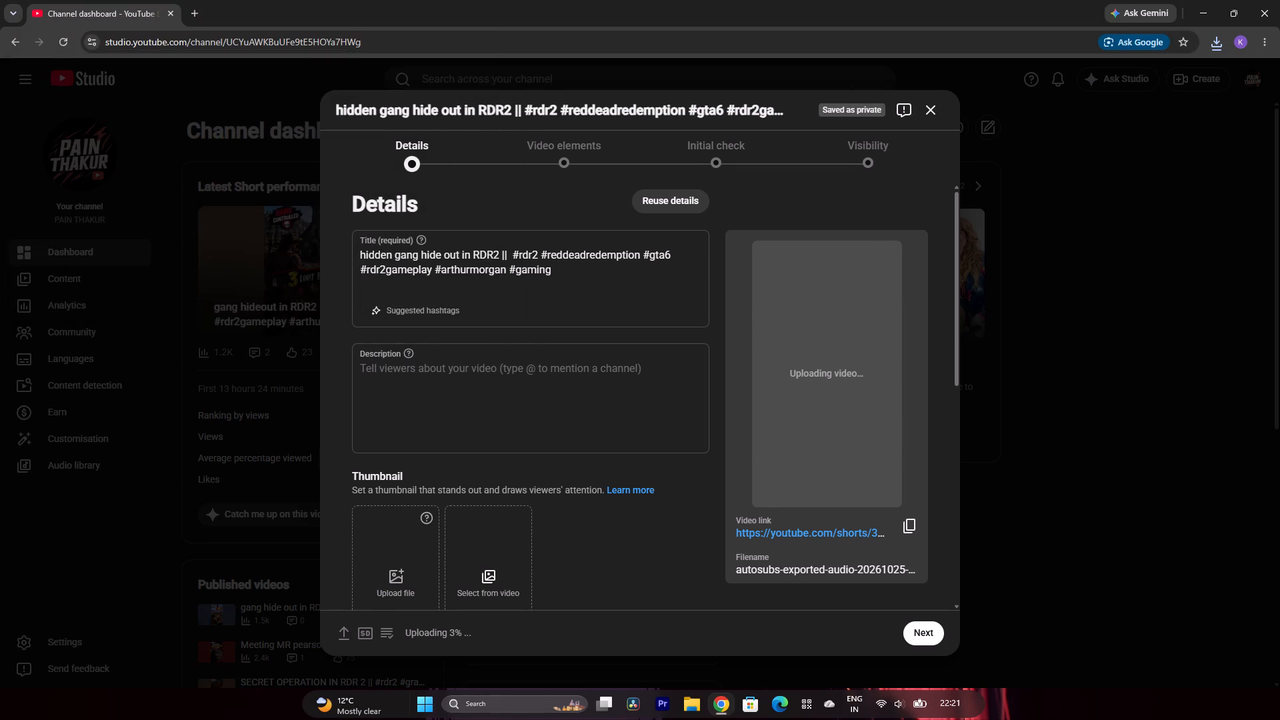
Proceed to the video elements and attach the channel's "gang hideout in RDR2" video as the related video.
{"action": "left_click", "coordinate": [937, 639]}
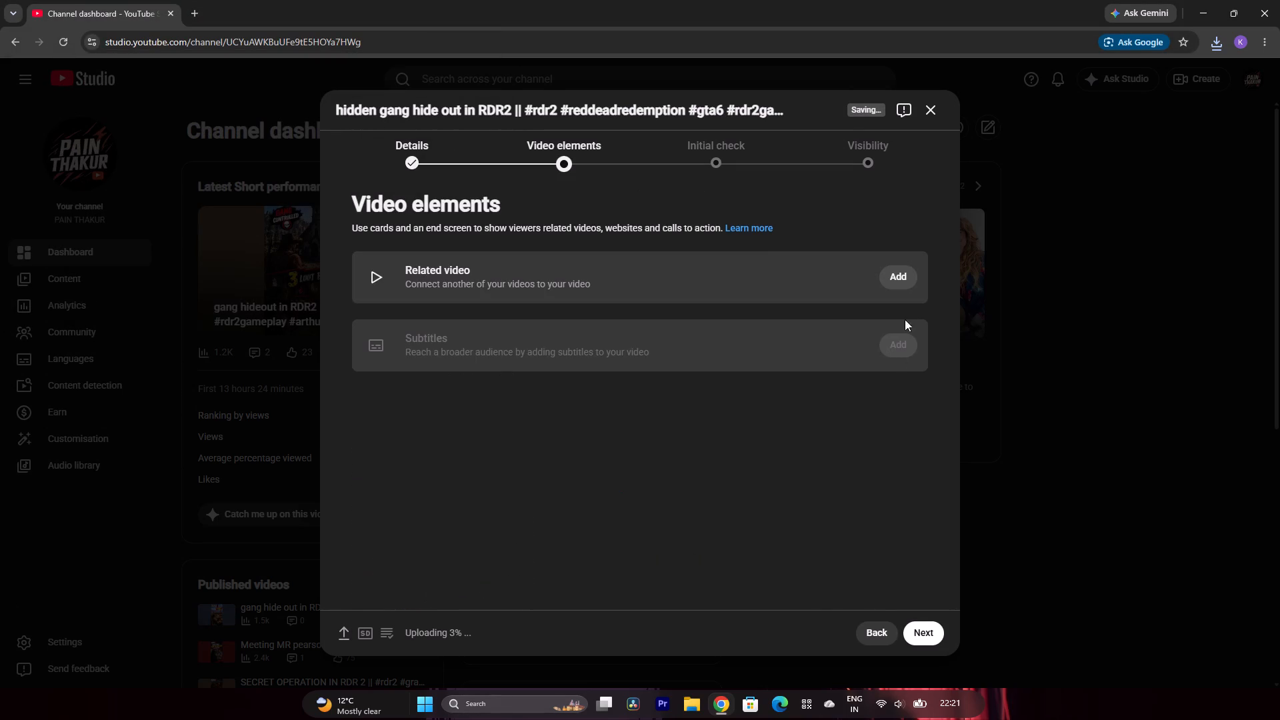
{"action": "left_click", "coordinate": [907, 283]}
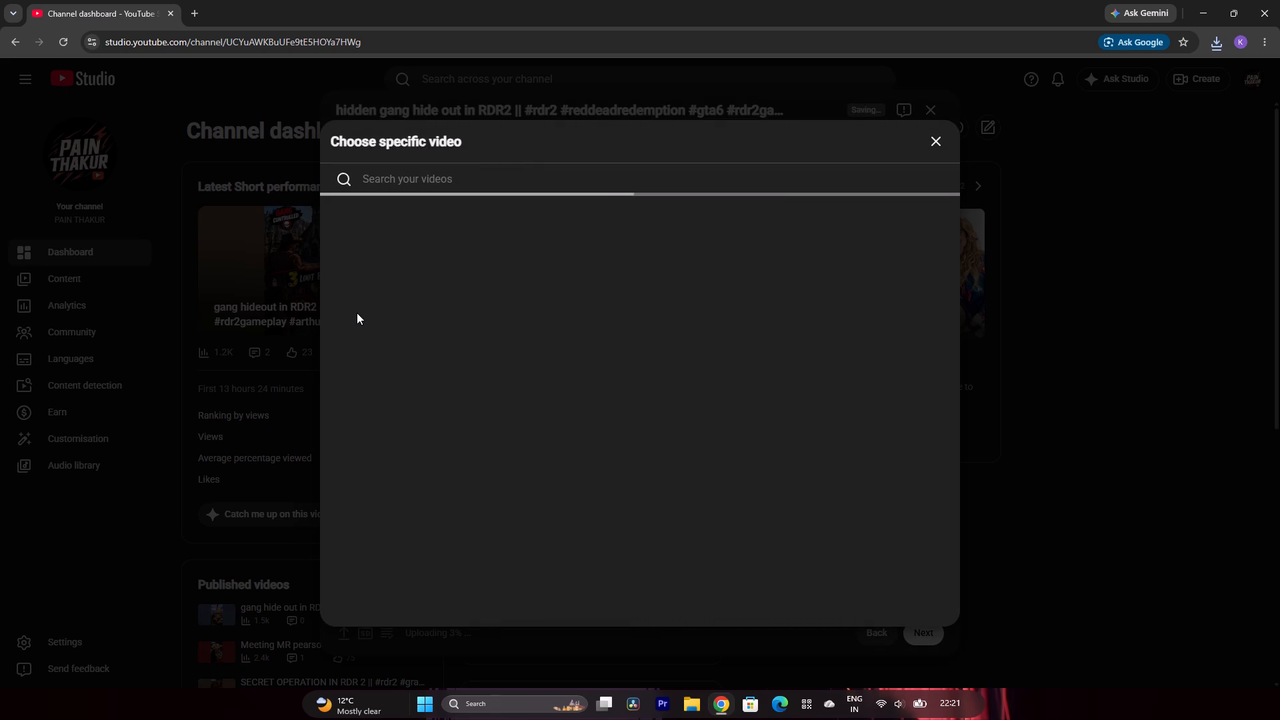
{"action": "left_click", "coordinate": [376, 271]}
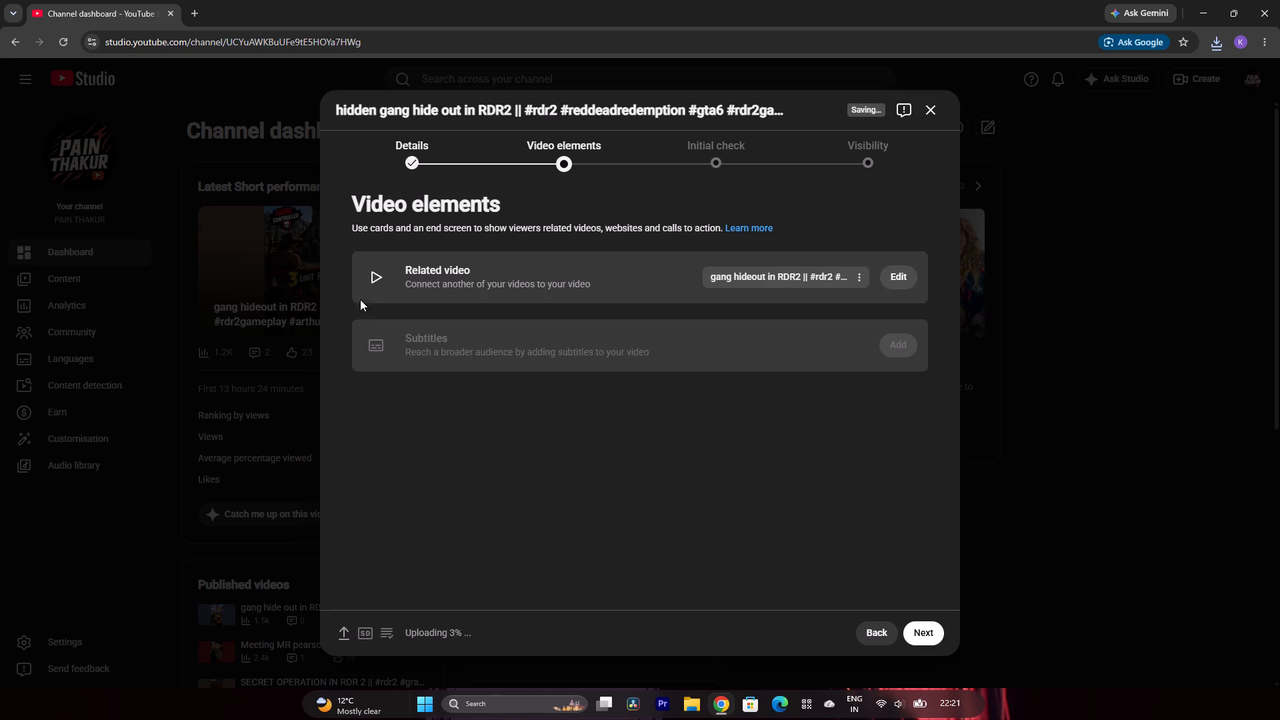
Continue past the initial check, set the video's visibility to Unlisted and save it.
{"action": "left_click", "coordinate": [923, 616]}
{"action": "left_click", "coordinate": [927, 631]}
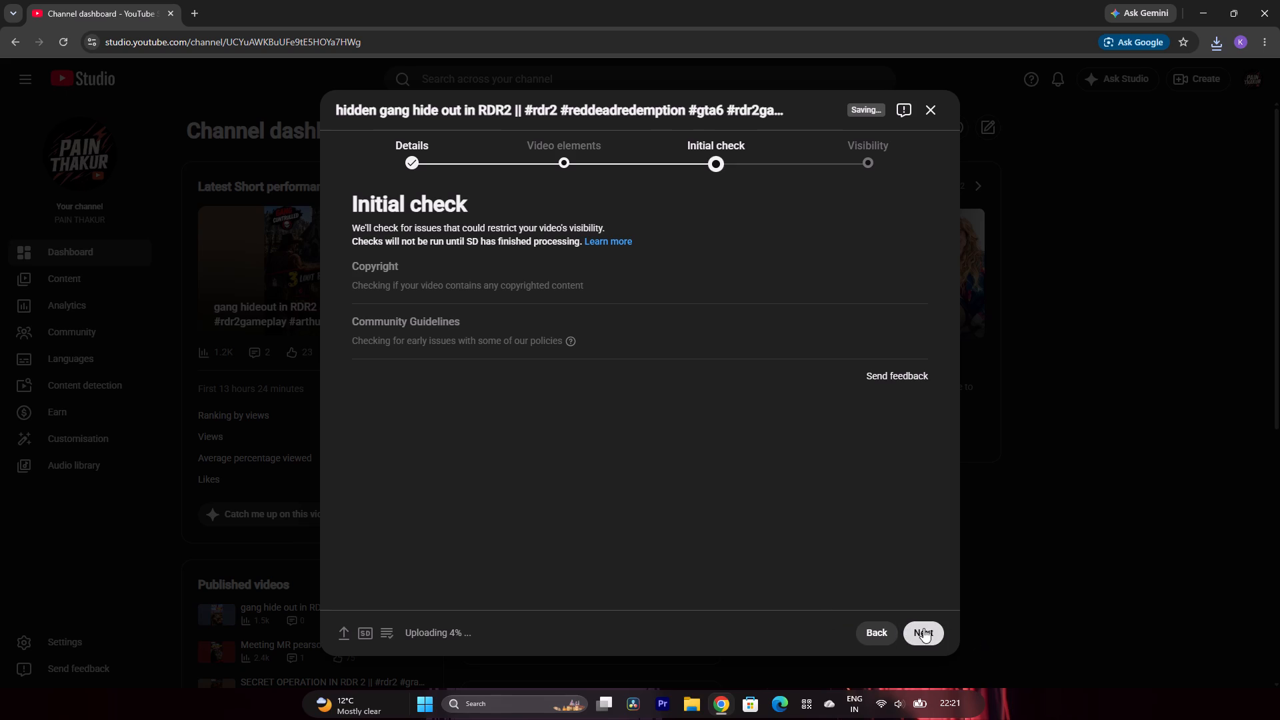
{"action": "left_click", "coordinate": [925, 628]}
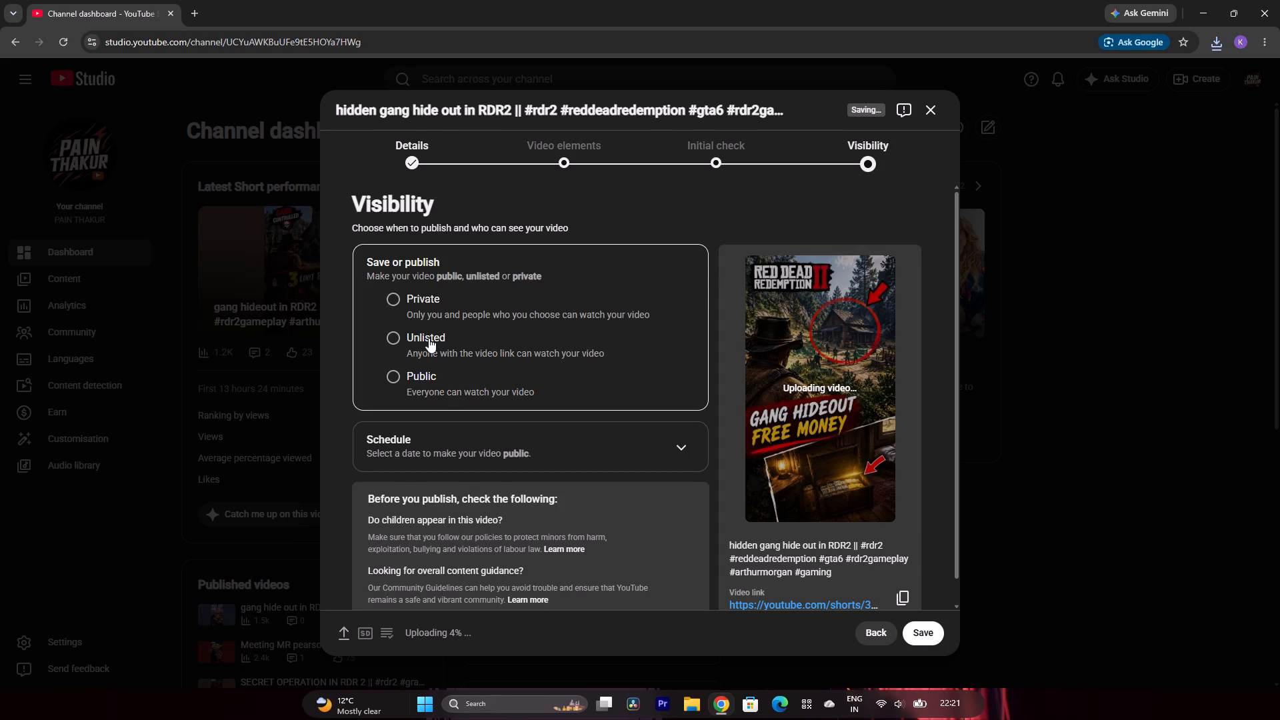
{"action": "left_click", "coordinate": [429, 338]}
{"action": "left_click", "coordinate": [925, 629]}
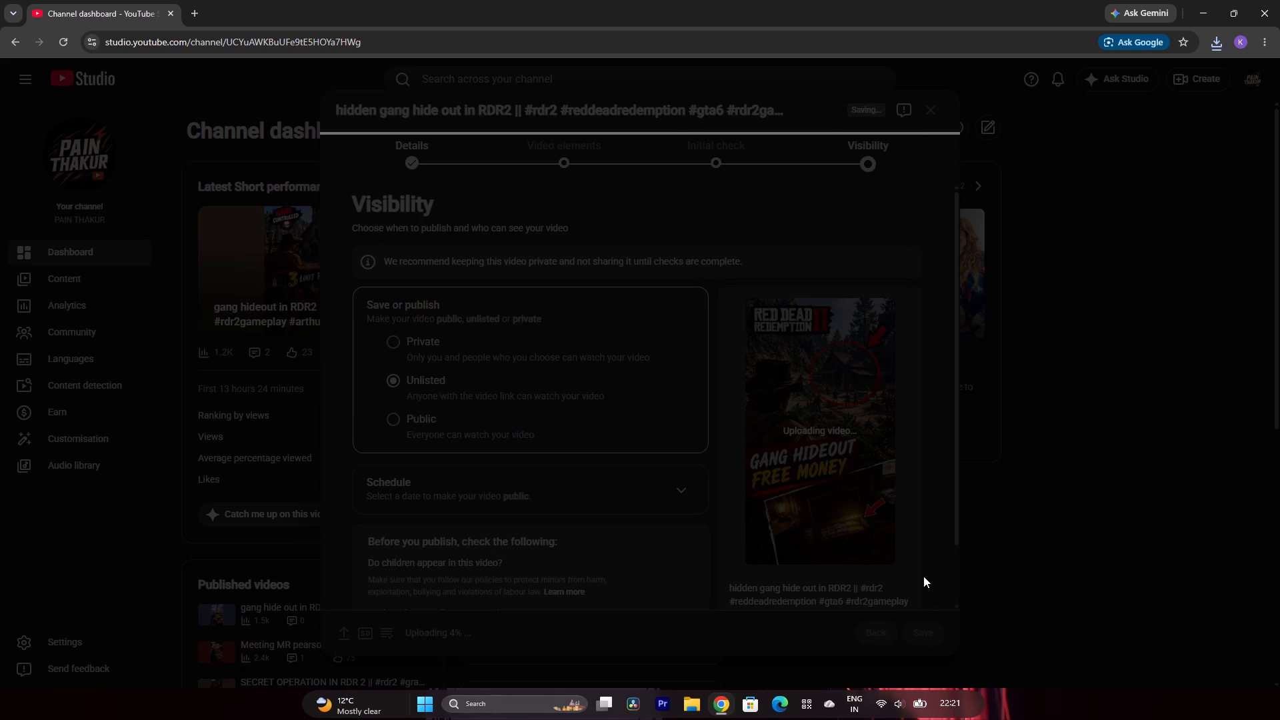
{"action": "left_click", "coordinate": [649, 423]}
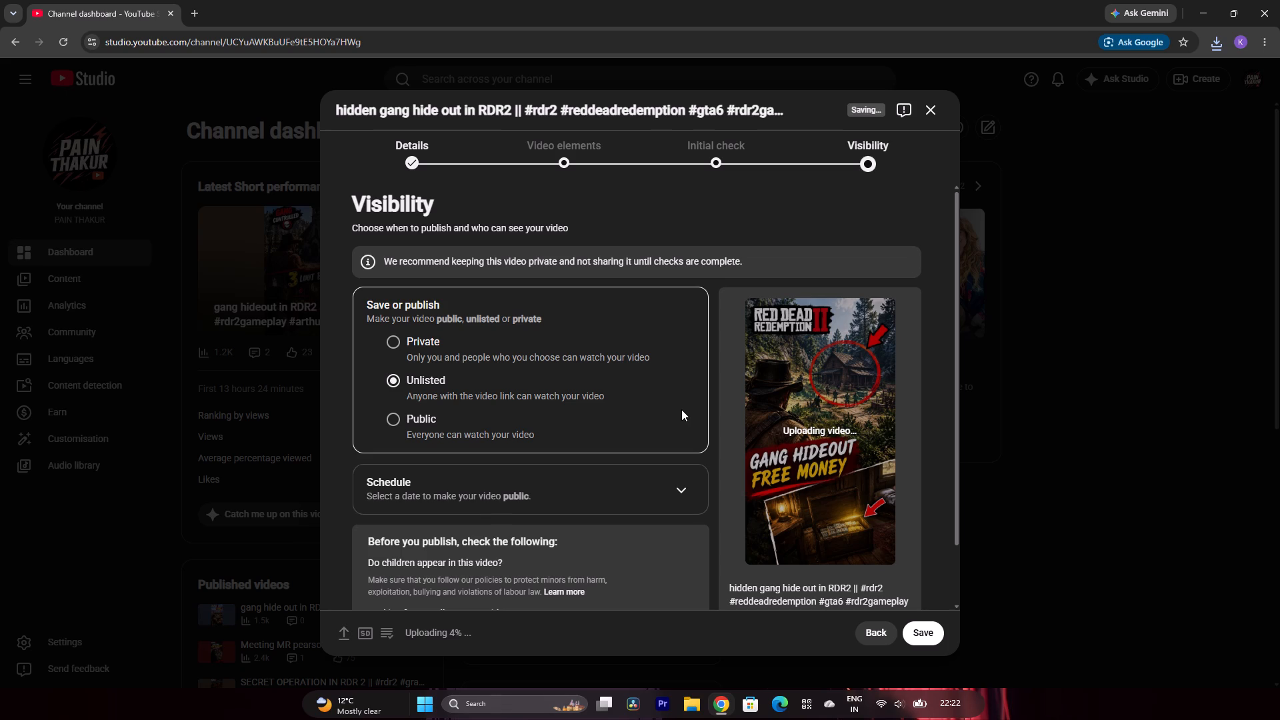
{"action": "left_click", "coordinate": [921, 629]}
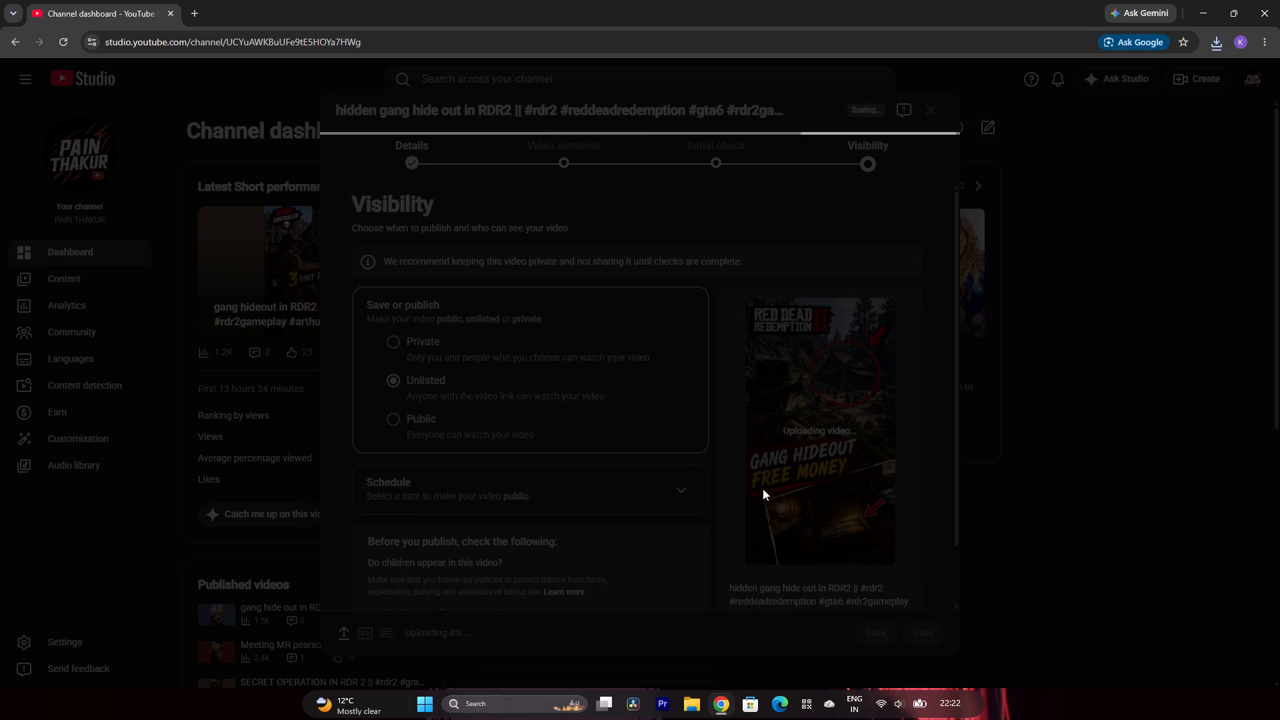
{"action": "left_click", "coordinate": [680, 441]}
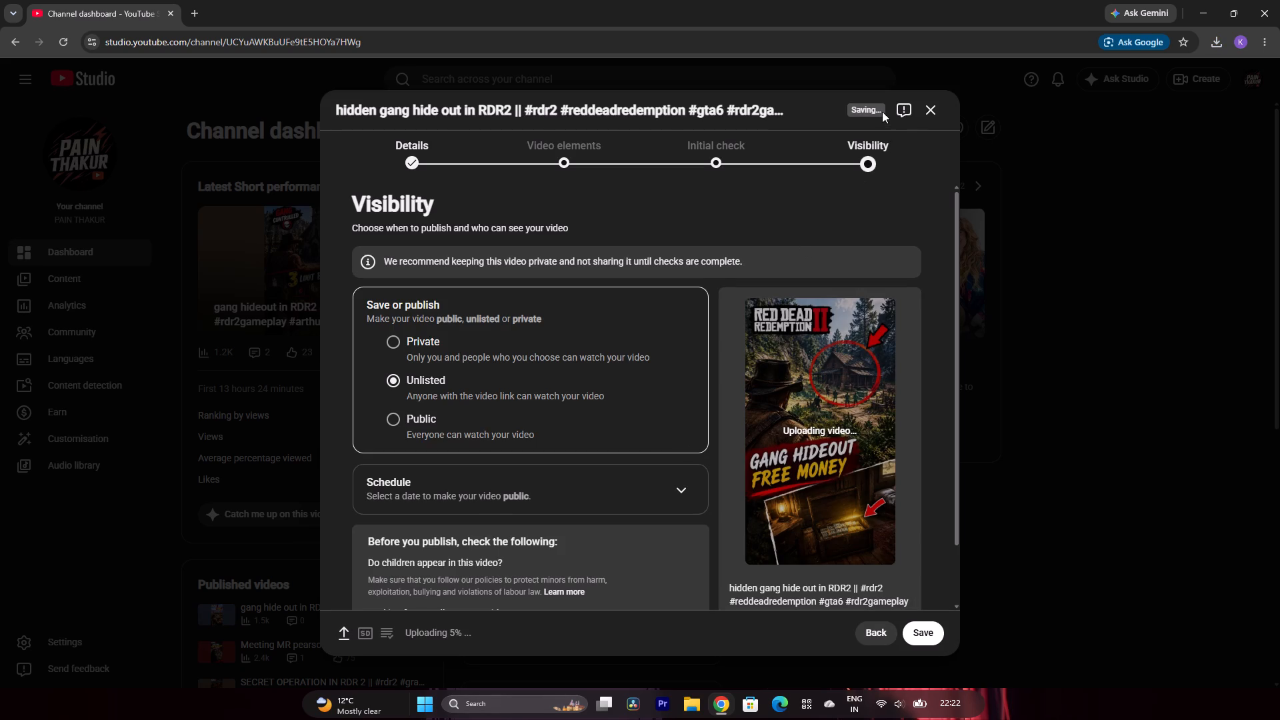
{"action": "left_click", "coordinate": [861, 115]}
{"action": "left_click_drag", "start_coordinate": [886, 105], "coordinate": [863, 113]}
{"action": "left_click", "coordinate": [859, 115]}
Open the feedback form from the upload dialog.
{"action": "left_click", "coordinate": [899, 104]}
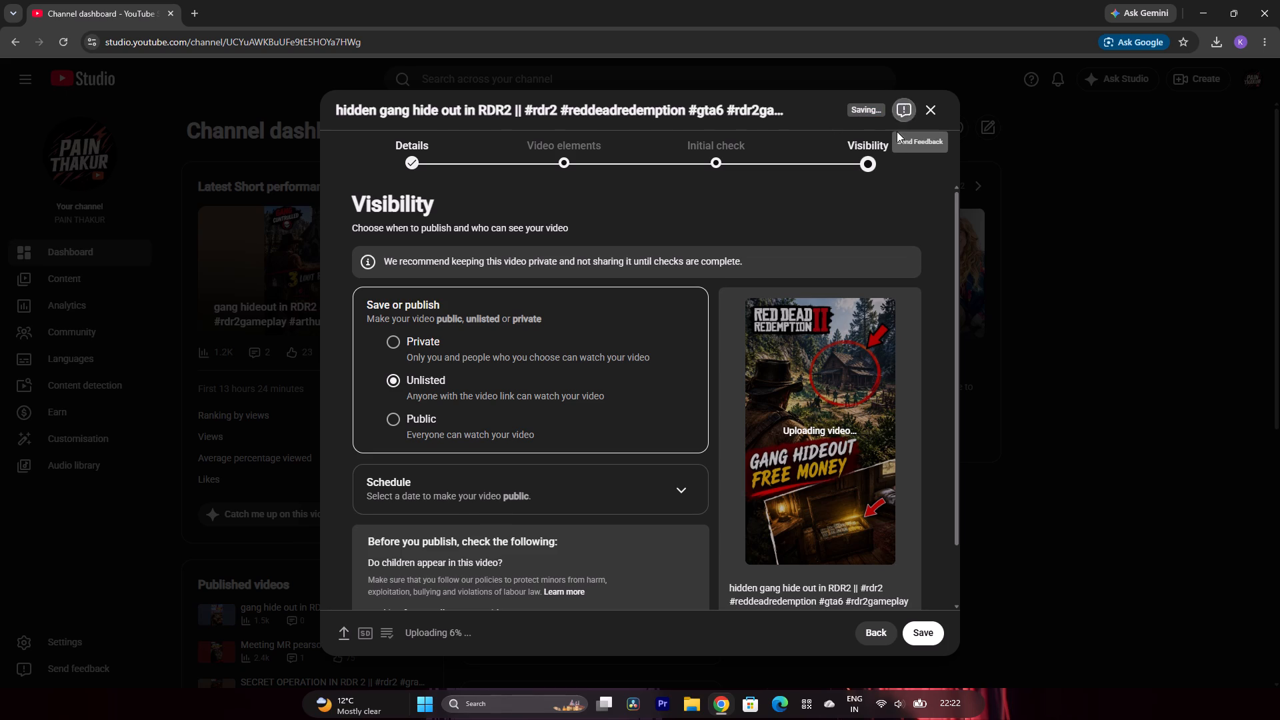
{"action": "left_click", "coordinate": [911, 111]}
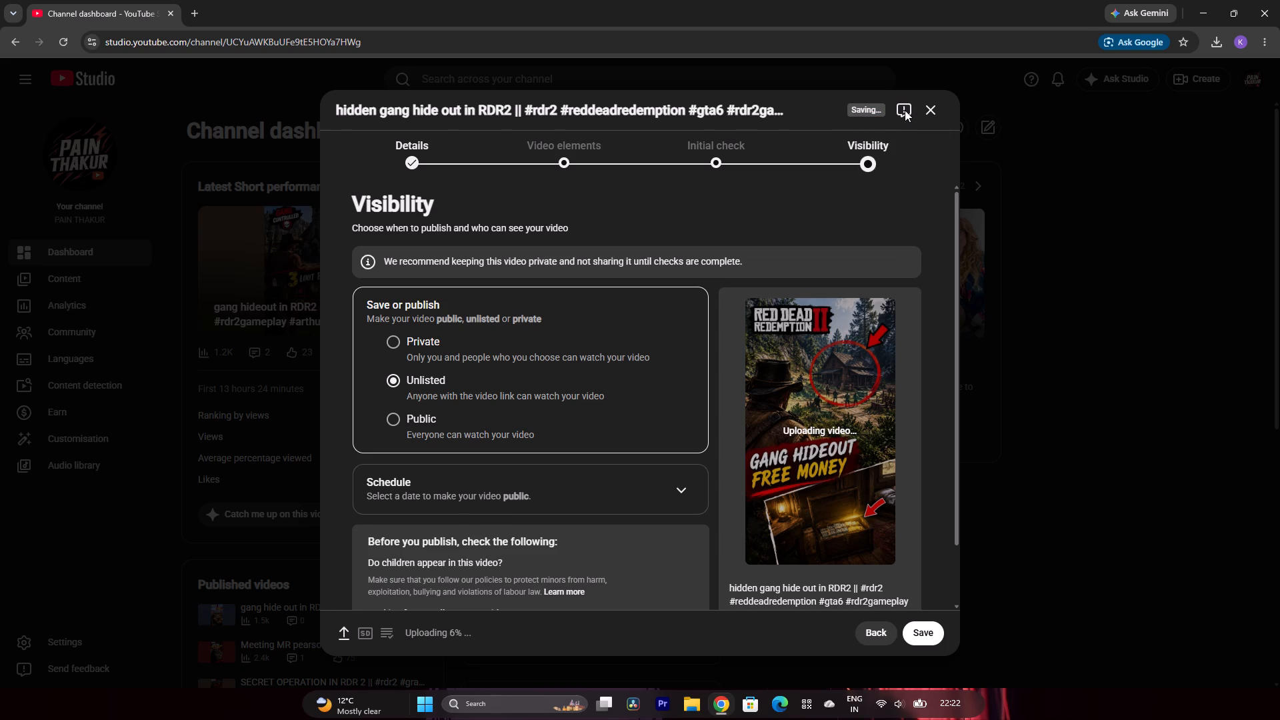
{"action": "left_click", "coordinate": [899, 109]}
{"action": "left_click", "coordinate": [900, 107]}
{"action": "left_click", "coordinate": [901, 106]}
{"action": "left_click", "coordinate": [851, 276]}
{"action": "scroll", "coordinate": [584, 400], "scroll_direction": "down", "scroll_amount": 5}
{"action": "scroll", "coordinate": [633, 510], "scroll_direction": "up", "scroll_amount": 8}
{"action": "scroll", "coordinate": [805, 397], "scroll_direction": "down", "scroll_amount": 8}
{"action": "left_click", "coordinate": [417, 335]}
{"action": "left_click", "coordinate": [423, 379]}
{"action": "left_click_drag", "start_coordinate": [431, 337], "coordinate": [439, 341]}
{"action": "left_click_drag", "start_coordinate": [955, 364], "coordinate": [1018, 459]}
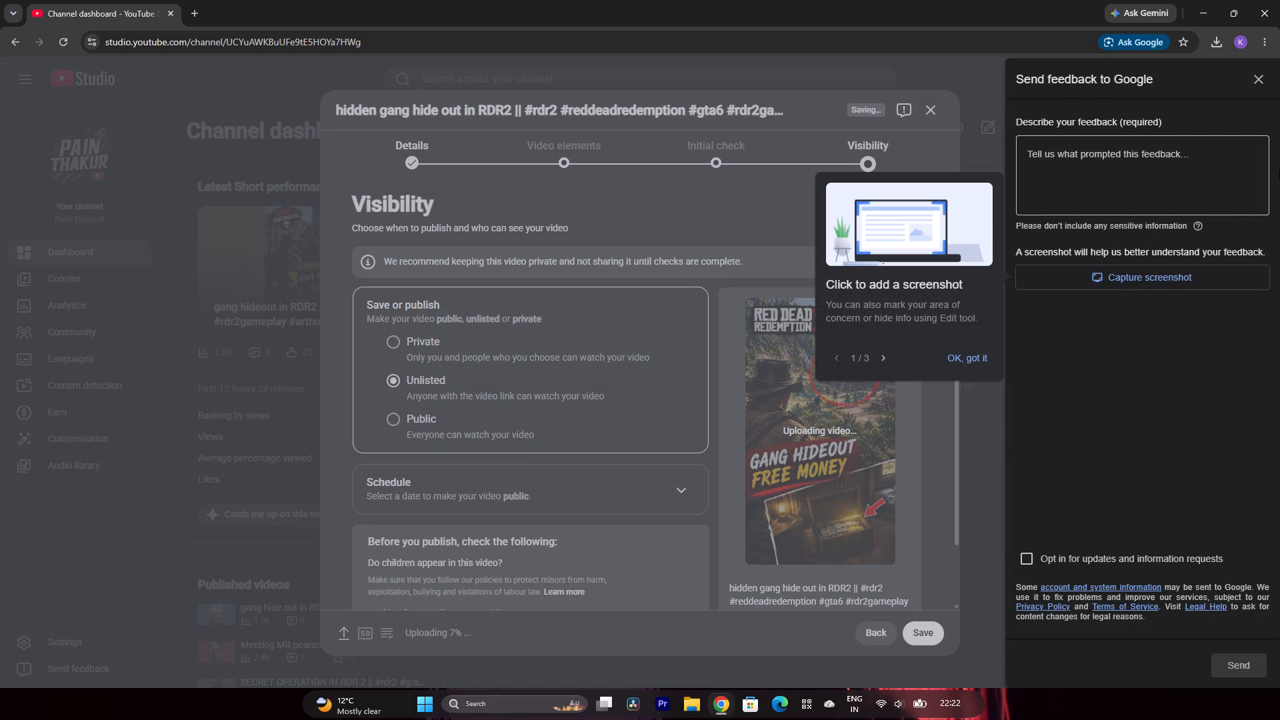
Write "too much buggey" as the feedback description and send it to Google.
{"action": "left_click", "coordinate": [1083, 153]}
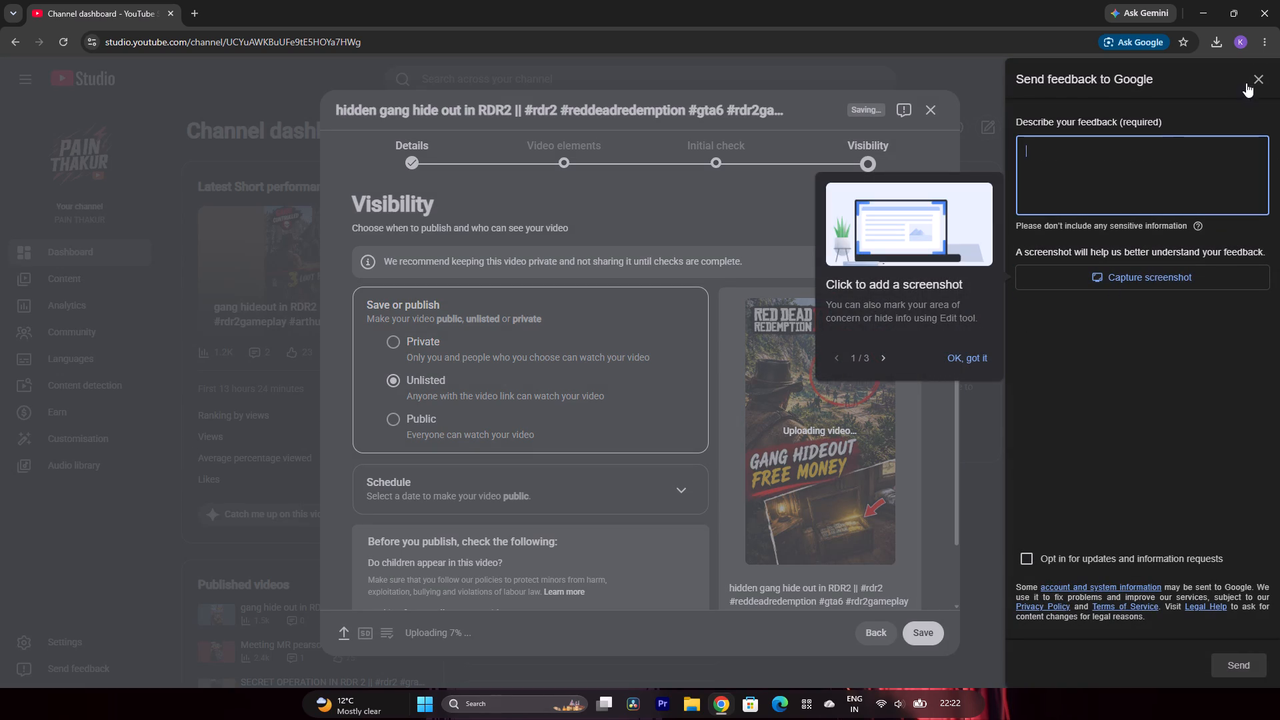
{"action": "type", "text": "too much"}
{"action": "key", "text": "space"}
{"action": "type", "text": "bu"}
{"action": "type", "text": "ggey"}
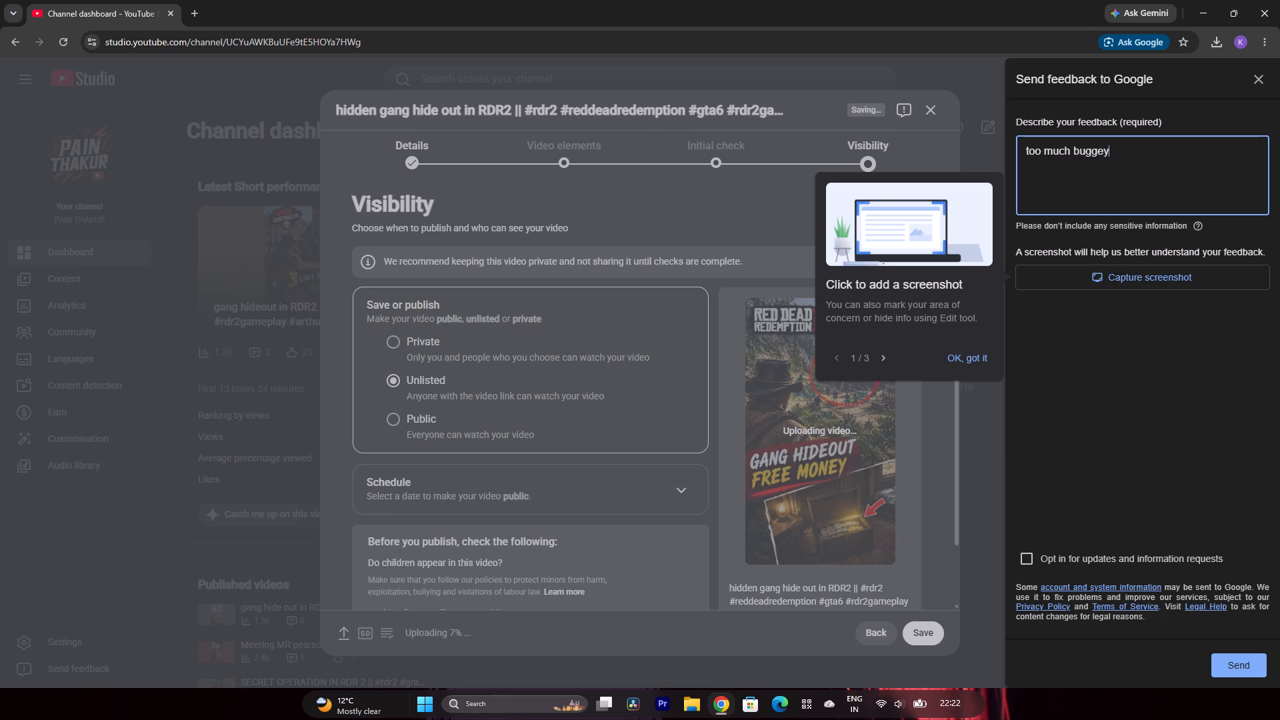
{"action": "left_click", "coordinate": [1079, 556]}
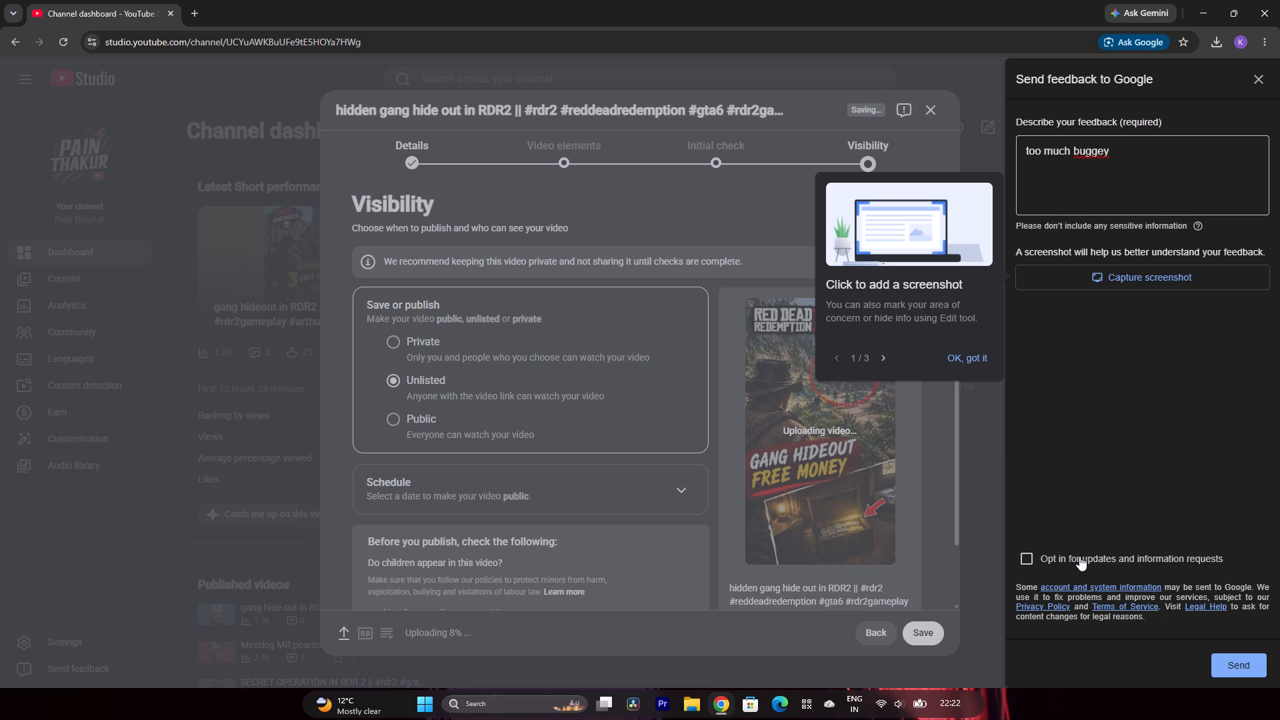
{"action": "left_click", "coordinate": [1239, 665]}
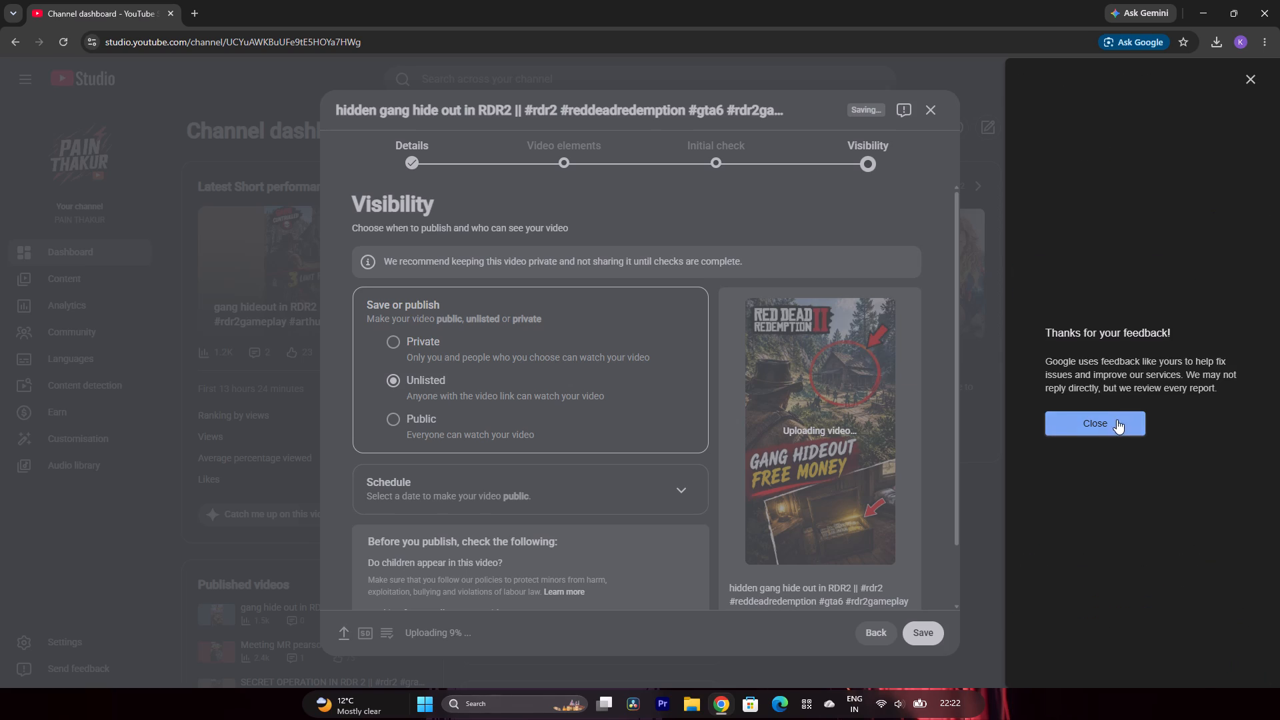
Return from the feedback form to the upload dialog, save the Short as Unlisted and dismiss the uploading notice.
{"action": "left_click", "coordinate": [1108, 484]}
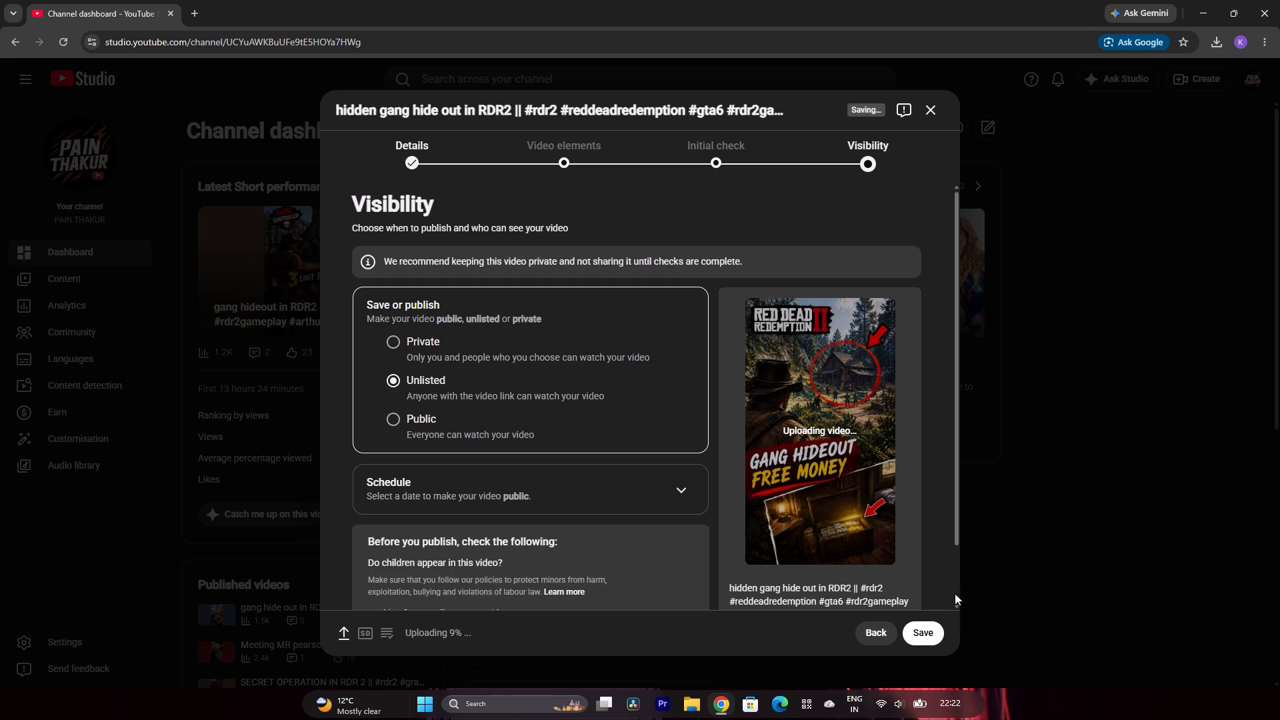
{"action": "left_click", "coordinate": [925, 628]}
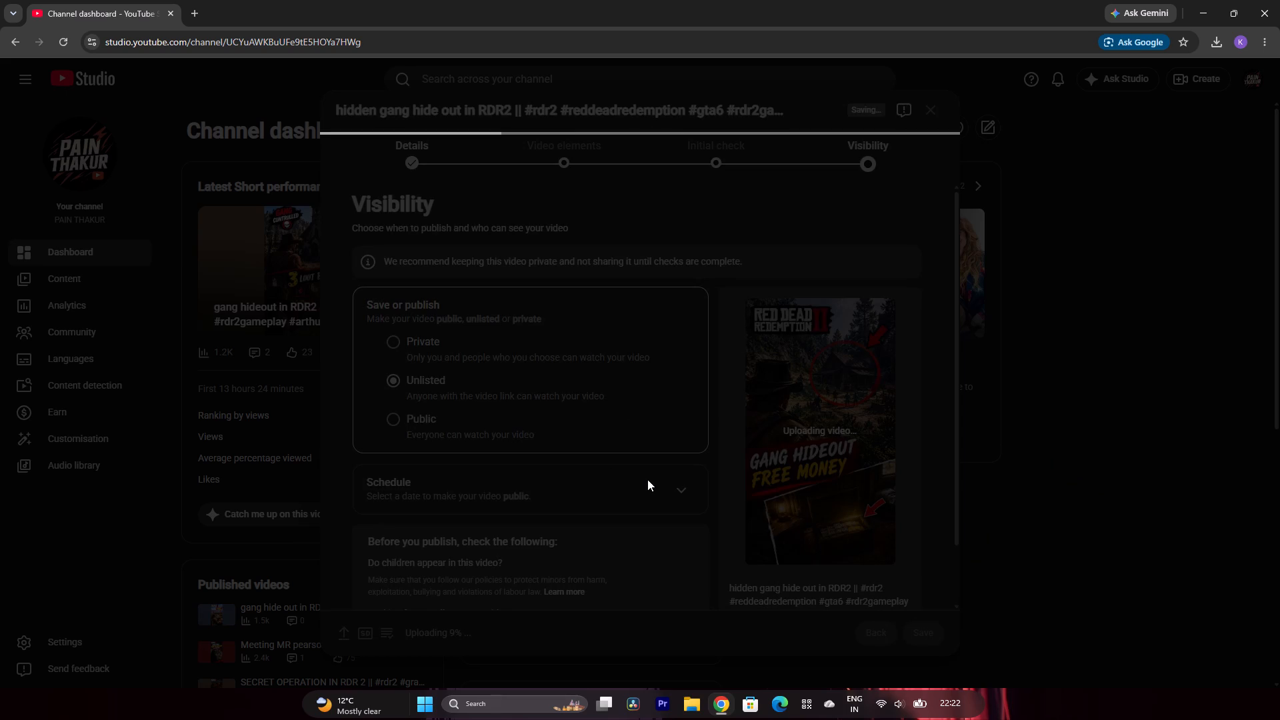
{"action": "left_click", "coordinate": [662, 432]}
{"action": "left_click", "coordinate": [767, 464]}
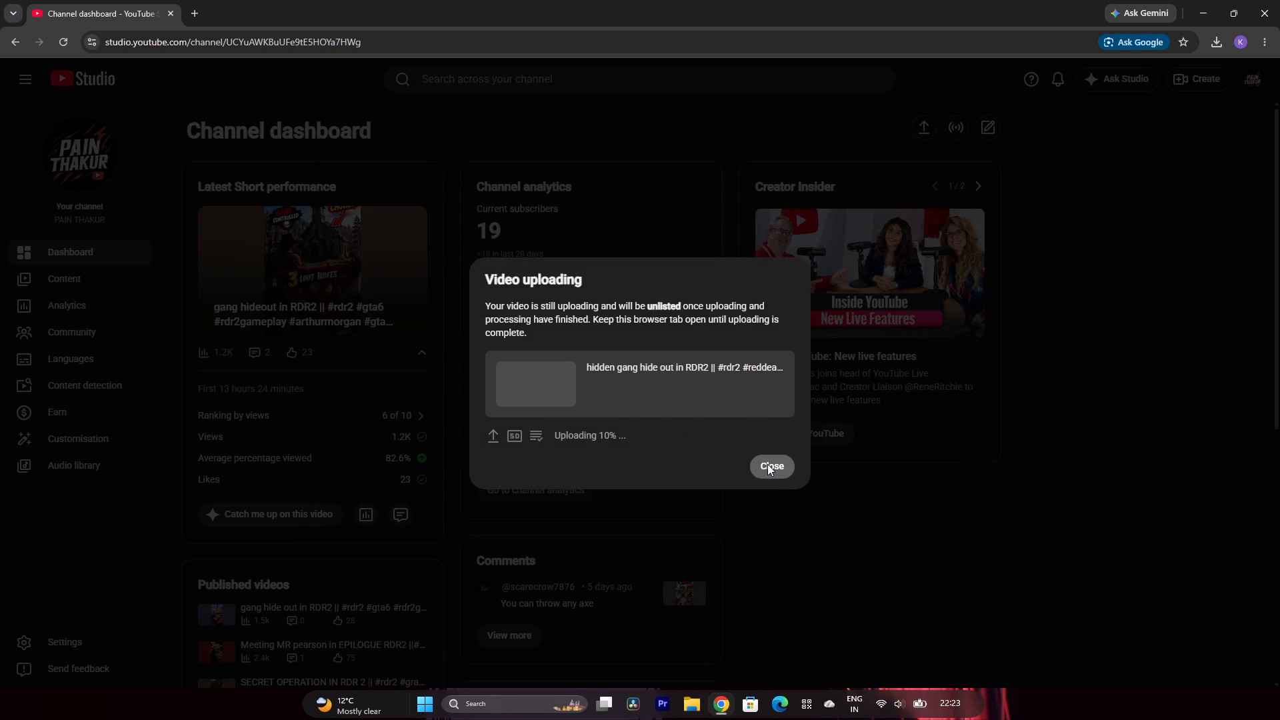
Open the channel's Content page to check the new Short among the uploaded Shorts.
{"action": "left_click", "coordinate": [65, 287]}
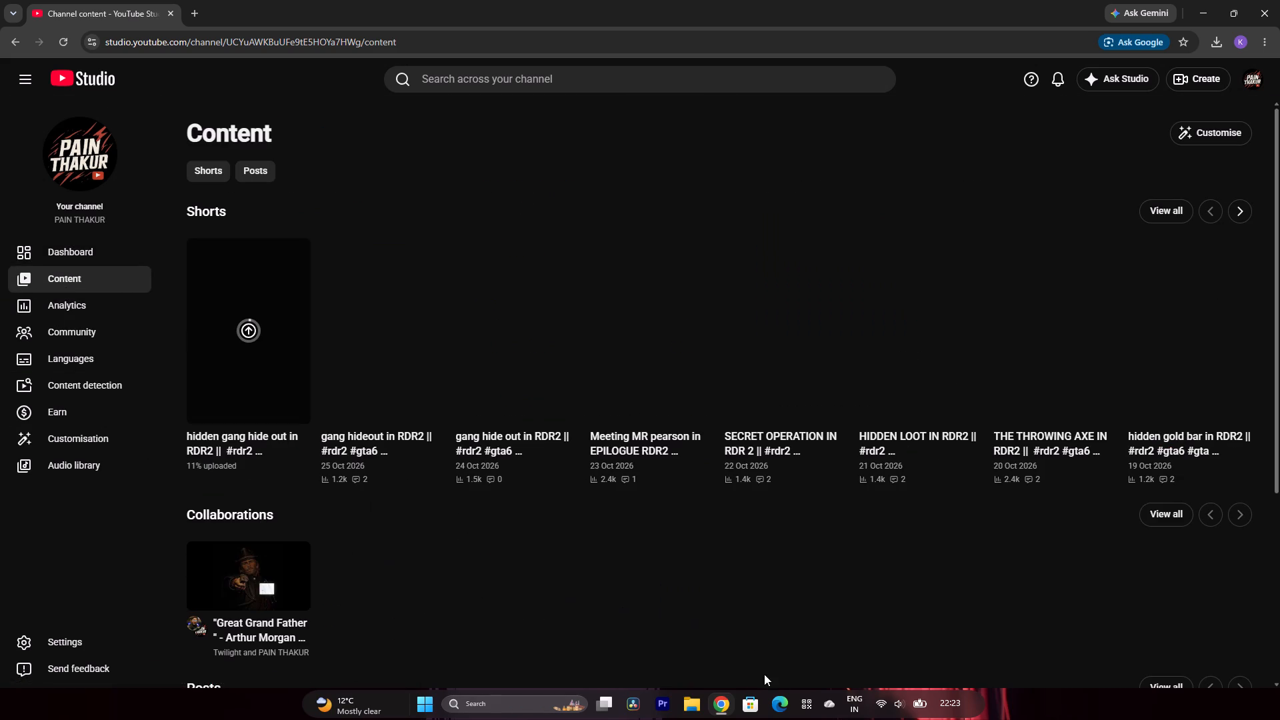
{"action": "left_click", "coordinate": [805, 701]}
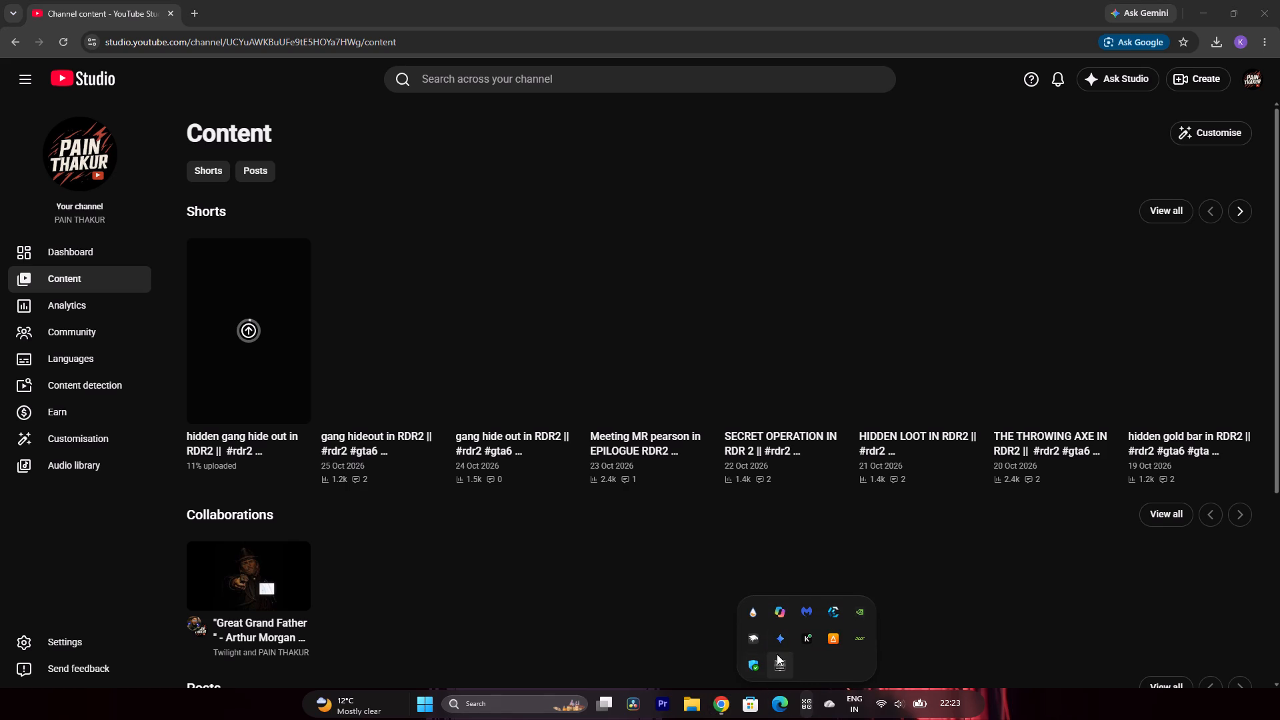